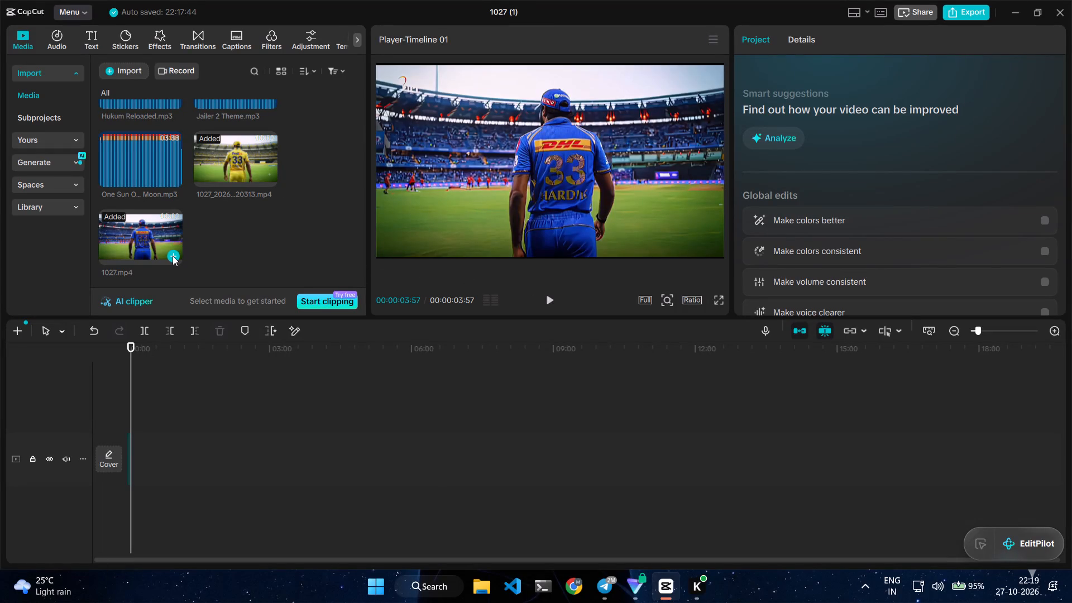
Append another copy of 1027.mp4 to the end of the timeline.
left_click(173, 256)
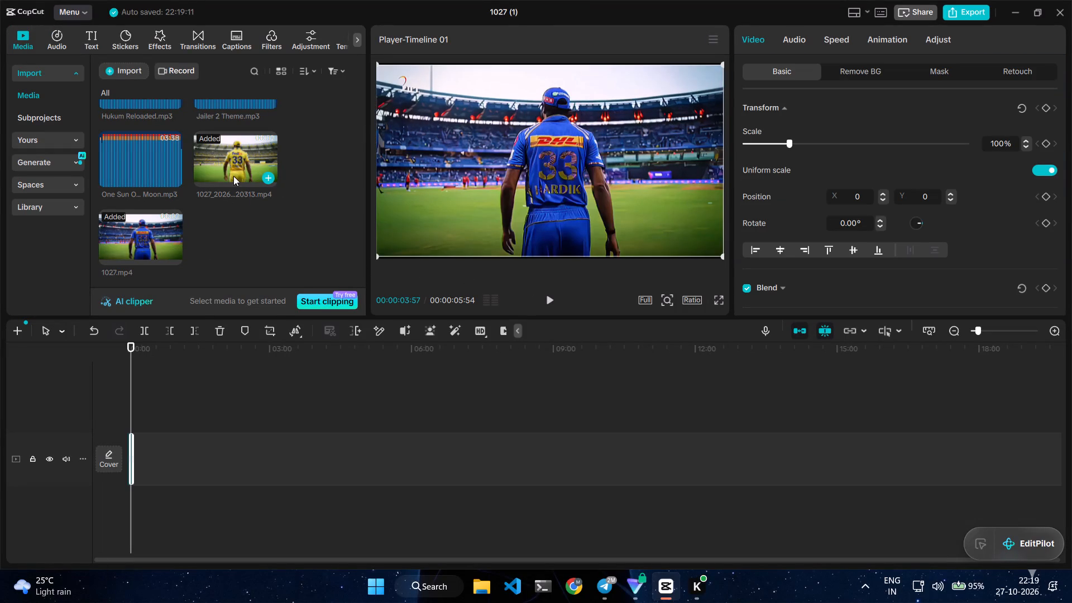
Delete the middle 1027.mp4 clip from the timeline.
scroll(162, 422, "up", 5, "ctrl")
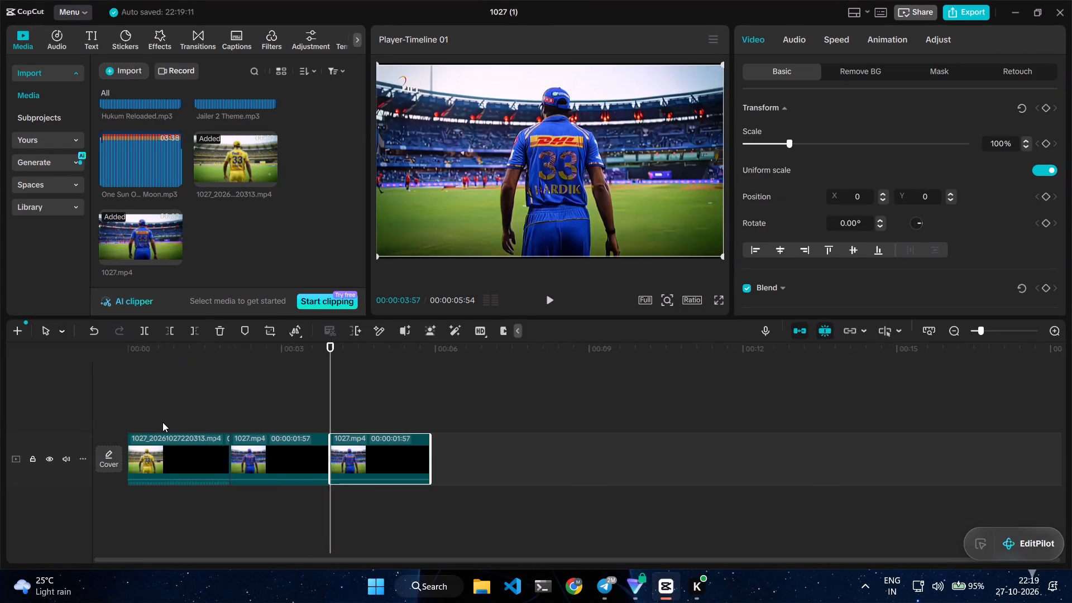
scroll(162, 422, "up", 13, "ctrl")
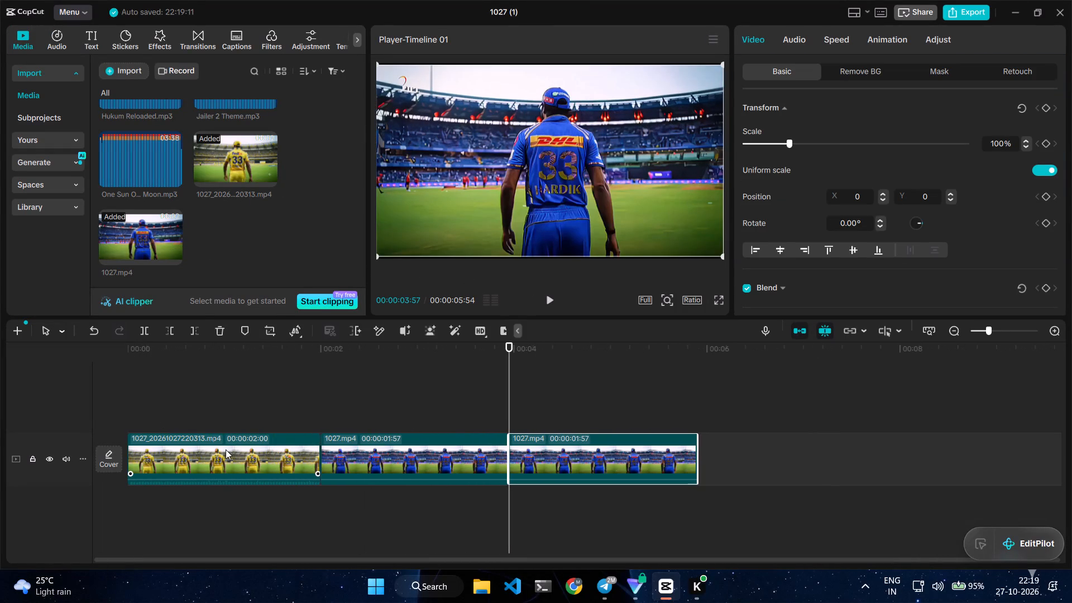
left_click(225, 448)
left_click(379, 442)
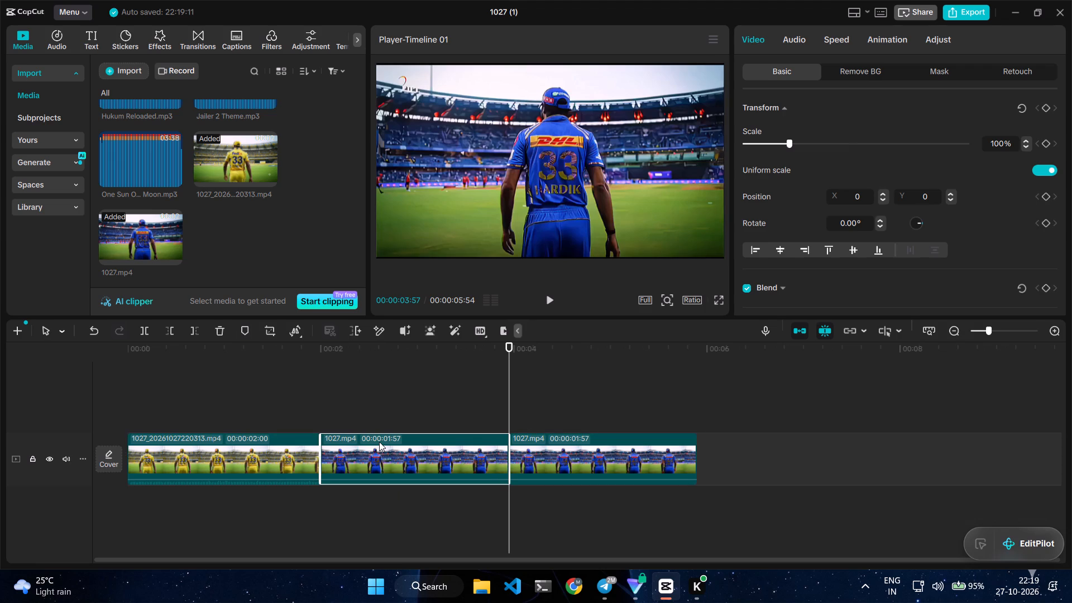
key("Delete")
Move the yellow-jersey clip 1027_20261027220313.mp4 after the blue-jersey clip 1027.mp4 on the main track.
left_click(266, 447)
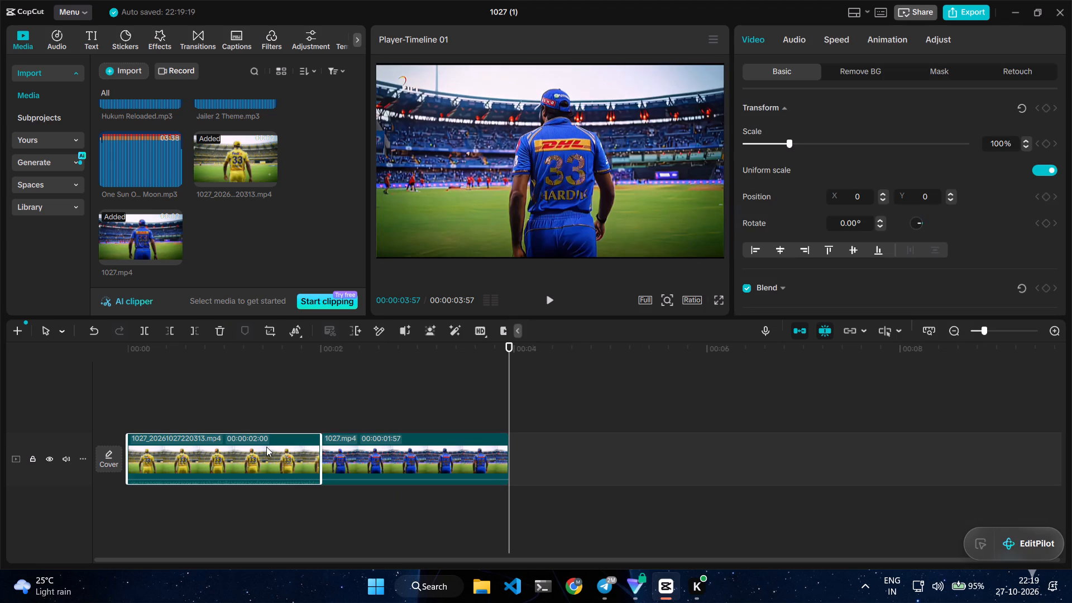
left_click_drag(246, 450, 477, 450)
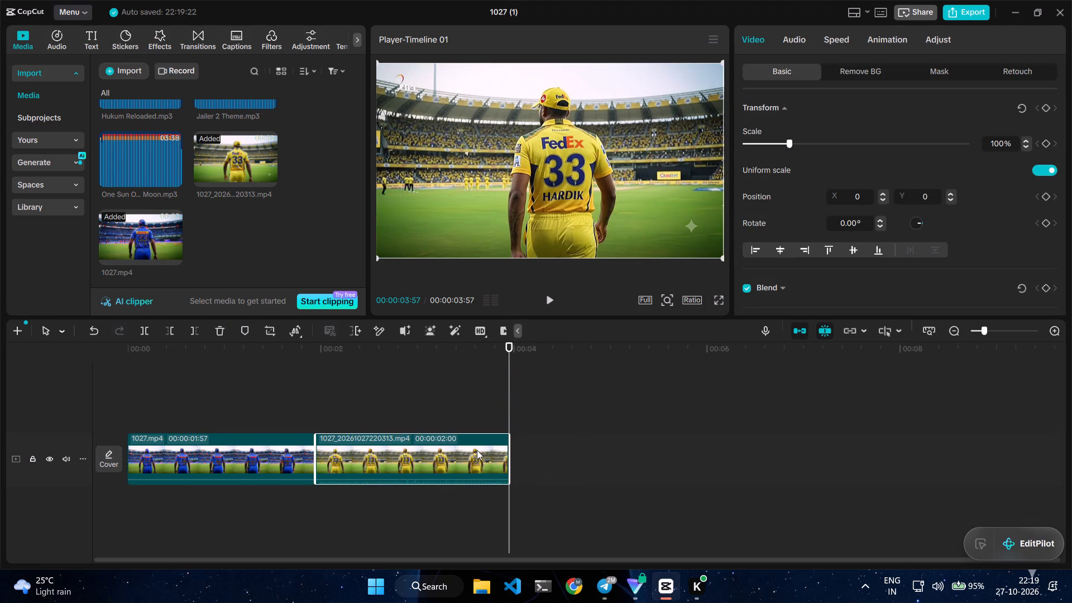
Move the yellow-jersey clip onto a new track above the blue-jersey clip, starting at 00:00:00:00.
left_click(386, 414)
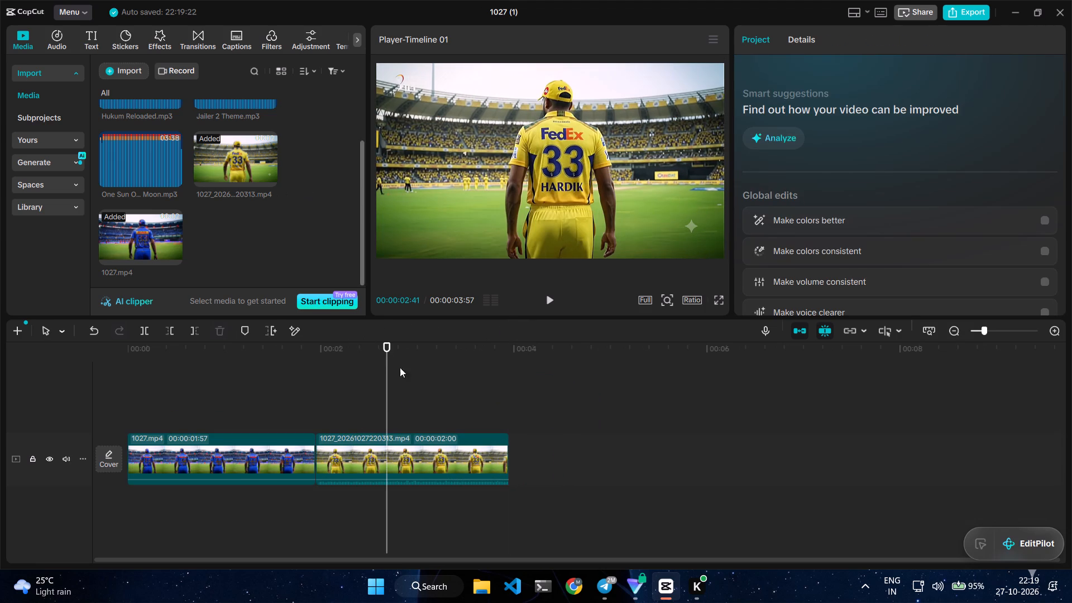
left_click_drag(387, 384, 95, 384)
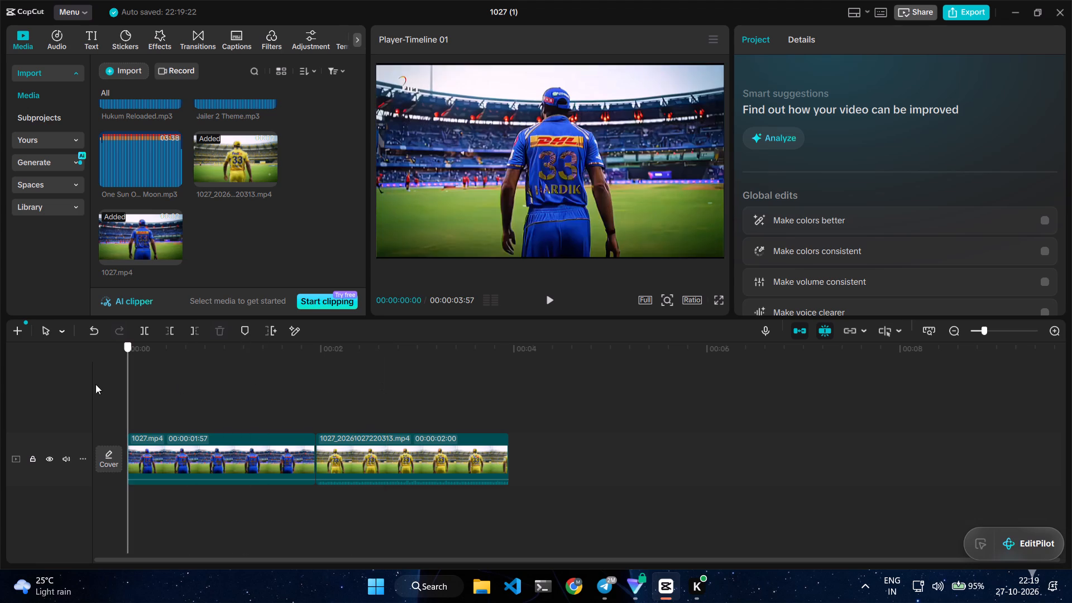
left_click_drag(95, 384, 202, 386)
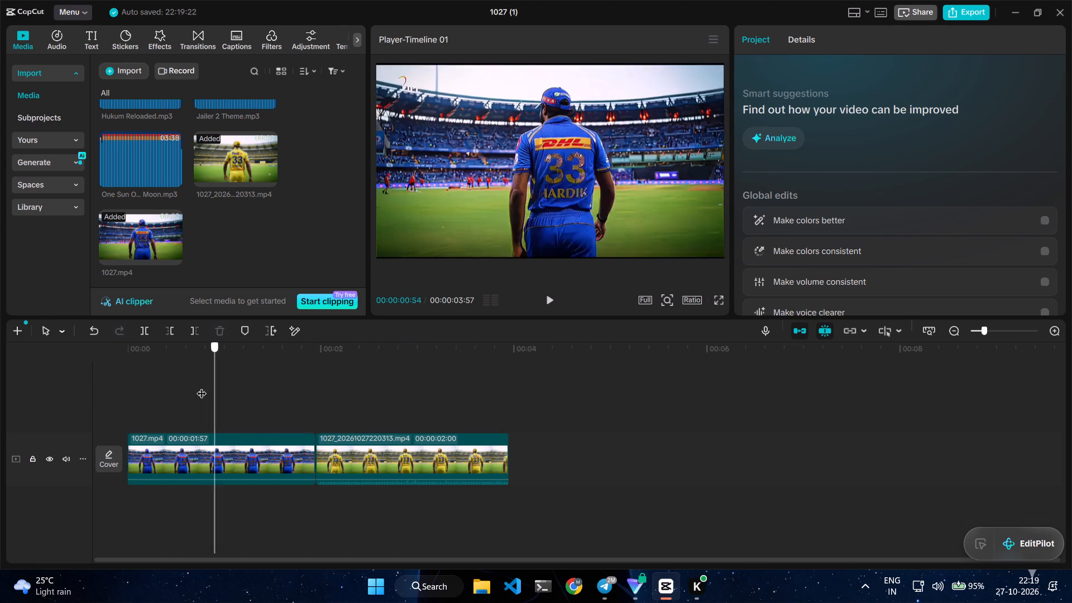
left_click_drag(202, 386, 331, 374)
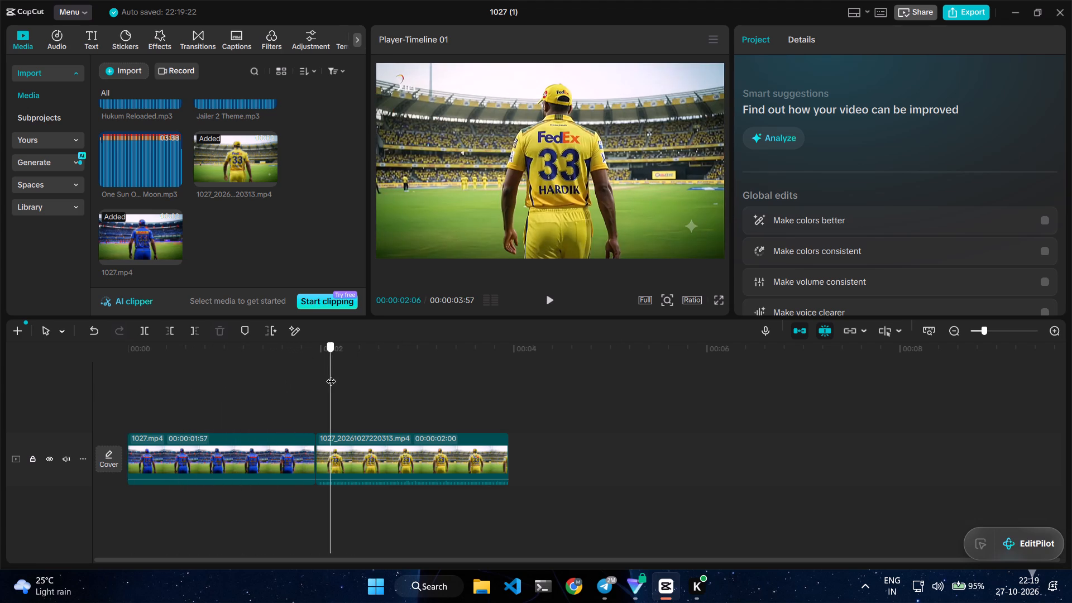
left_click_drag(331, 374, 96, 383)
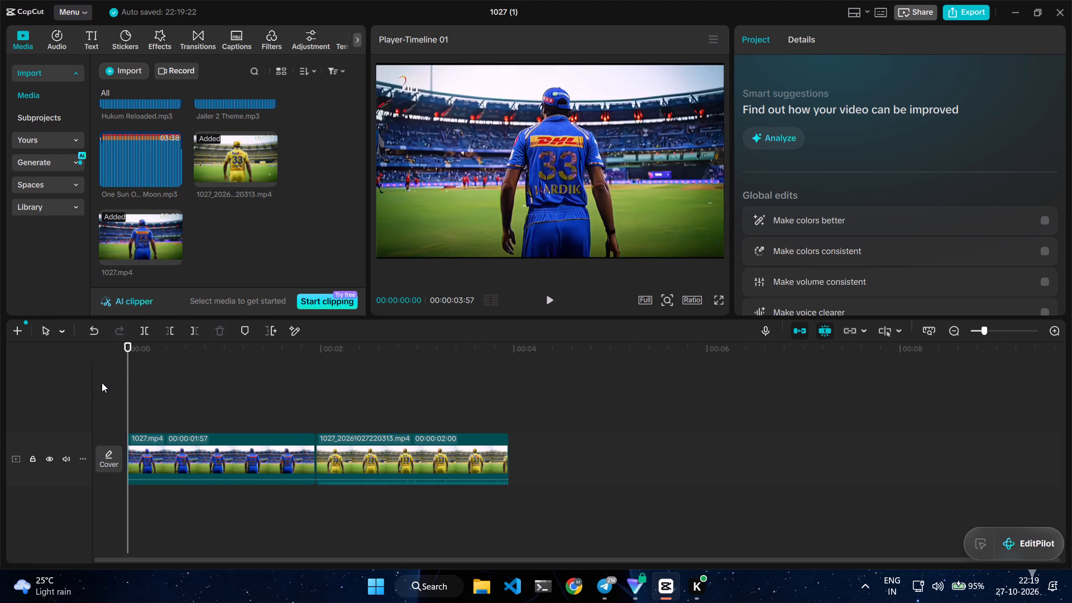
left_click_drag(417, 451, 230, 396)
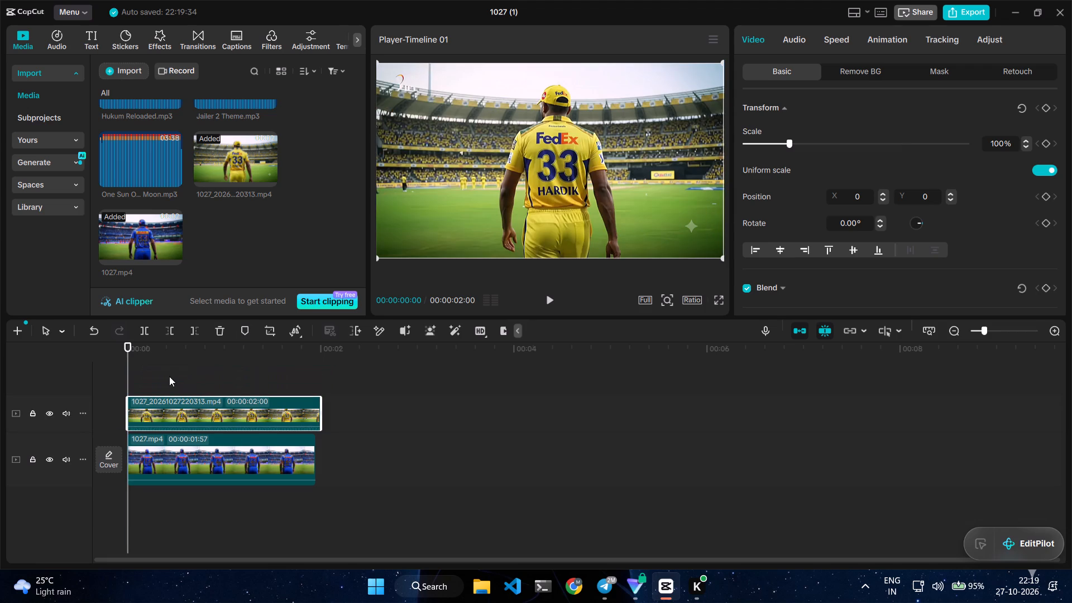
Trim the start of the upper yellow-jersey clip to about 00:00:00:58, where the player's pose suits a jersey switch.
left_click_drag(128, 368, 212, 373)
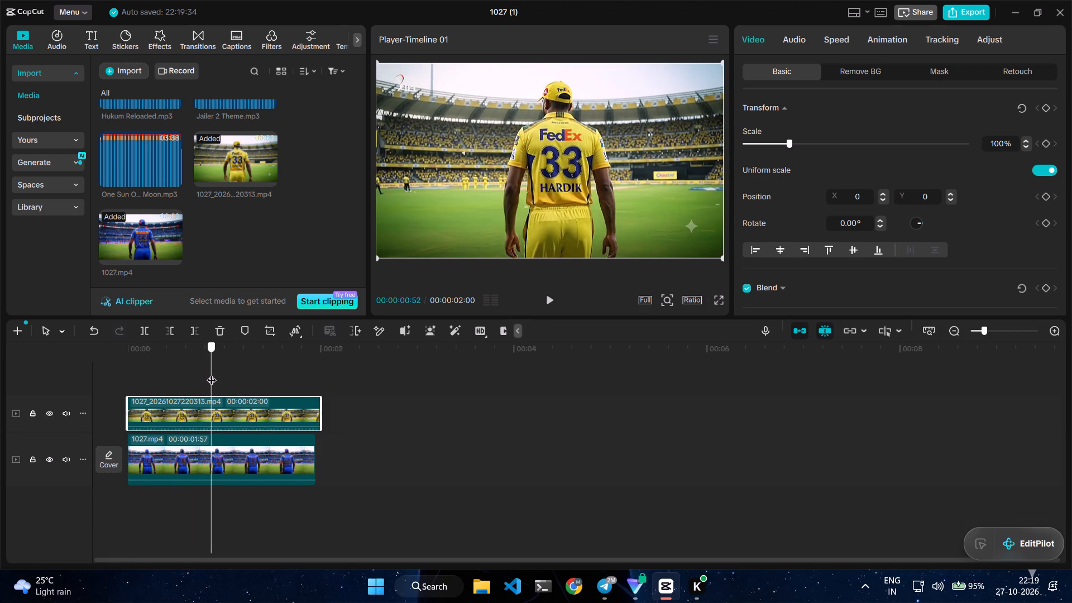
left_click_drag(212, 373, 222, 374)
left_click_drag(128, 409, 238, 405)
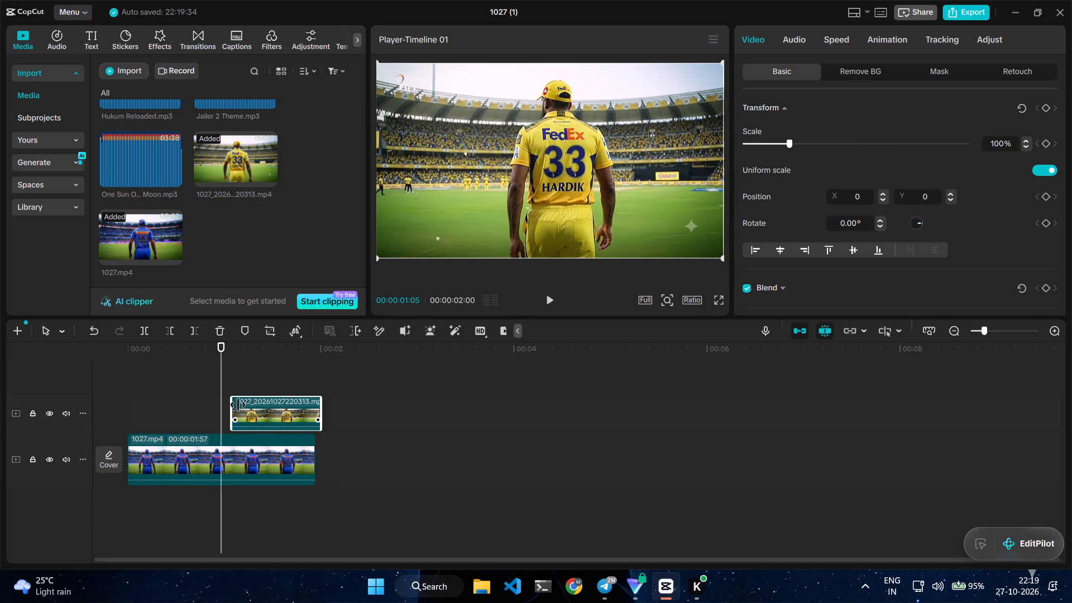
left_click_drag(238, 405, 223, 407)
Play the sequence and compare the player's pose in the frames around the switch between the two clips.
left_click(190, 399)
left_click_drag(190, 399, 123, 399)
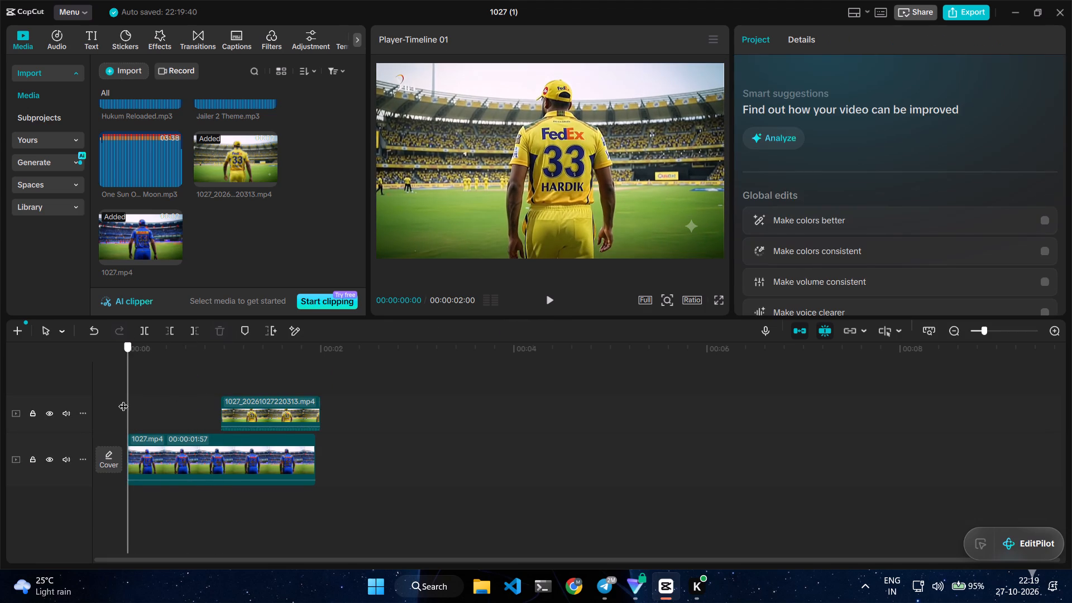
left_click_drag(123, 399, 91, 399)
left_click(551, 298)
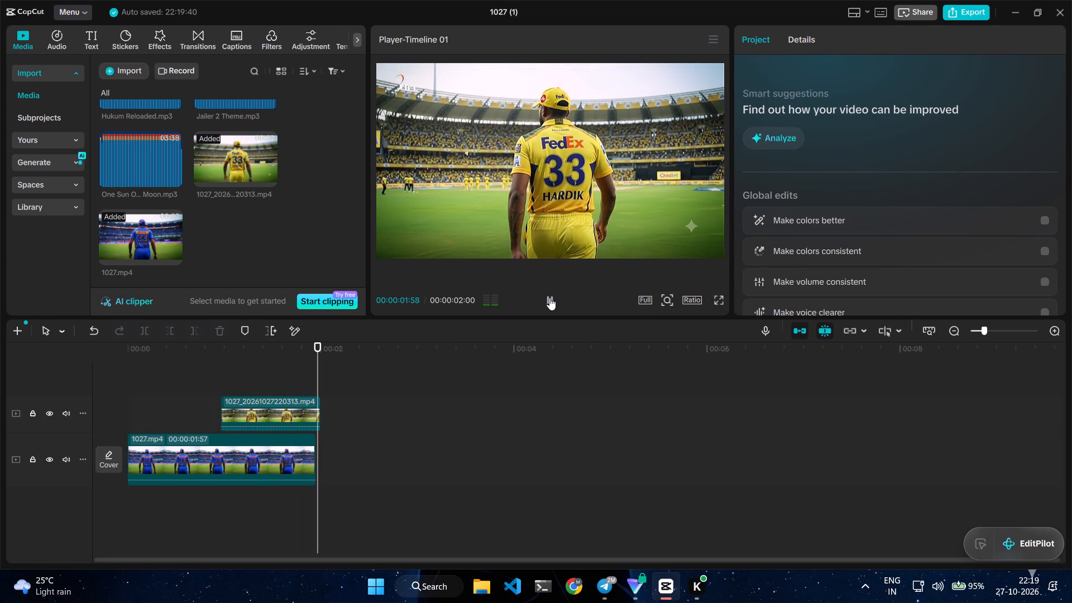
left_click(183, 399)
left_click_drag(183, 399, 223, 398)
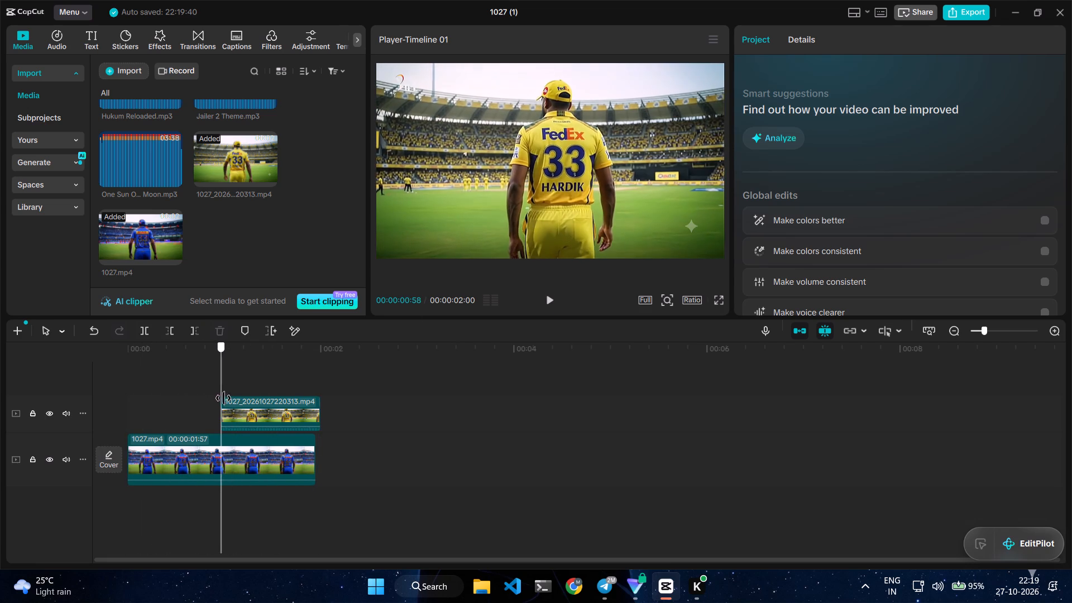
left_click_drag(223, 398, 212, 399)
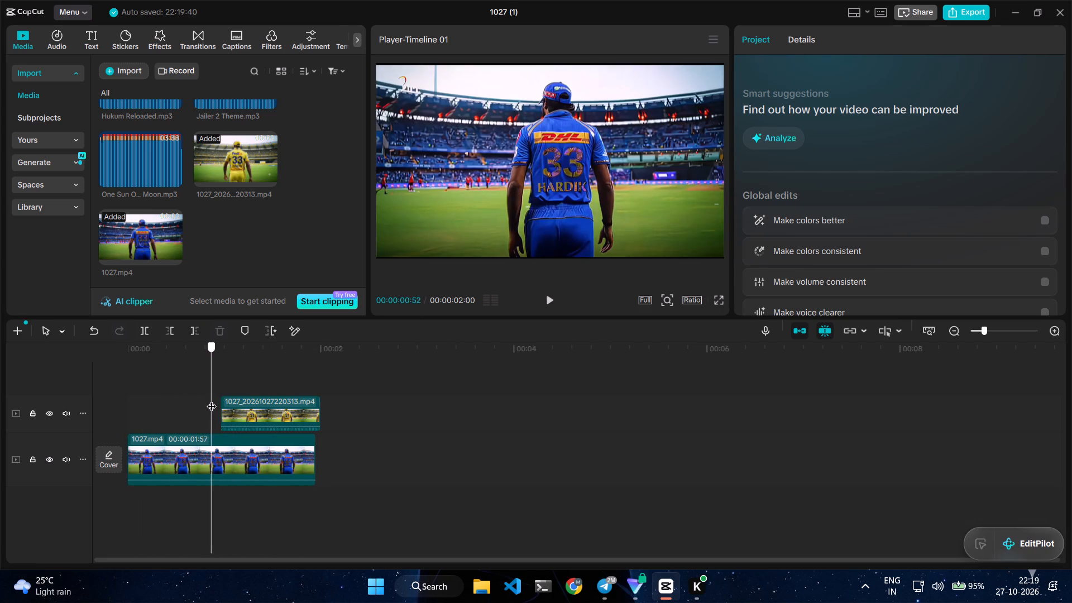
left_click_drag(212, 399, 221, 397)
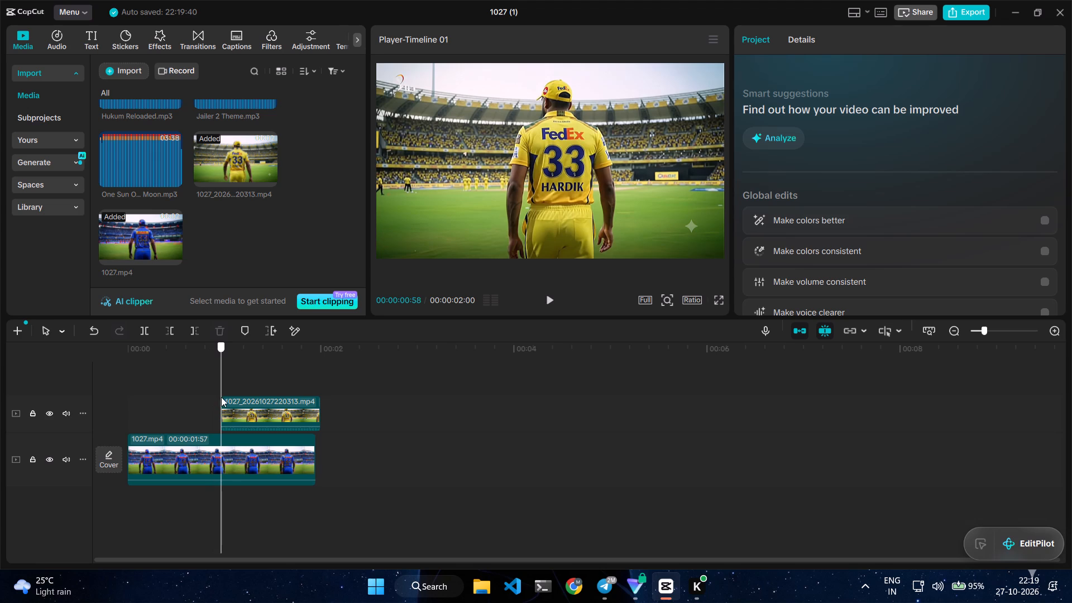
left_click_drag(221, 397, 216, 394)
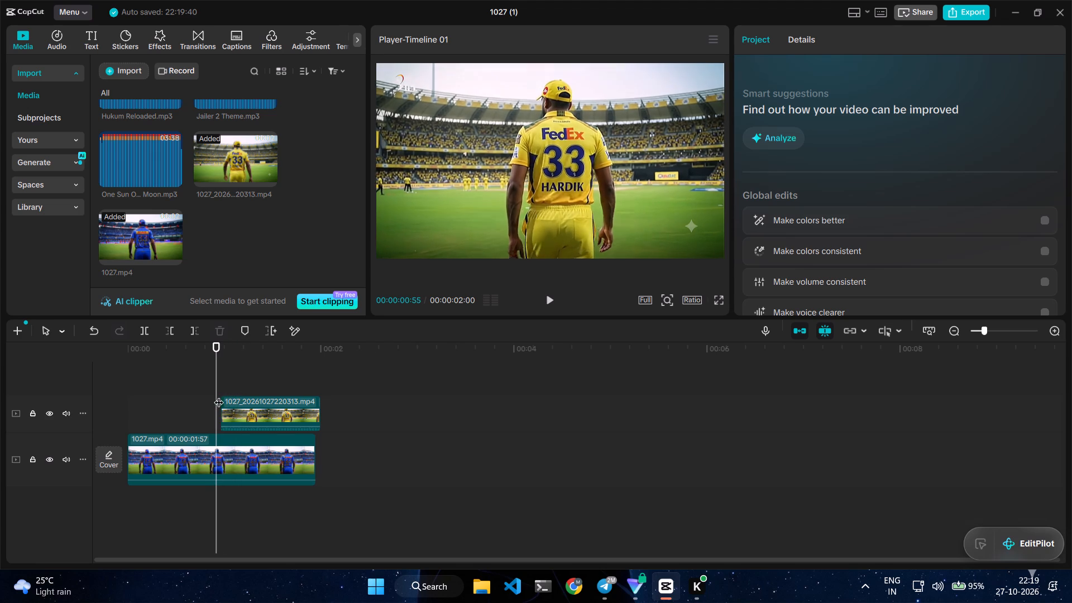
Extend the upper clip's start back to 00:00:00:00 and trim its end to match the lower clip at 00:00:01:57.
left_click(250, 405)
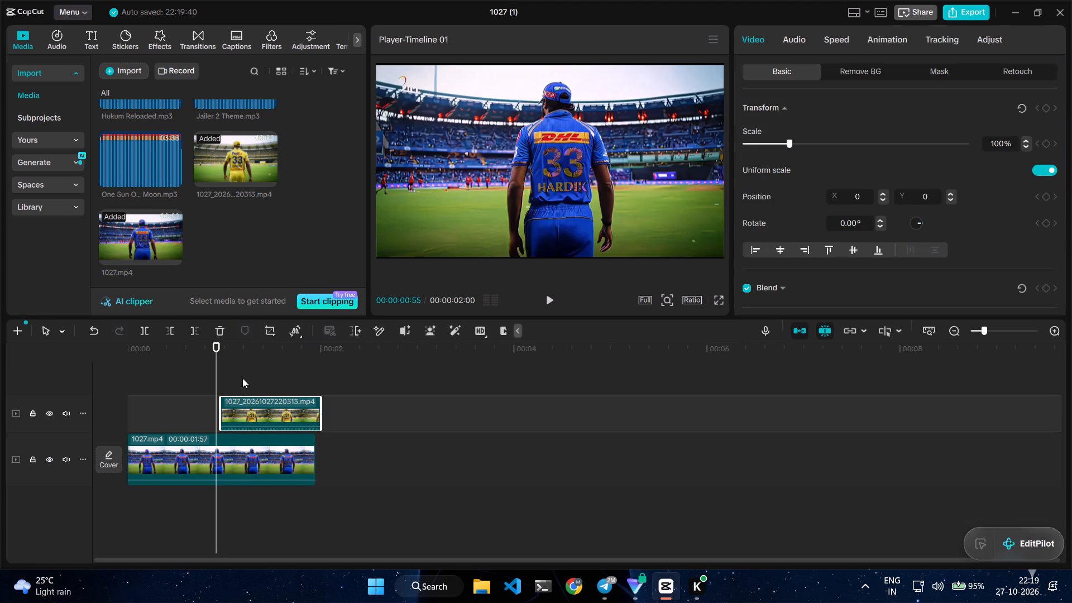
left_click_drag(220, 401, 130, 406)
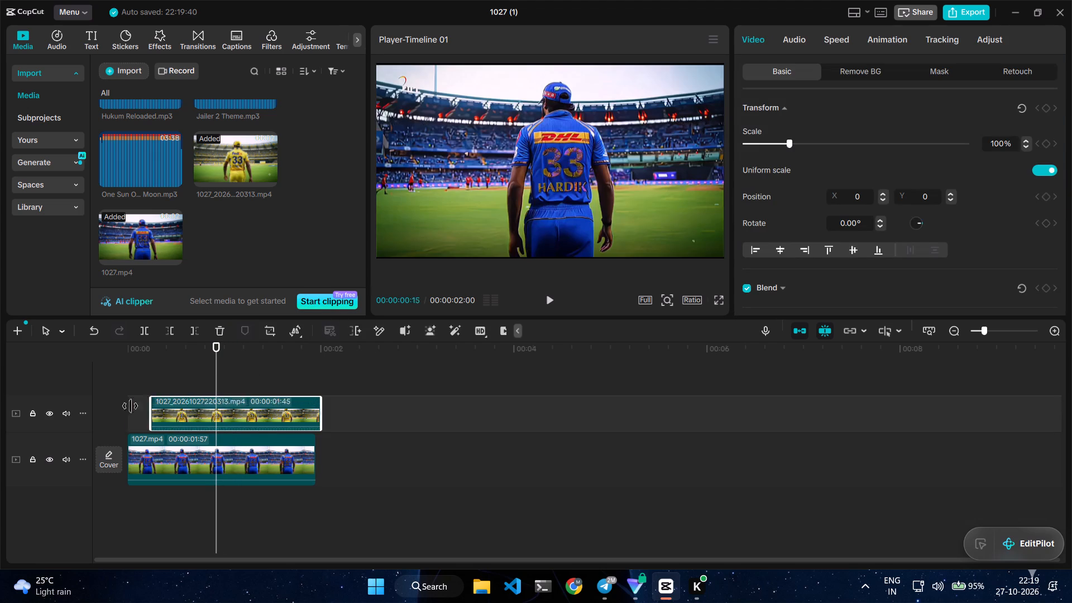
left_click_drag(130, 406, 63, 409)
left_click_drag(322, 410, 316, 410)
Trim the start of the upper yellow-jersey clip to 00:00:00:57.
left_click_drag(214, 380, 116, 393)
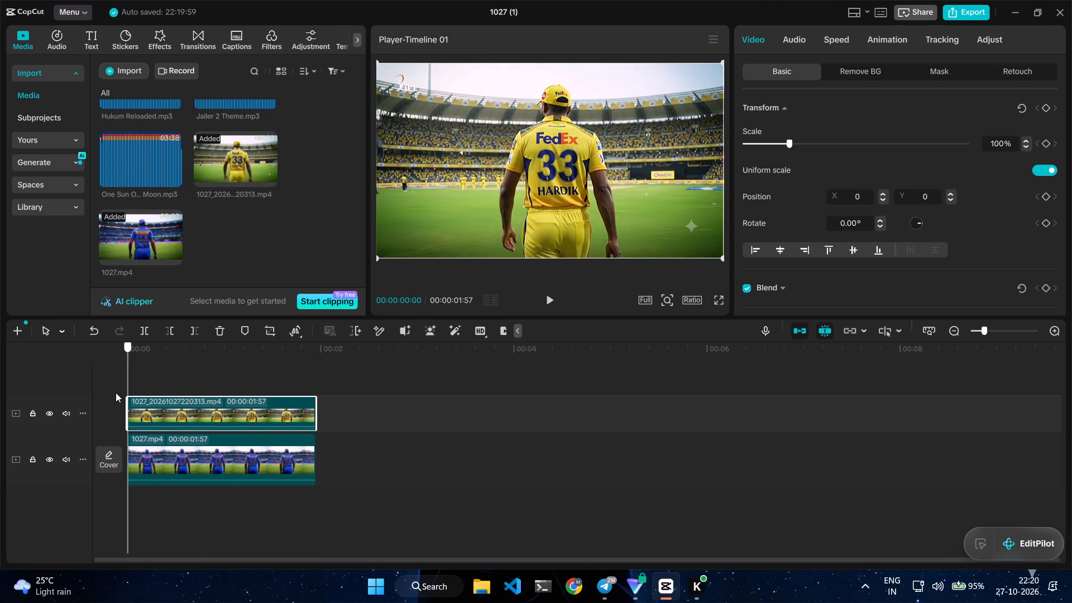
left_click_drag(116, 393, 220, 390)
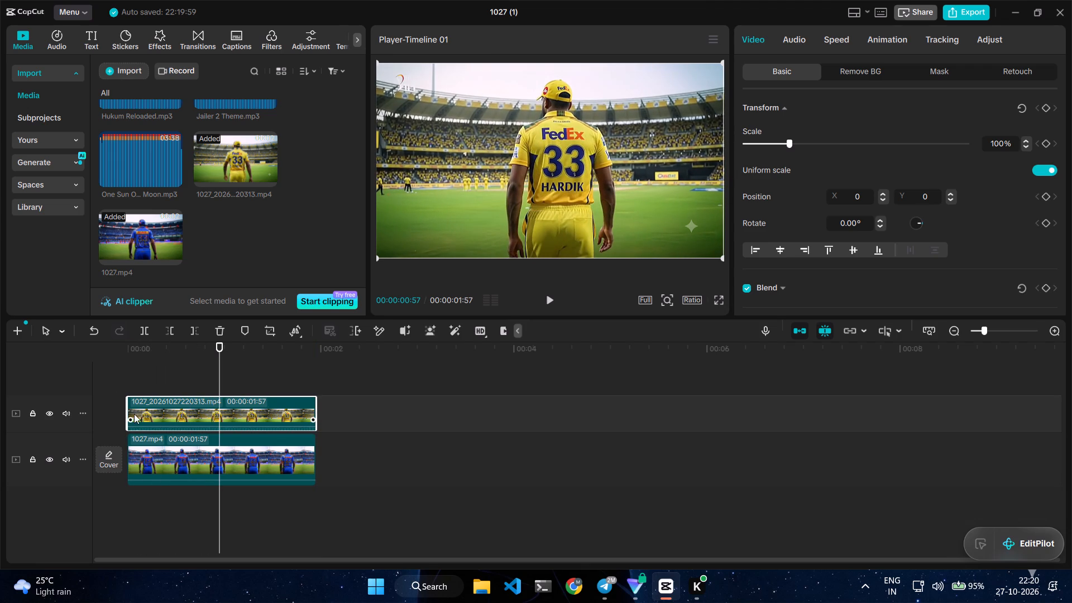
left_click_drag(128, 407, 220, 398)
Trim the end of the blue-jersey clip 1027.mp4 to 00:00:00:57, where the upper clip starts.
left_click(220, 381)
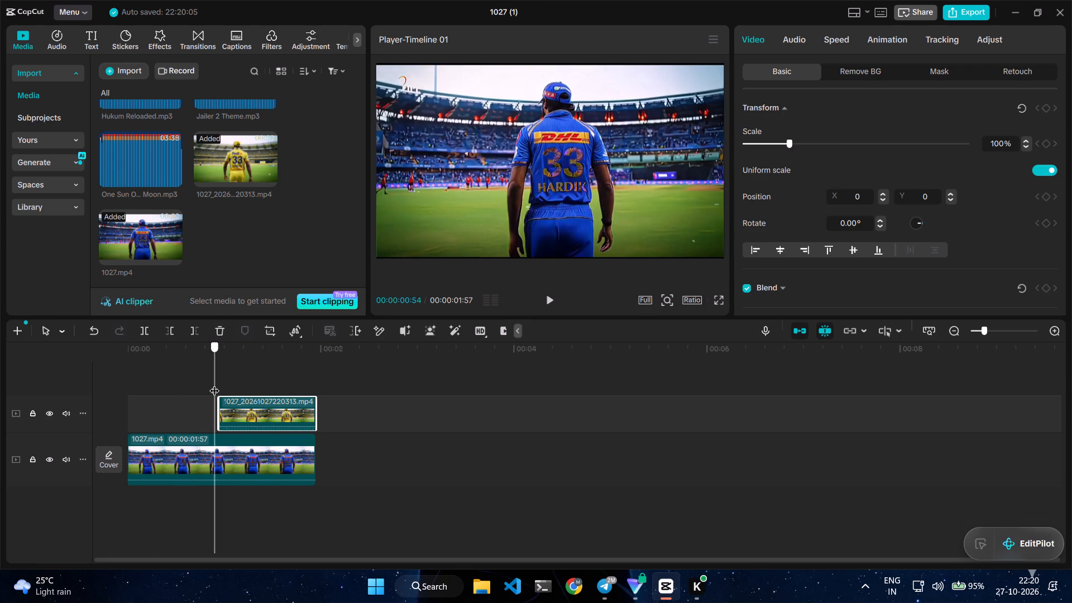
left_click(175, 385)
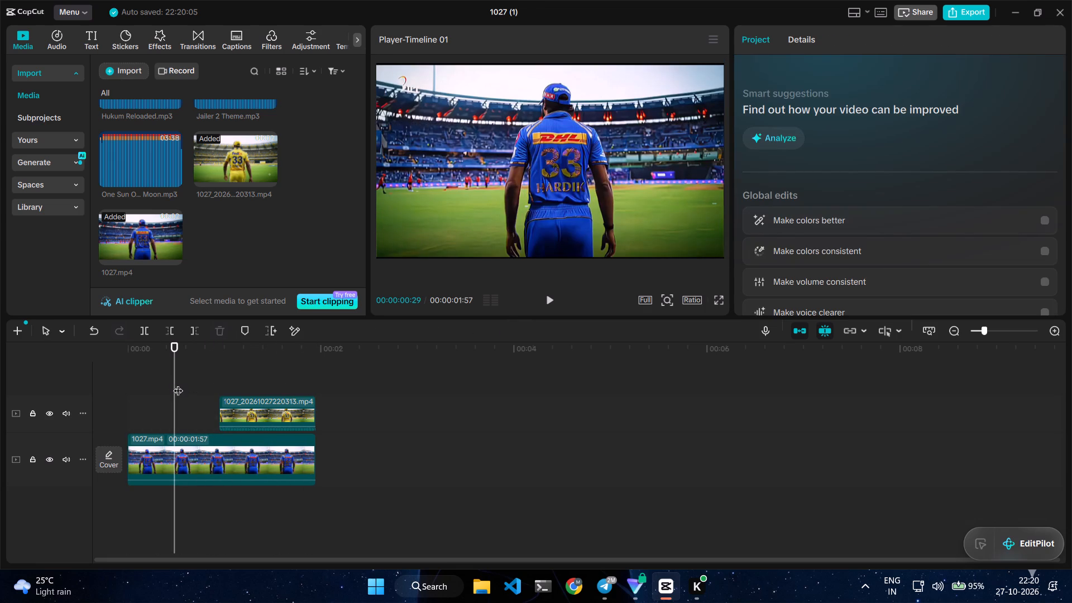
left_click_drag(175, 383, 217, 382)
left_click(222, 435)
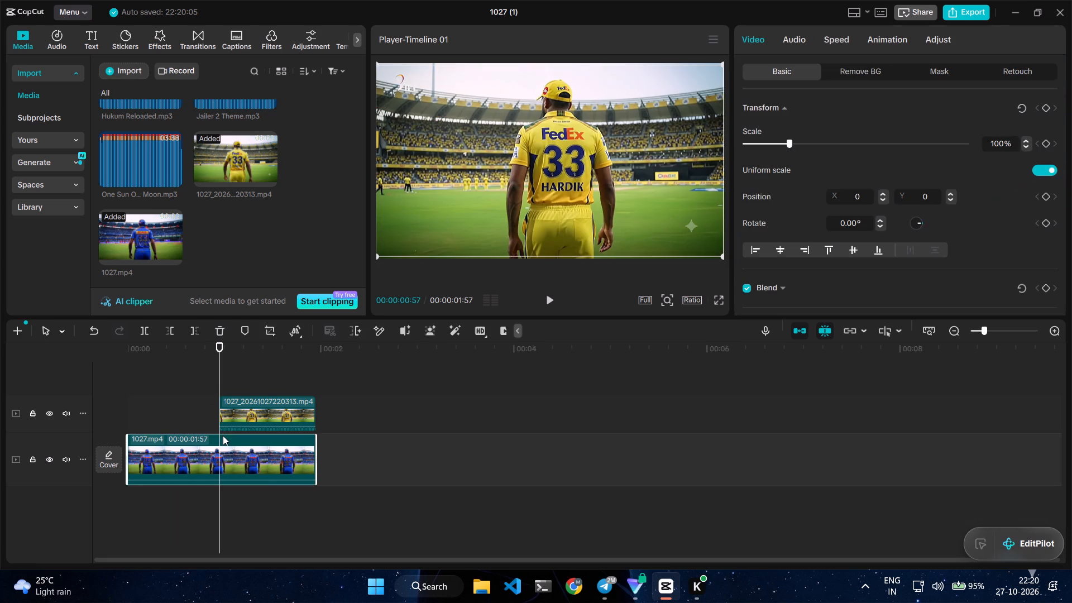
left_click_drag(315, 449, 253, 450)
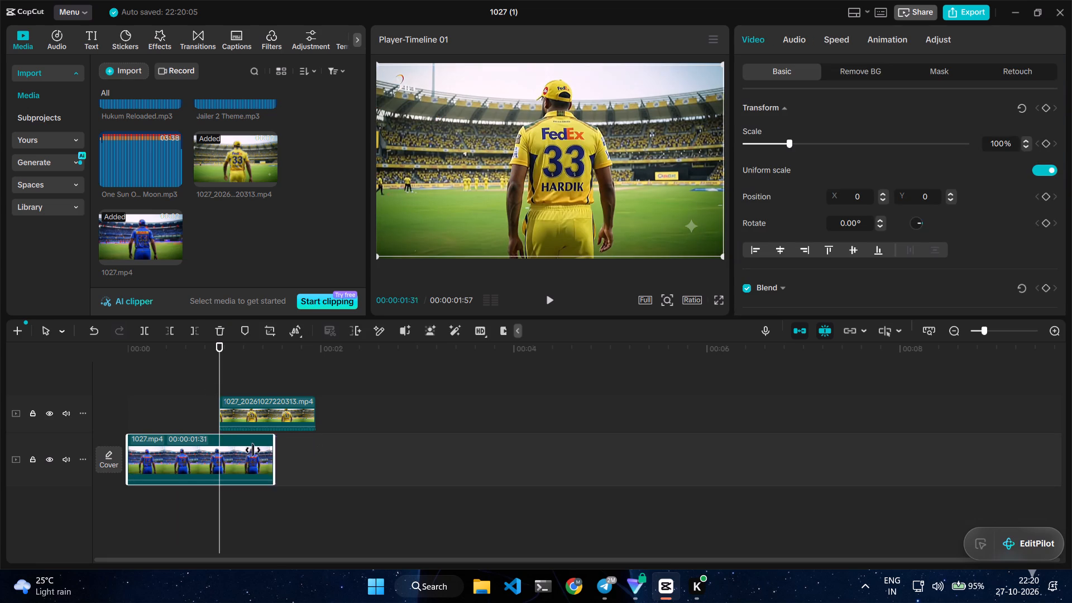
left_click_drag(253, 450, 221, 451)
Move the trimmed yellow-jersey clip down to the main track, directly after the blue-jersey clip.
left_click(247, 420)
left_click_drag(250, 411, 247, 433)
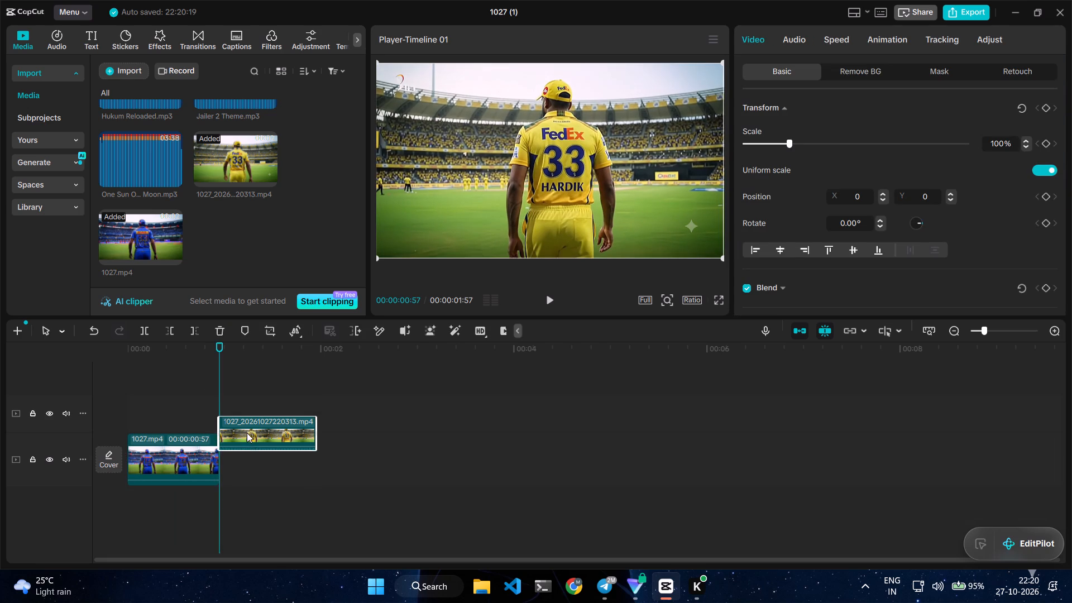
left_click_drag(247, 433, 252, 456)
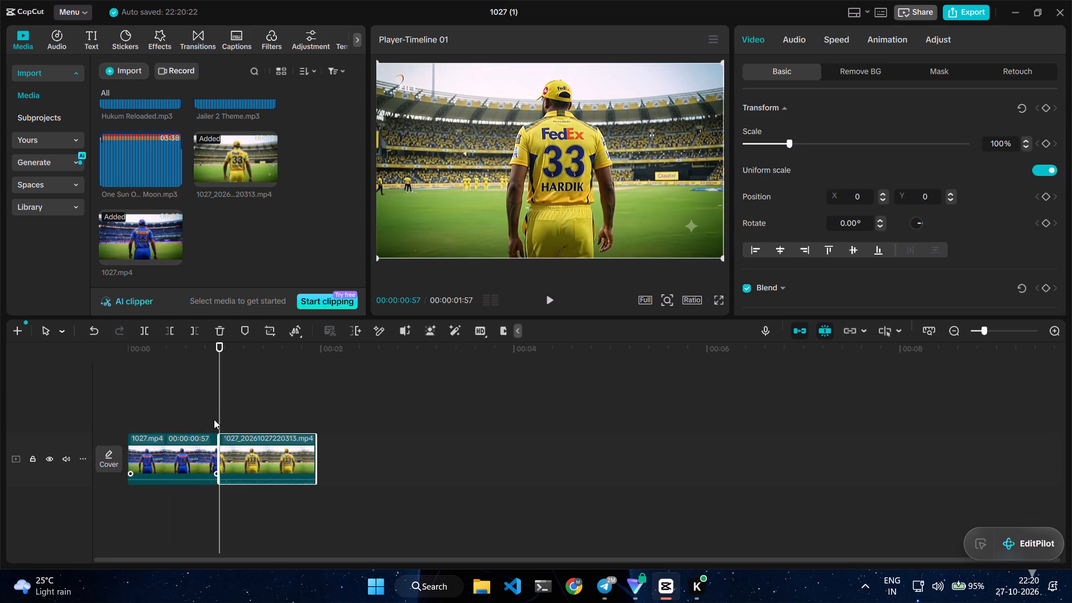
Play back the joined sequence repeatedly to check the jersey switch at the cut.
left_click_drag(218, 419, 191, 422)
left_click(545, 298)
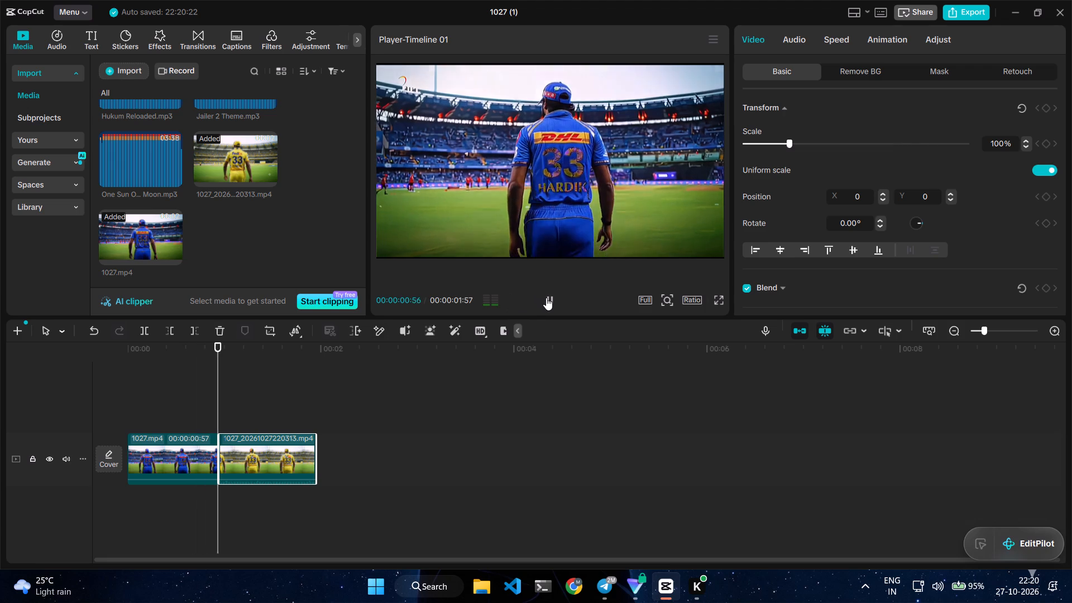
left_click(226, 387)
left_click_drag(226, 387, 72, 408)
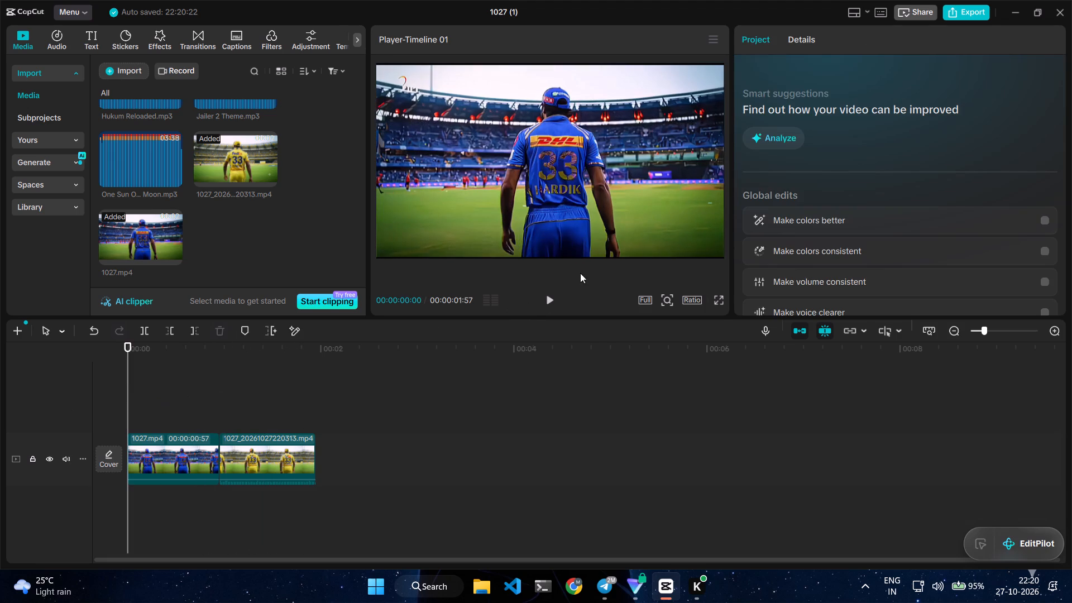
left_click(544, 300)
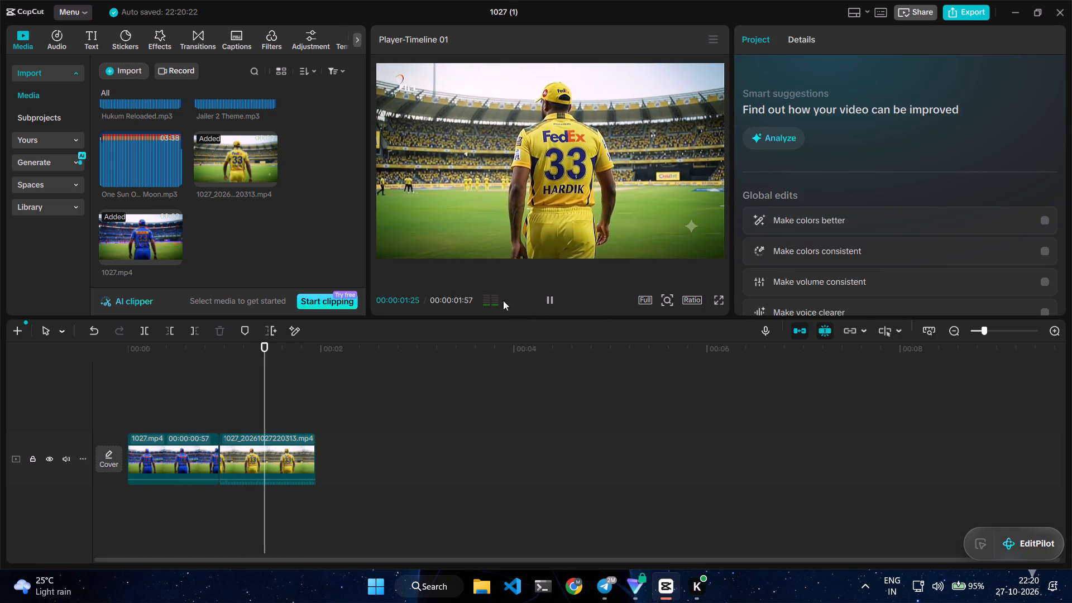
left_click(223, 412)
left_click_drag(223, 412, 104, 416)
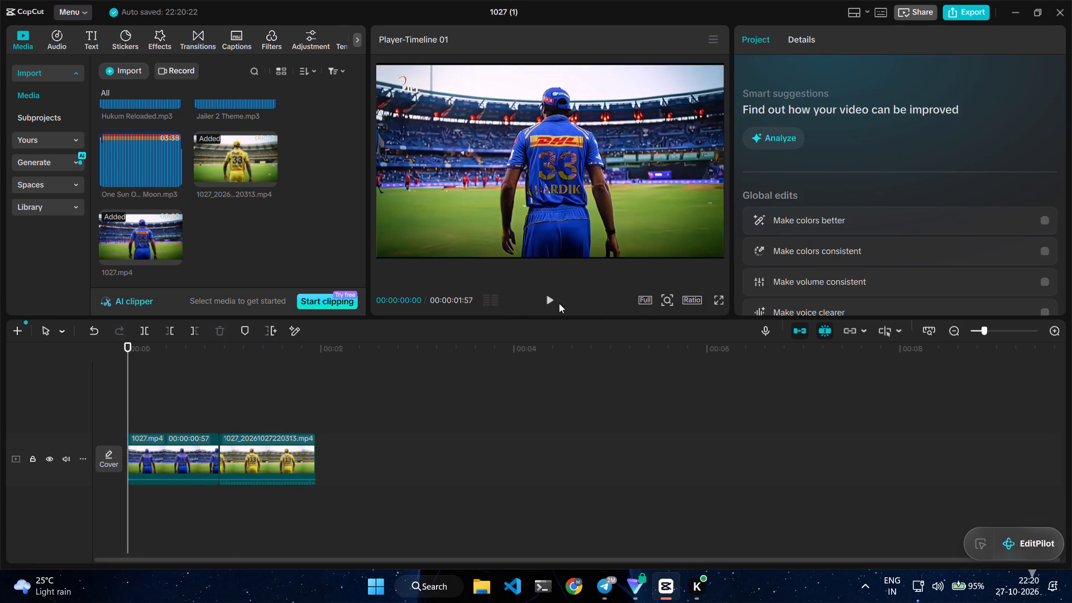
left_click(548, 307)
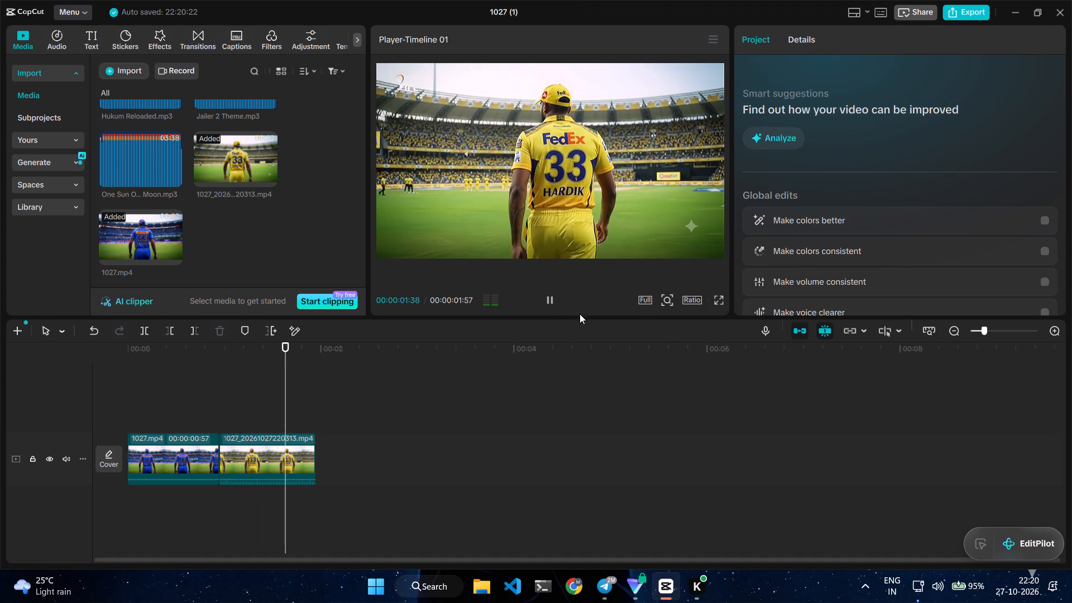
Mute the yellow-jersey clip by lowering its volume to -∞ dB.
left_click(236, 442)
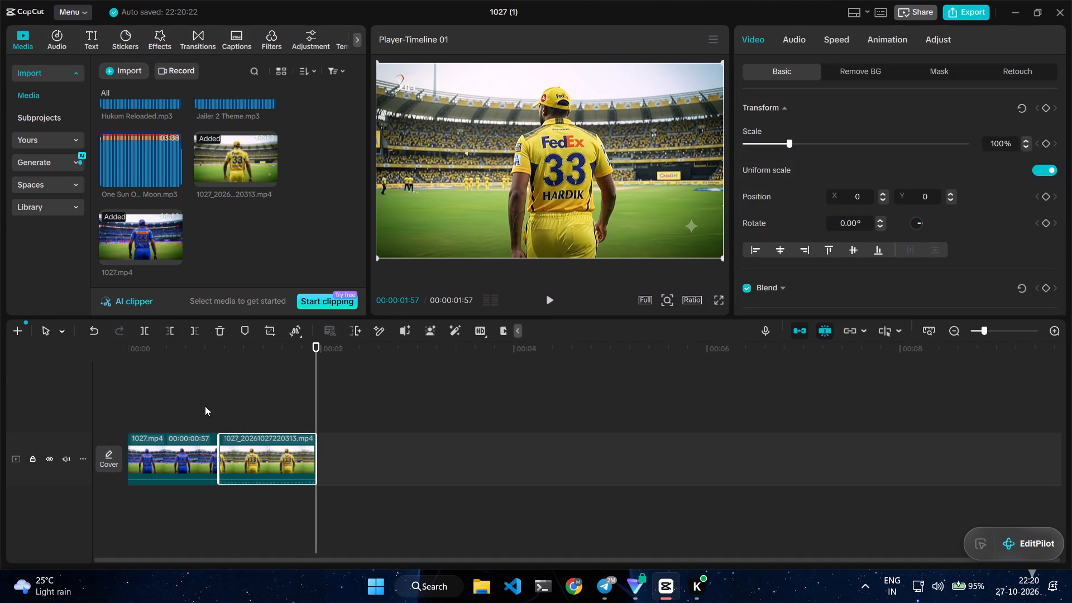
left_click(787, 37)
left_click_drag(909, 143, 676, 154)
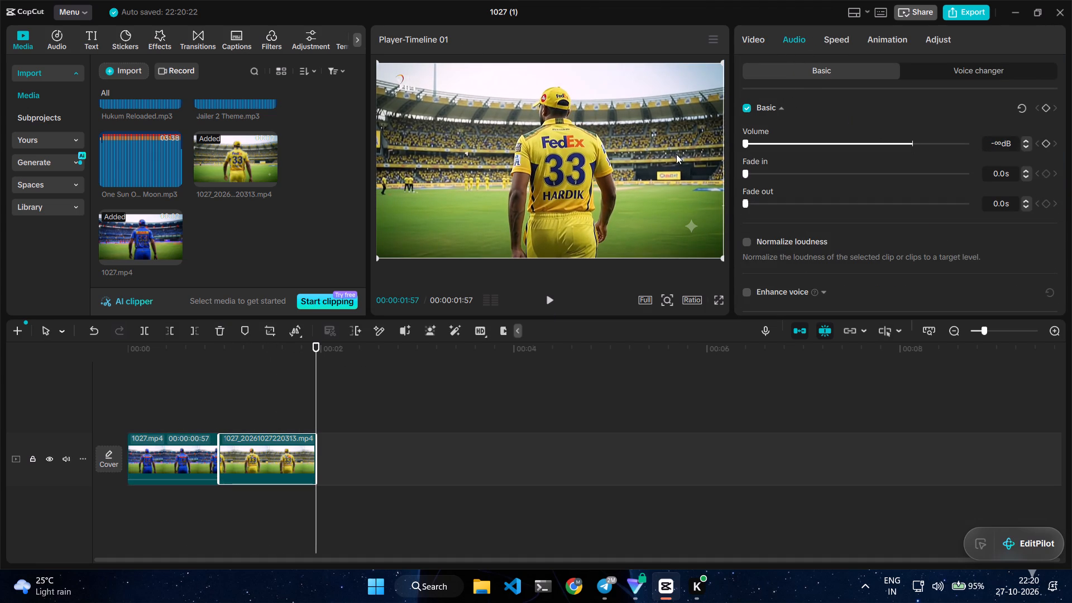
left_click_drag(676, 154, 646, 154)
left_click(518, 362)
Search the transitions for "shake", preview the variants, and apply Shake & Flash at the cut between the two jersey clips.
left_click(238, 382)
left_click_drag(149, 401, 122, 405)
left_click(159, 396)
left_click_drag(157, 396, 126, 396)
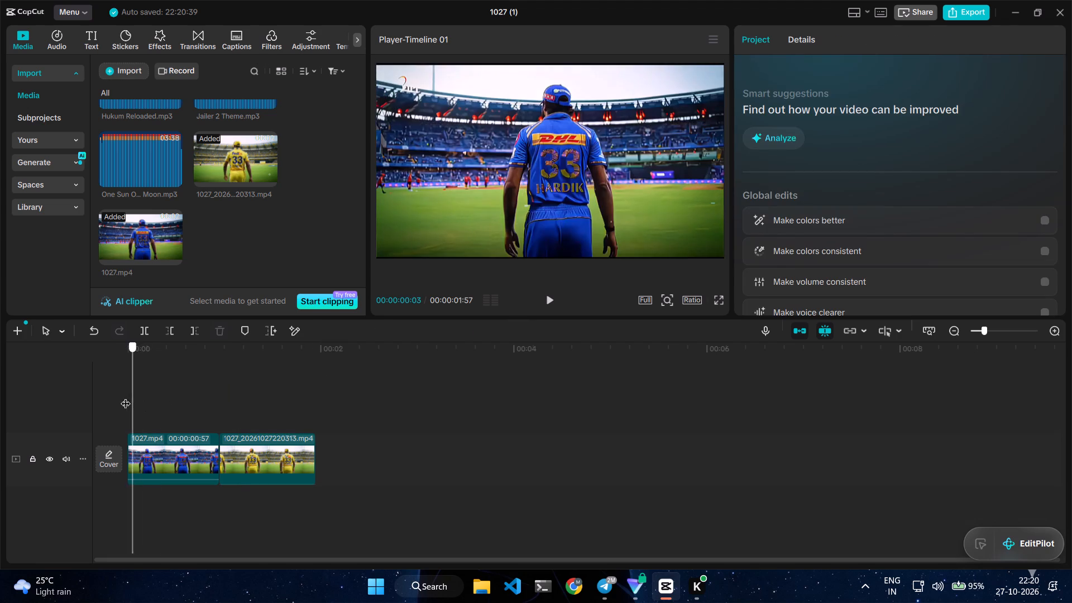
left_click_drag(126, 396, 121, 398)
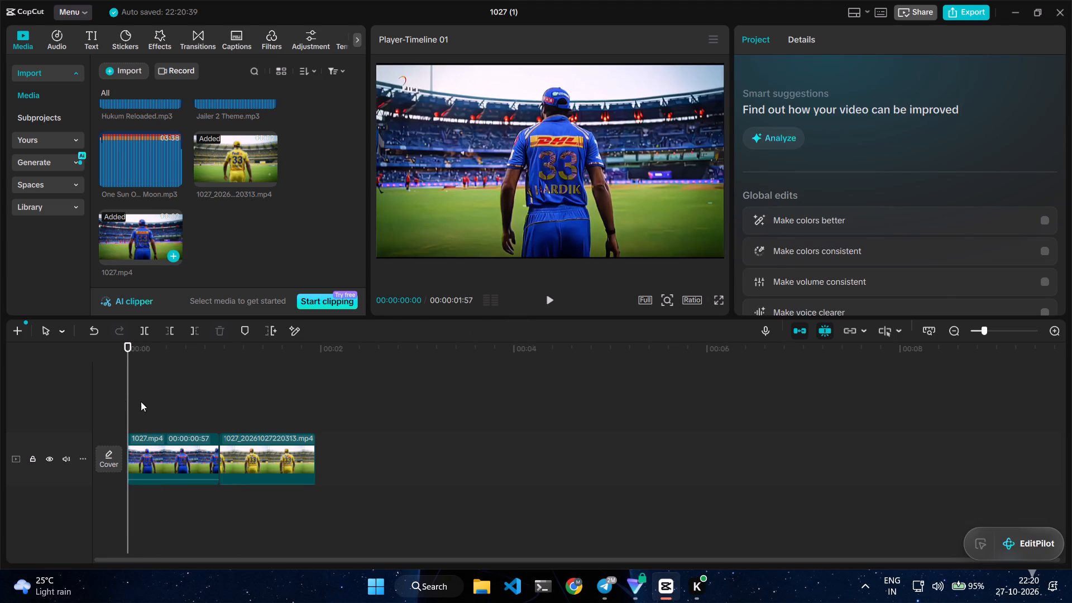
left_click(200, 39)
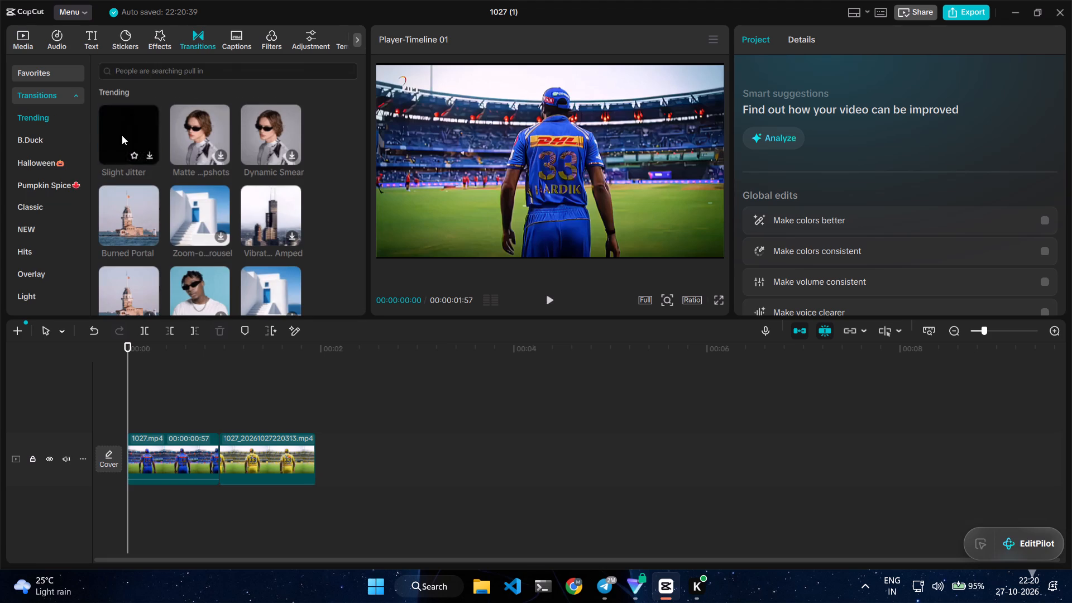
left_click(141, 69)
type("shake")
left_click(178, 91)
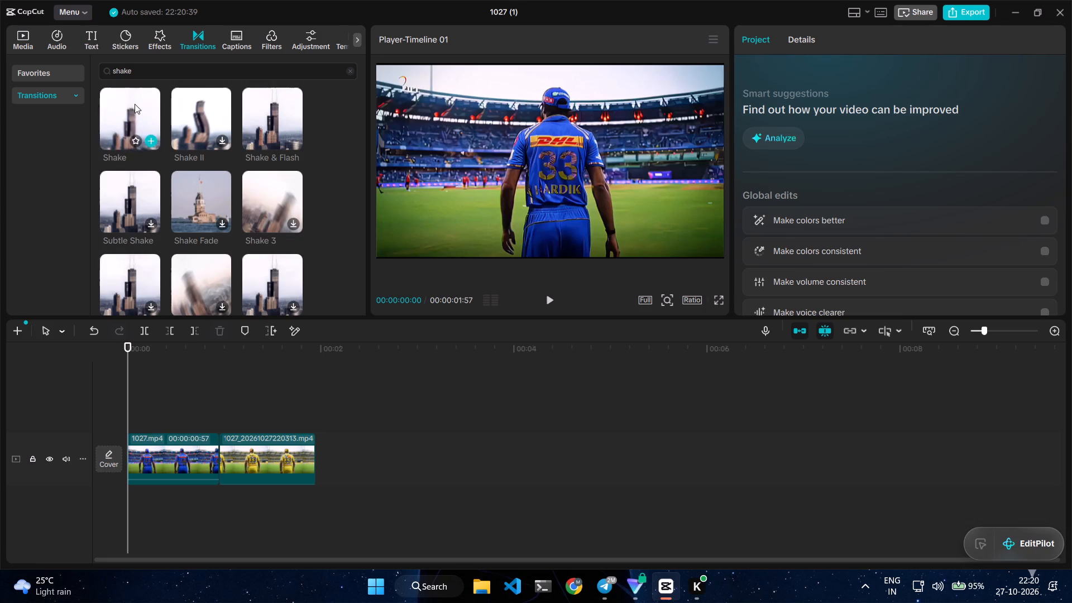
left_click(134, 104)
left_click(216, 111)
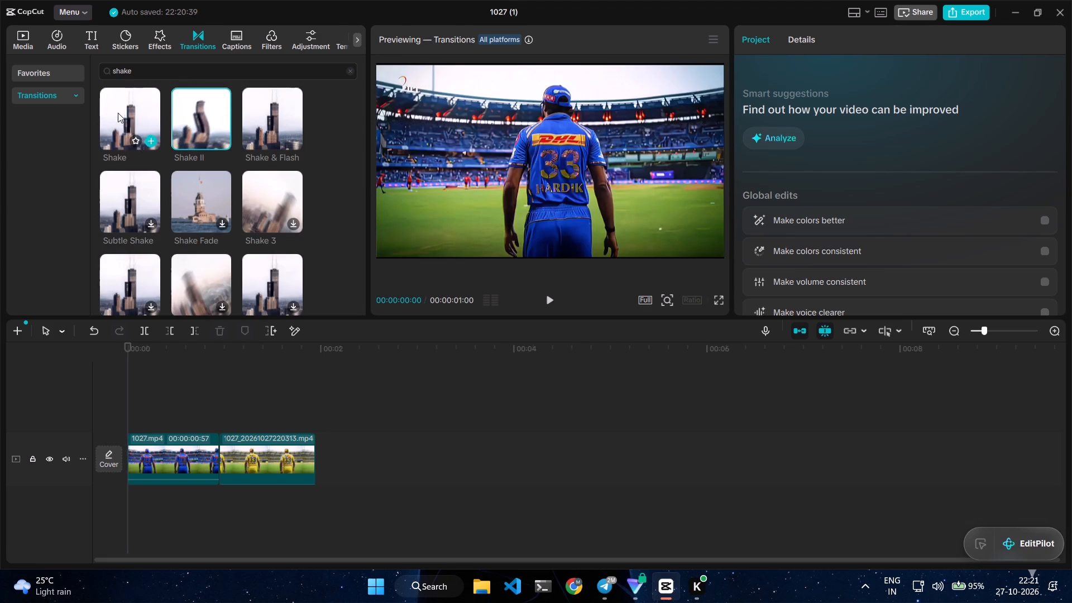
left_click(197, 113)
left_click(269, 112)
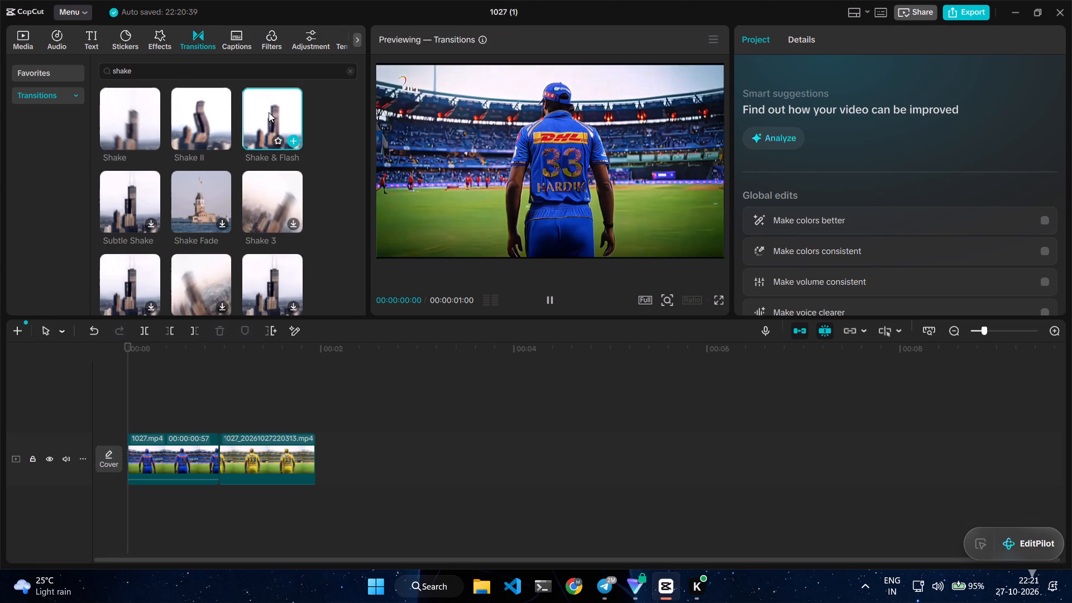
left_click_drag(269, 112, 206, 449)
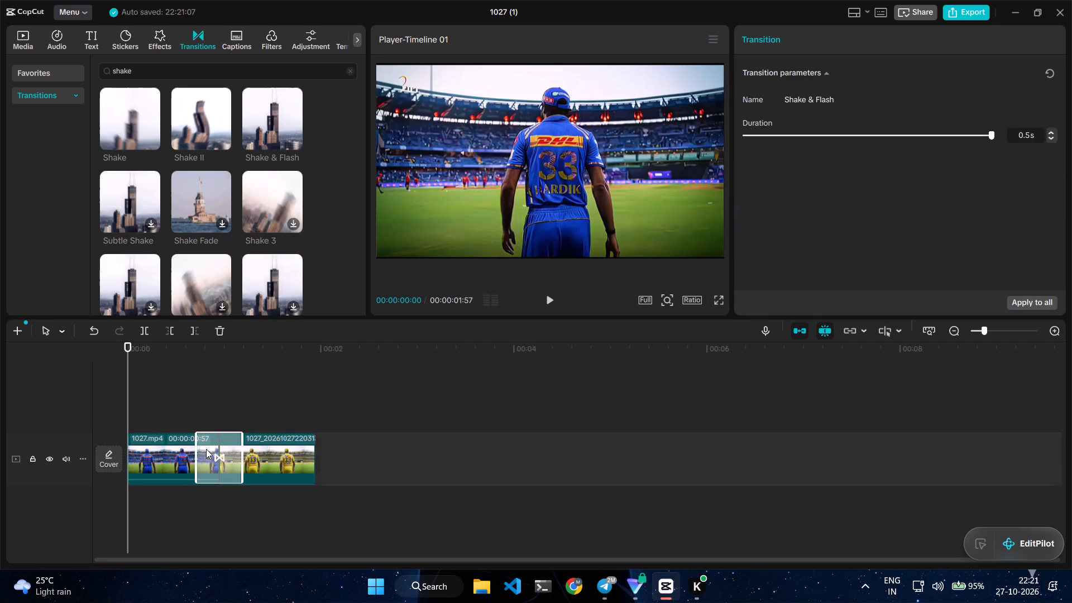
Play back and scrub through the sequence to check the Shake & Flash transition between the jerseys.
left_click(549, 303)
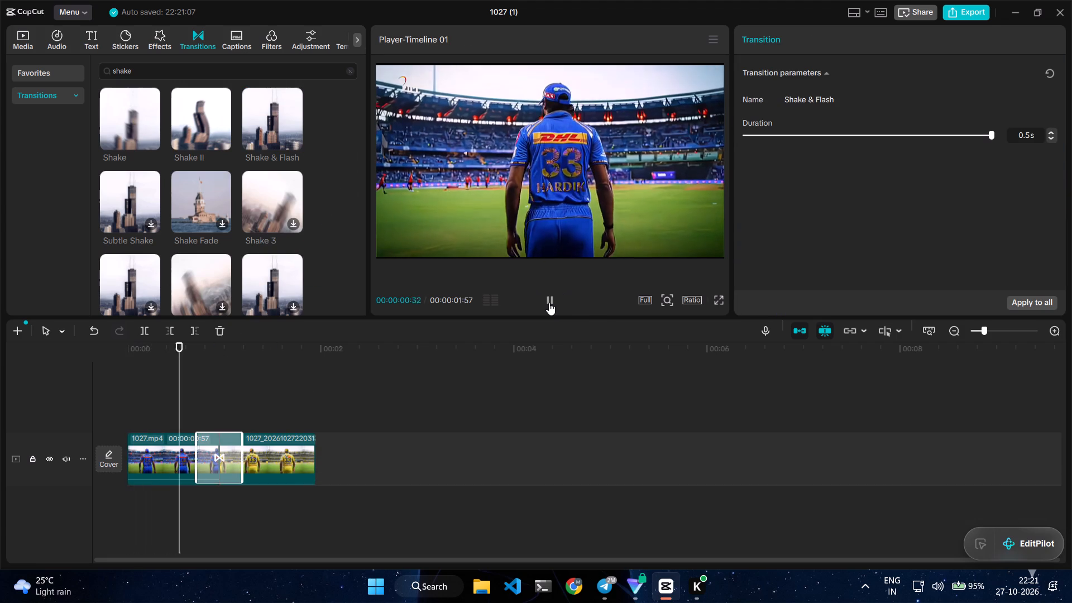
left_click(227, 387)
left_click_drag(227, 387, 281, 406)
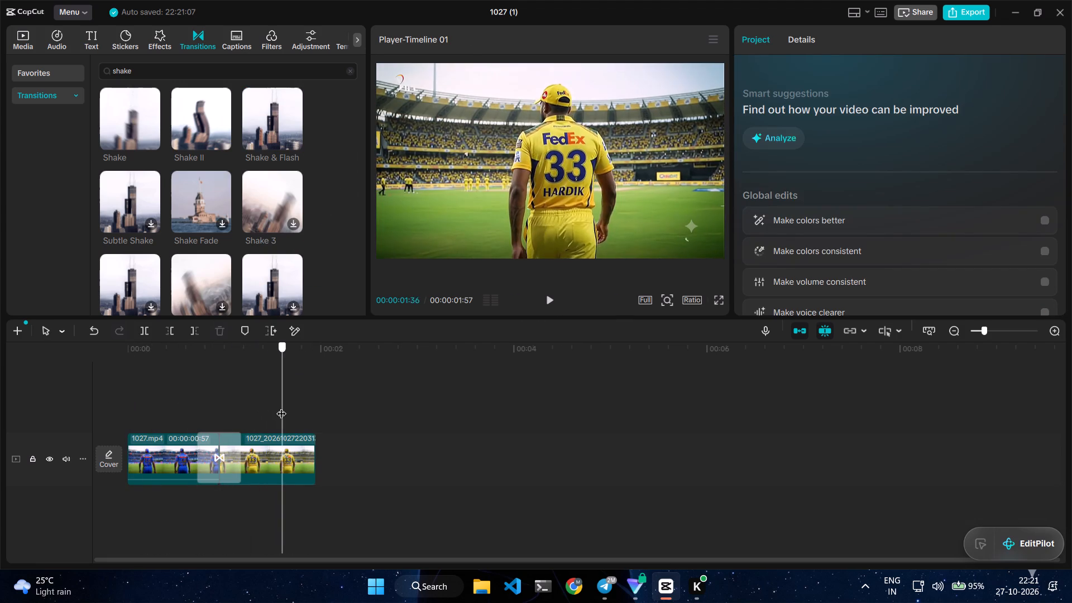
left_click_drag(281, 406, 249, 407)
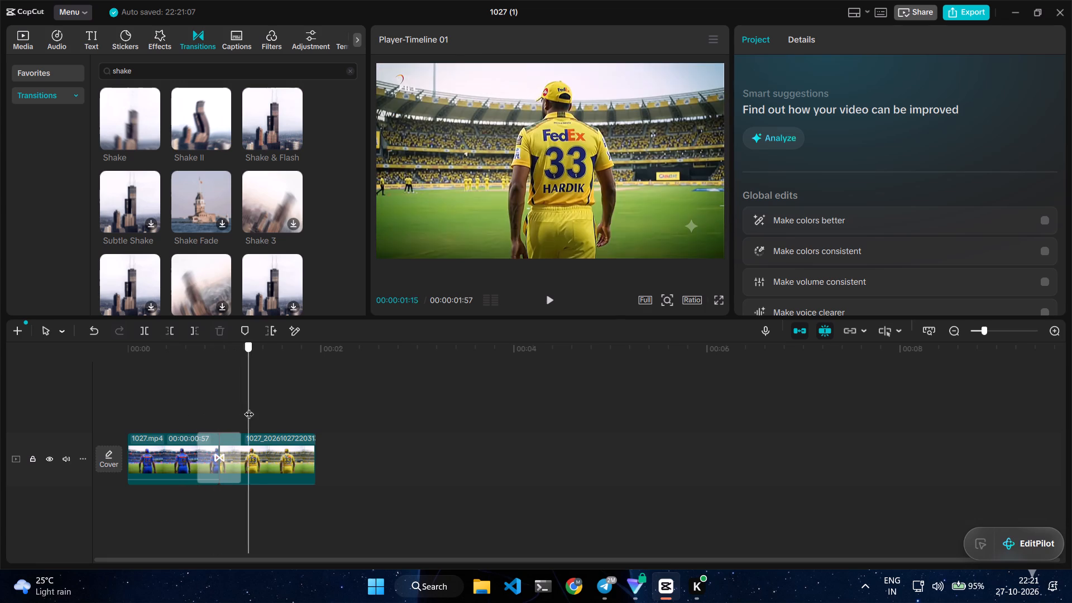
left_click_drag(249, 407, 199, 409)
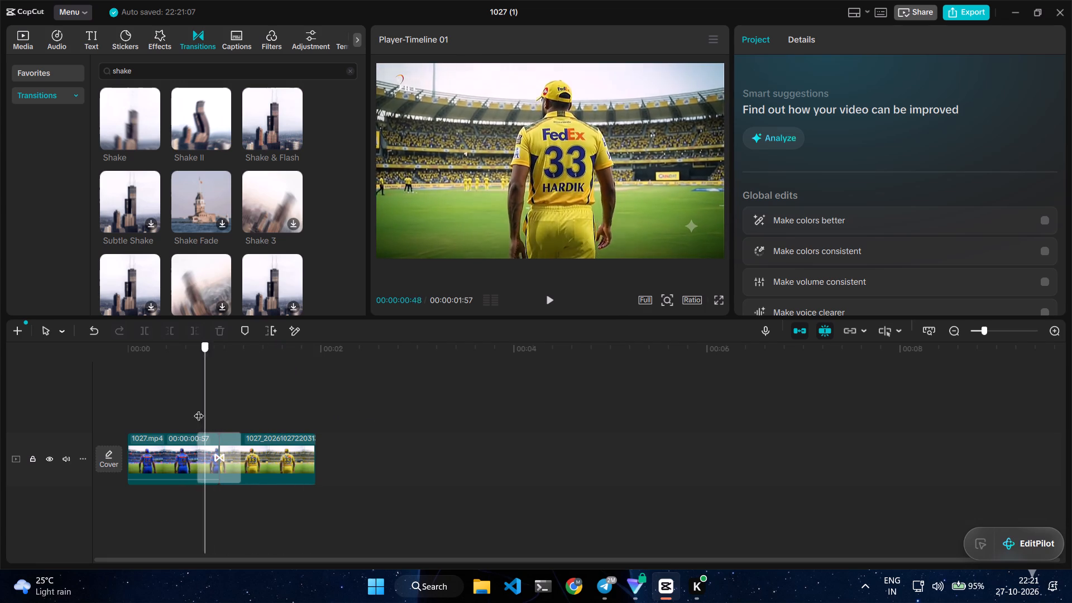
left_click_drag(199, 409, 236, 408)
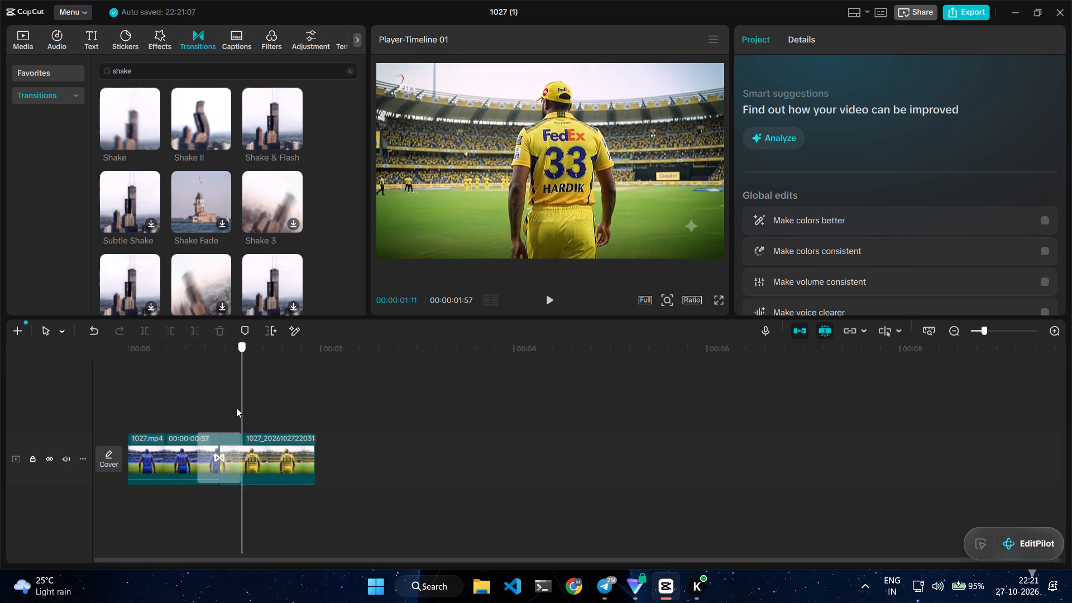
left_click_drag(236, 408, 160, 412)
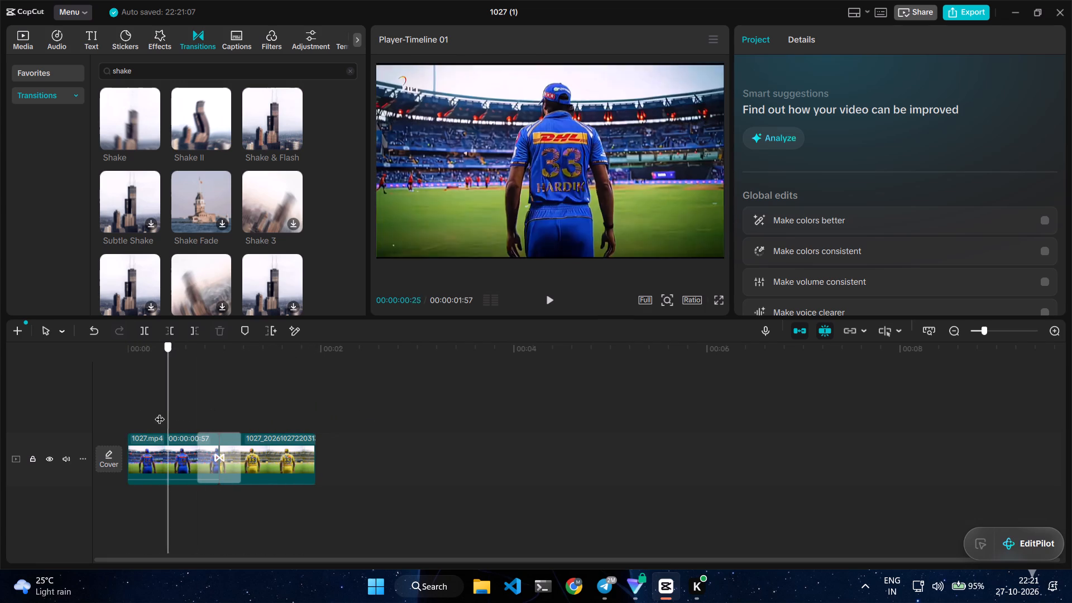
left_click_drag(160, 412, 204, 415)
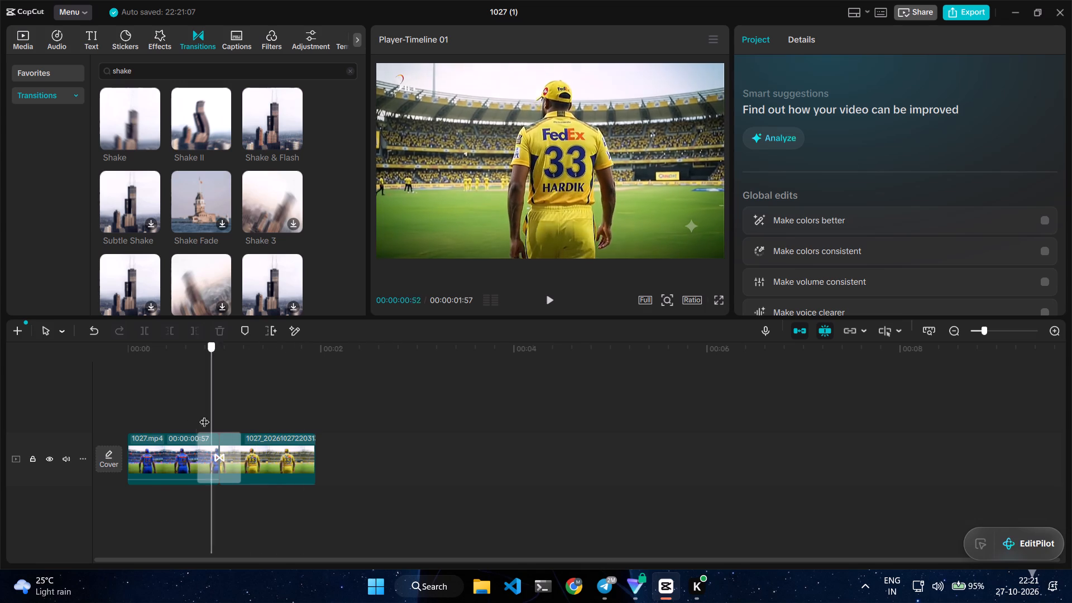
left_click_drag(204, 415, 73, 395)
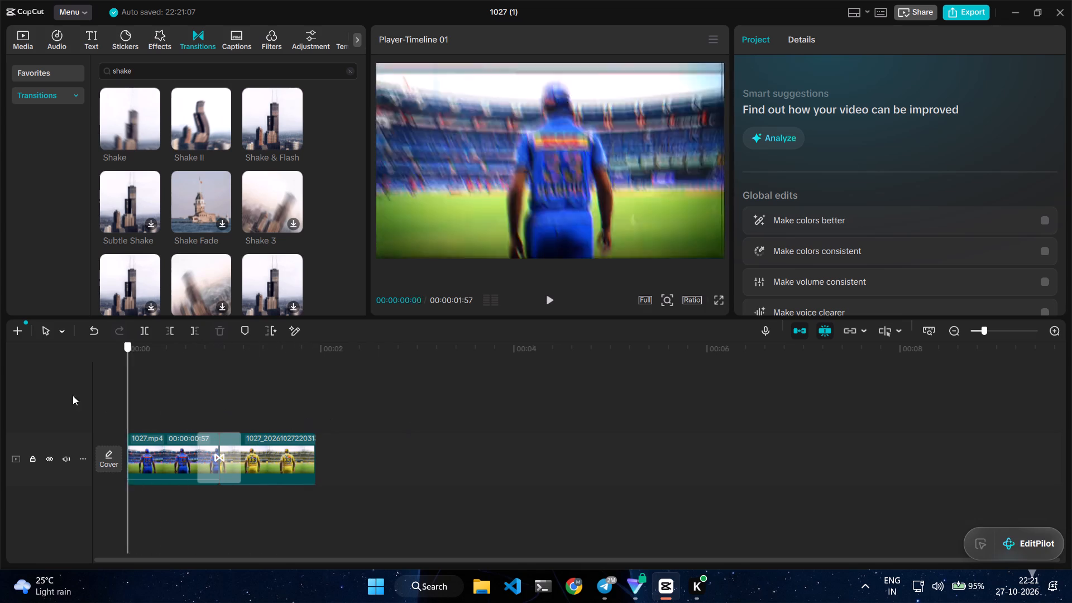
left_click_drag(73, 395, 360, 405)
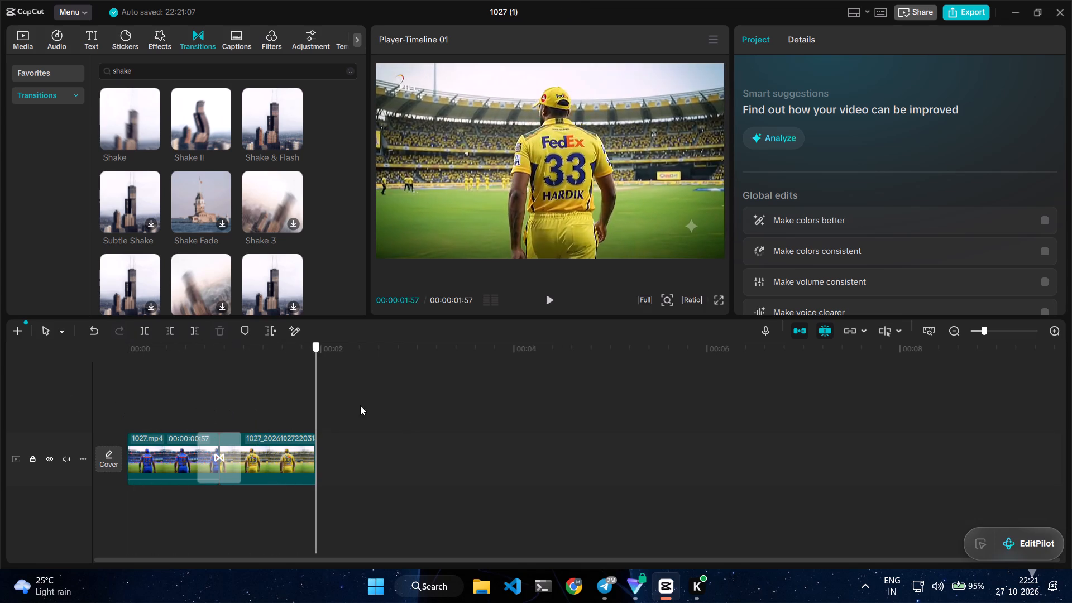
left_click_drag(360, 405, 0, 407)
left_click(546, 305)
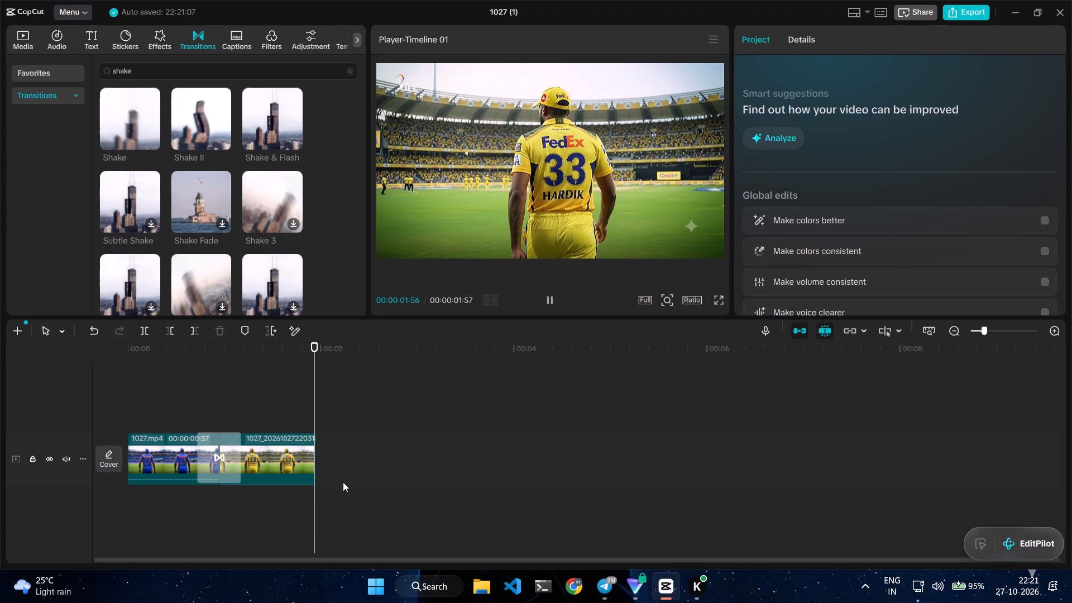
left_click_drag(316, 396, 108, 413)
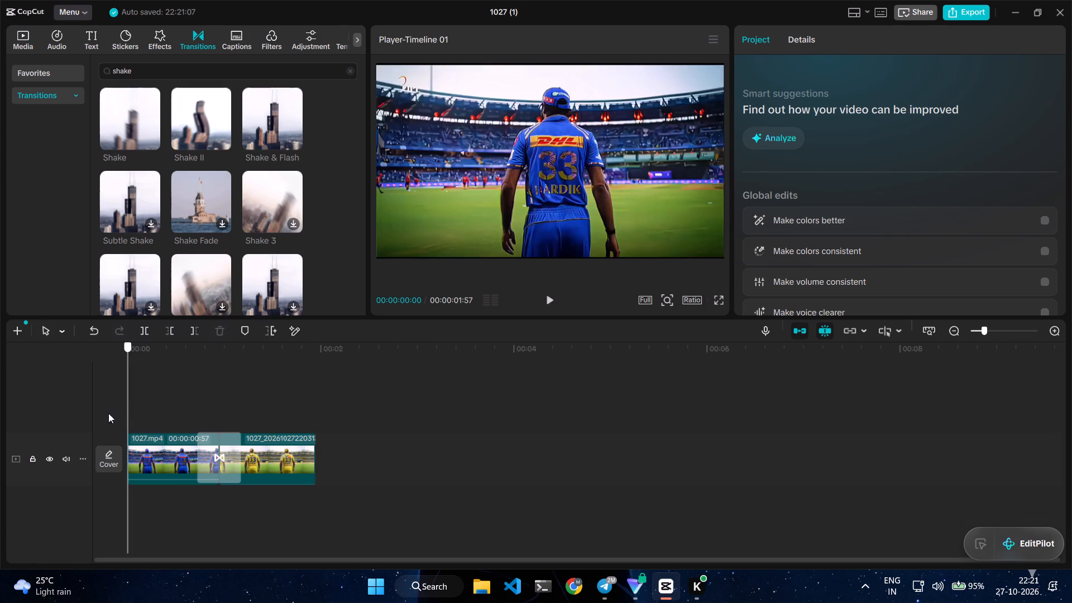
left_click_drag(108, 413, 105, 413)
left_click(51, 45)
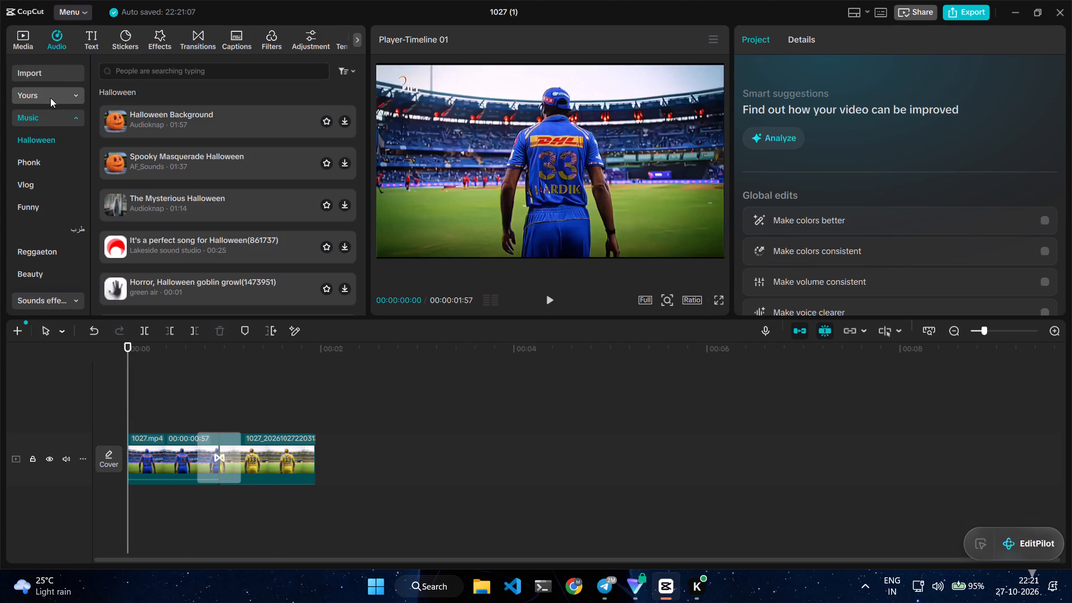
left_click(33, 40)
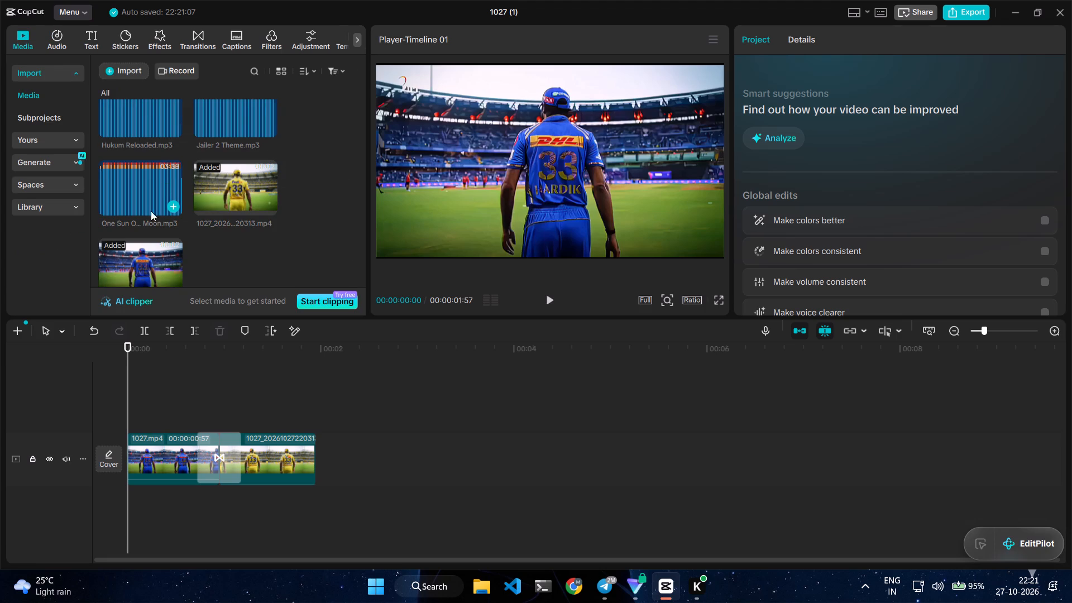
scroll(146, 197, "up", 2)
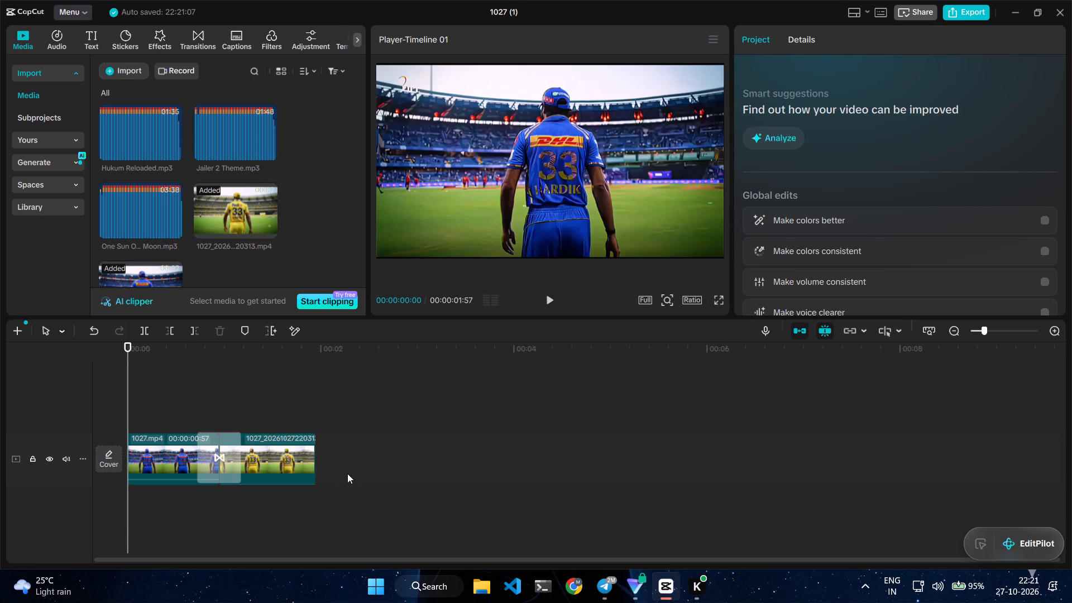
Combine both jersey clips and their transition into one compound clip.
left_click_drag(357, 500, 134, 411)
right_click(286, 451)
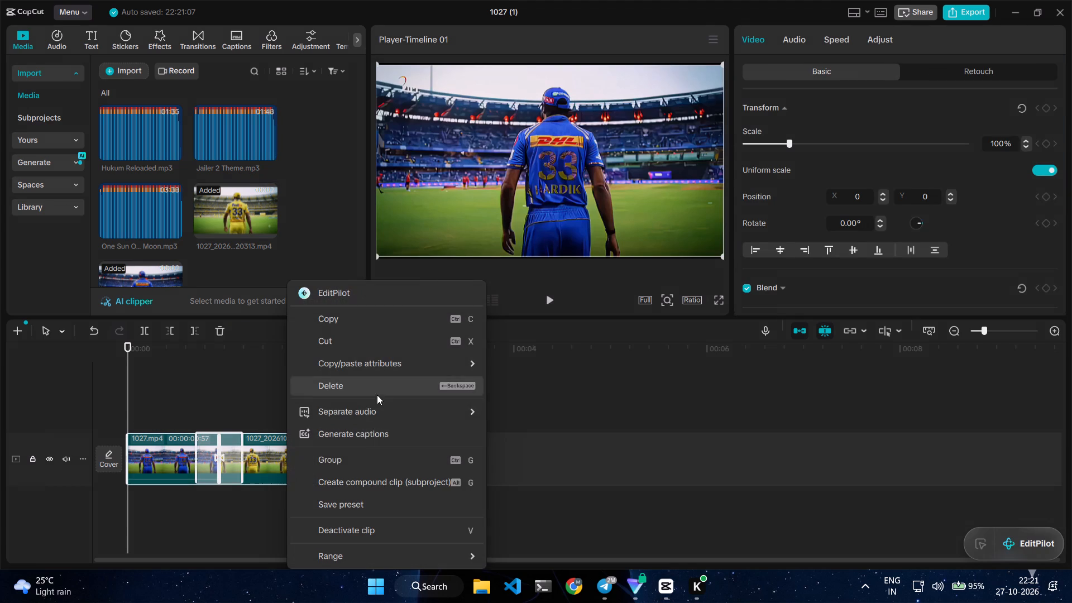
left_click(368, 478)
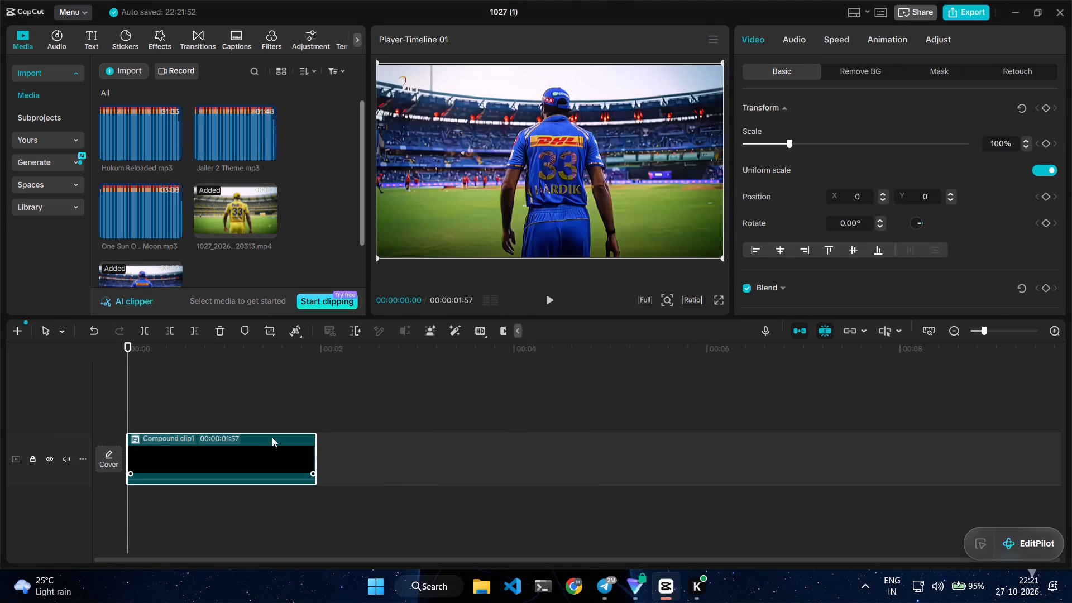
Slow the compound clip down to a standard speed of 0.50x.
scroll(849, 171, "down", 6)
scroll(808, 194, "down", 2)
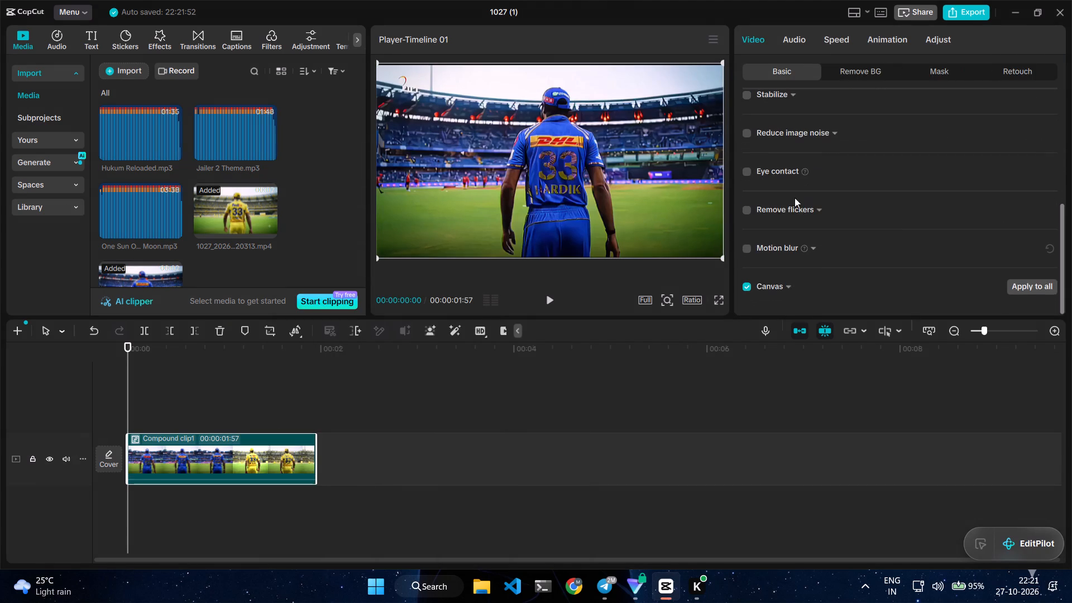
scroll(786, 202, "down", 2)
scroll(786, 228, "up", 6)
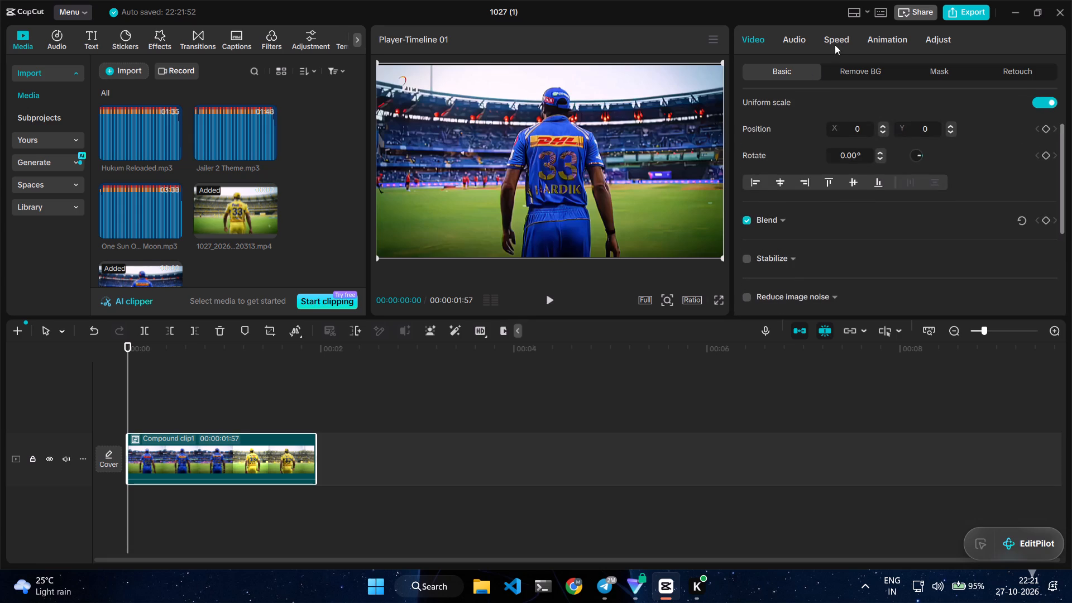
left_click(835, 45)
triple_click(1053, 132)
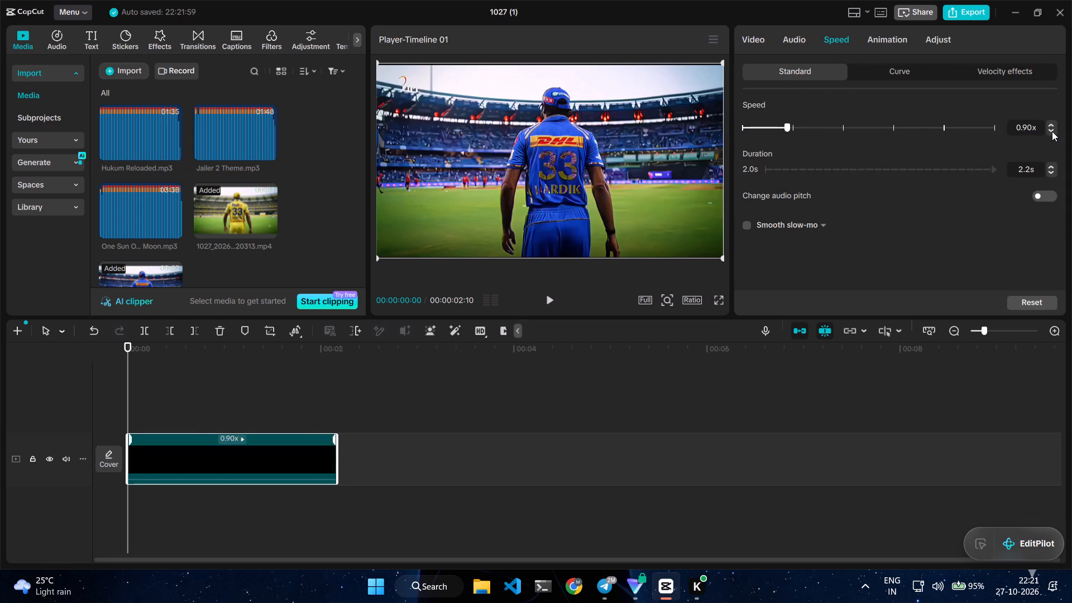
double_click(1051, 131)
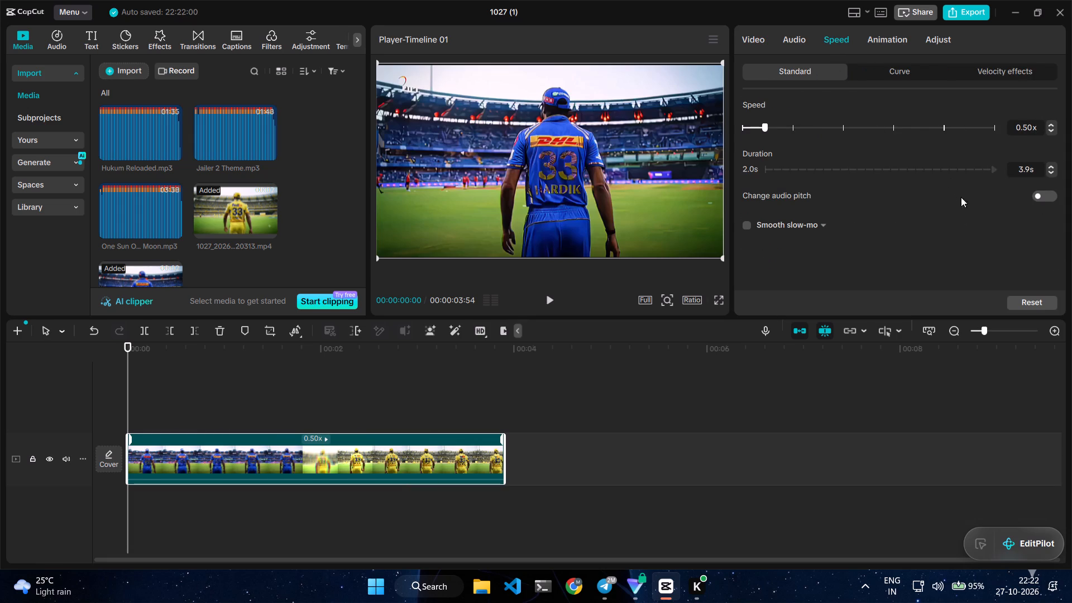
Enable smooth slow-mo on the compound clip with the Optical flow method and check its processing progress.
left_click(746, 222)
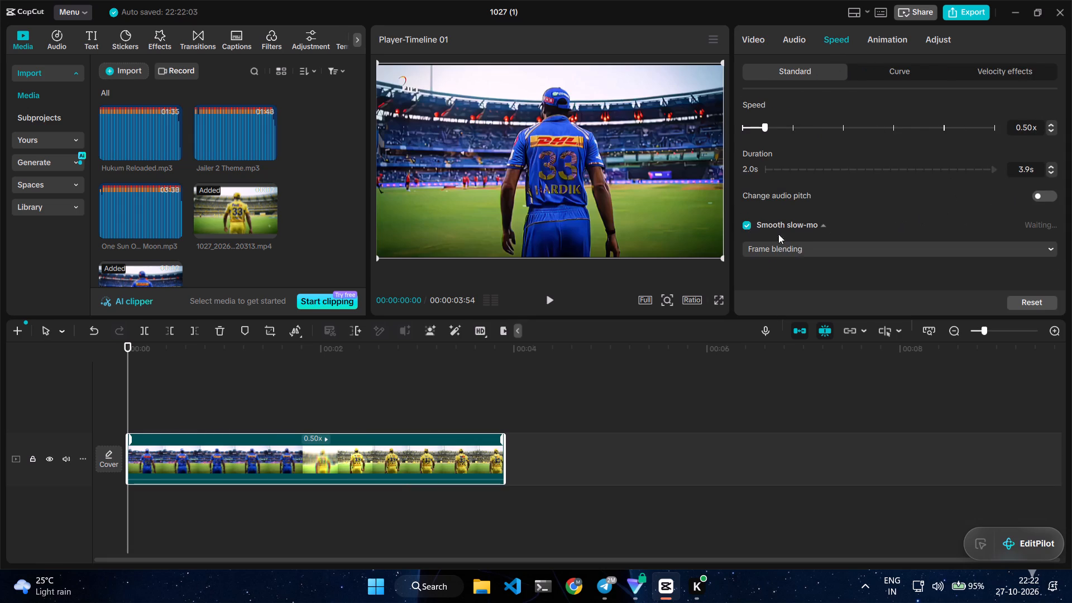
left_click(797, 248)
left_click(805, 302)
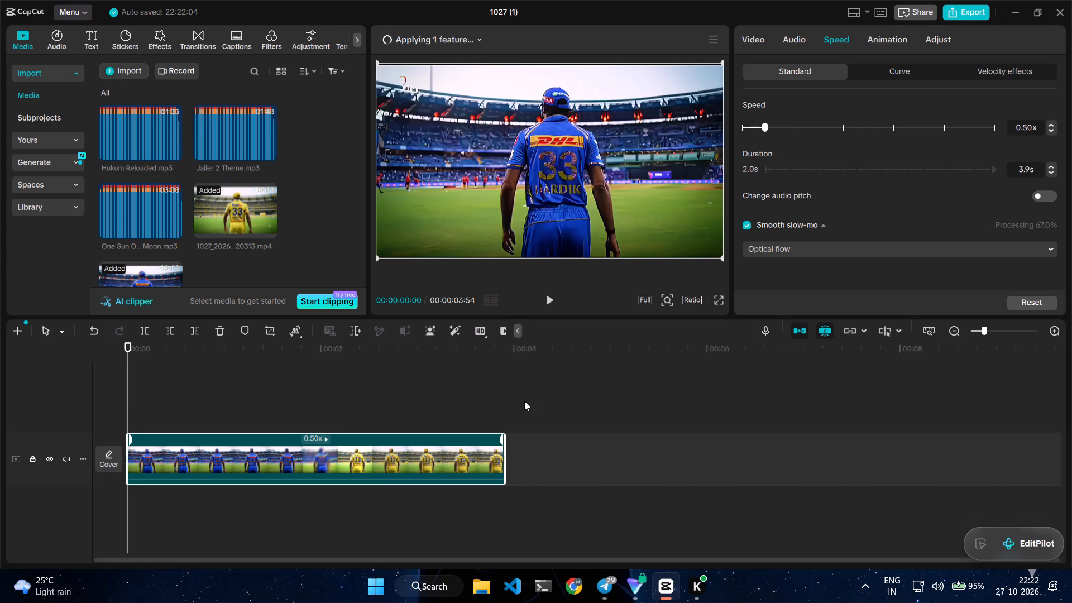
left_click(476, 40)
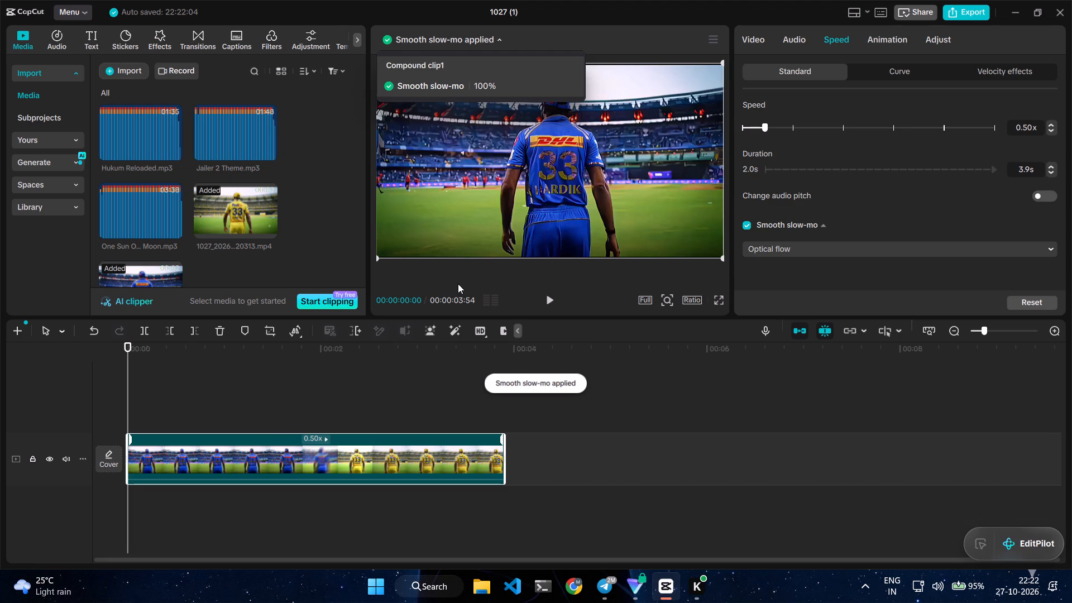
Play back the slowed compound clip and scrub through the jersey change to check the transition.
left_click(545, 296)
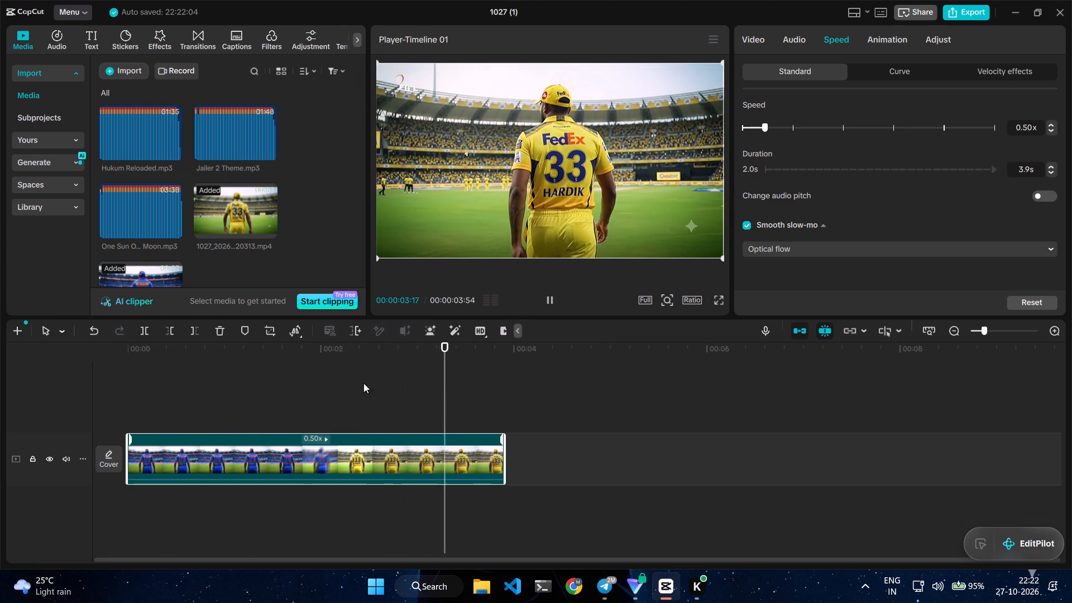
left_click(320, 413)
left_click_drag(320, 414, 322, 417)
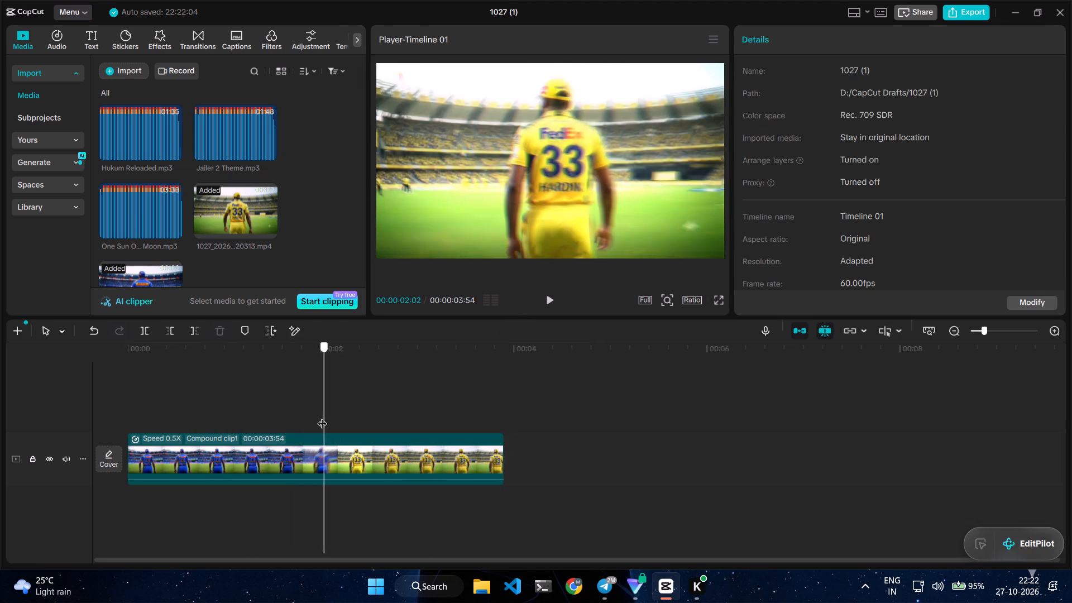
left_click_drag(322, 417, 309, 419)
left_click(302, 450)
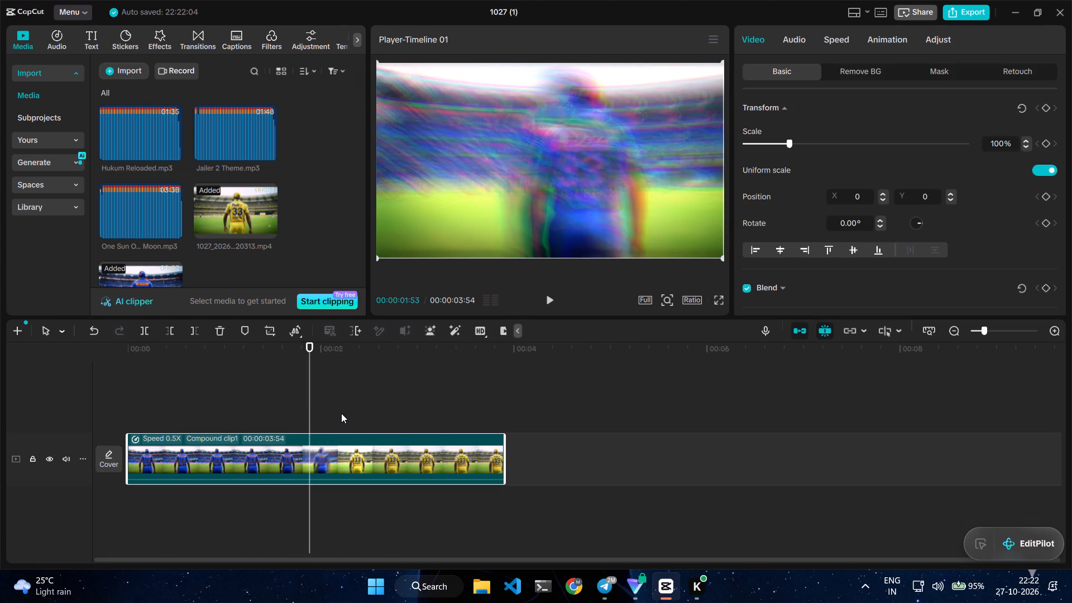
Undo the smooth slow-mo, the speed reductions and the compound clip, going back to the two separate jersey clips with their transition.
key("ctrl+z")
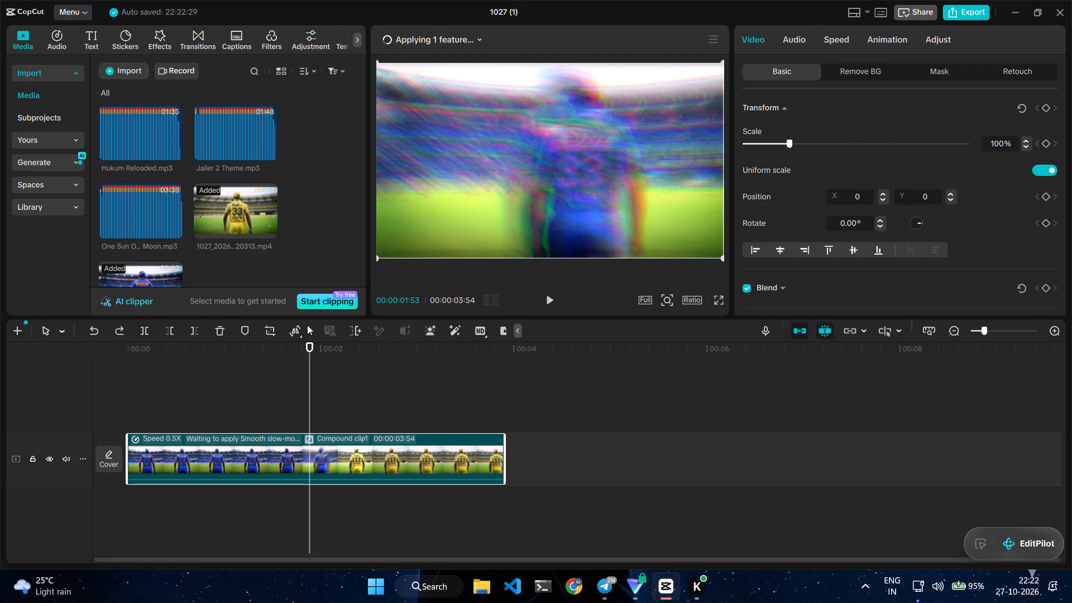
key("ctrl+z")
key("ctrl+z")
key("ctrl+z")
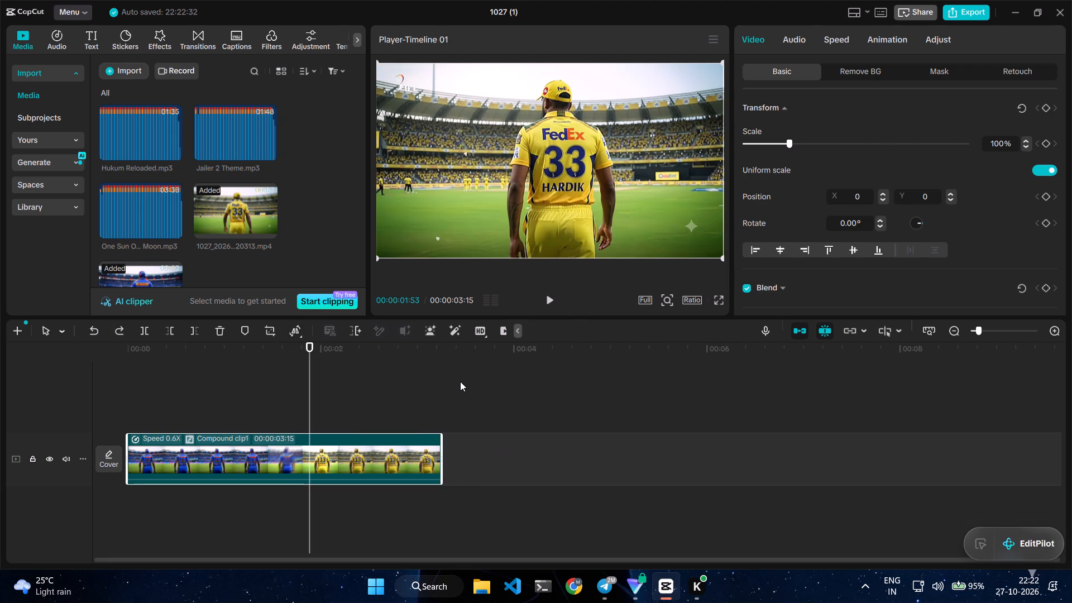
left_click(833, 37)
key("ctrl+z")
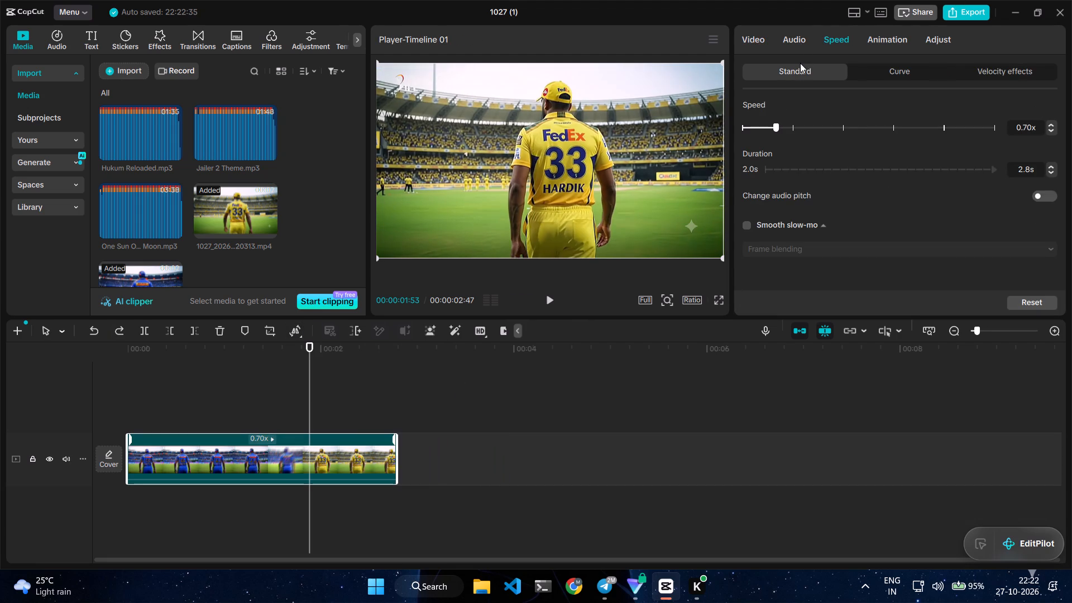
key("ctrl+z")
key("ctrl+z")
key("ctrl+z")
key("ctrl+z")
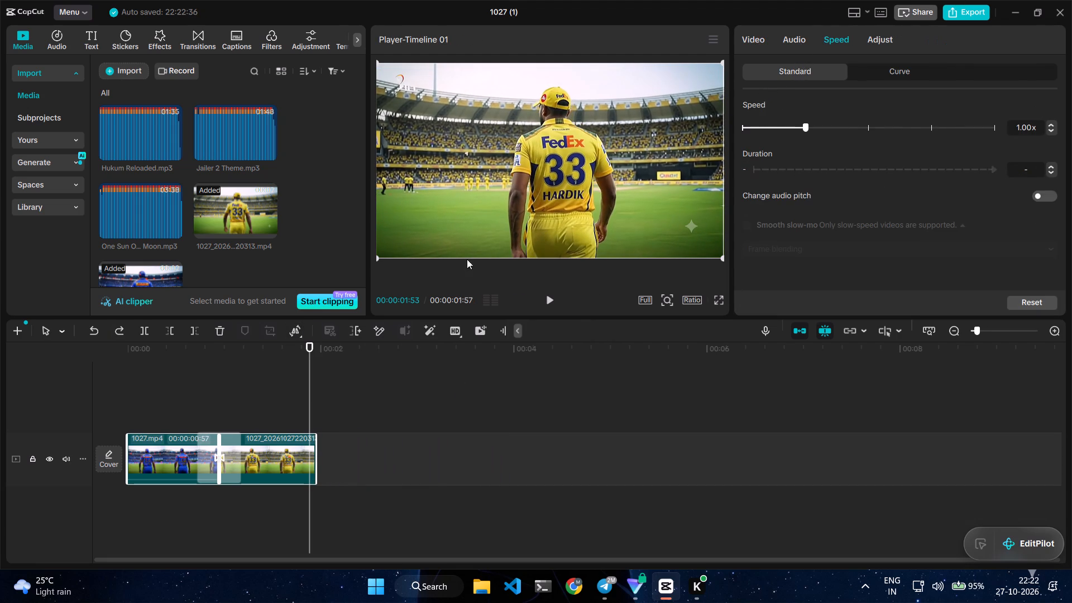
Slow only the blue jersey clip down to a standard speed of 0.50x.
left_click(188, 423)
left_click(159, 445)
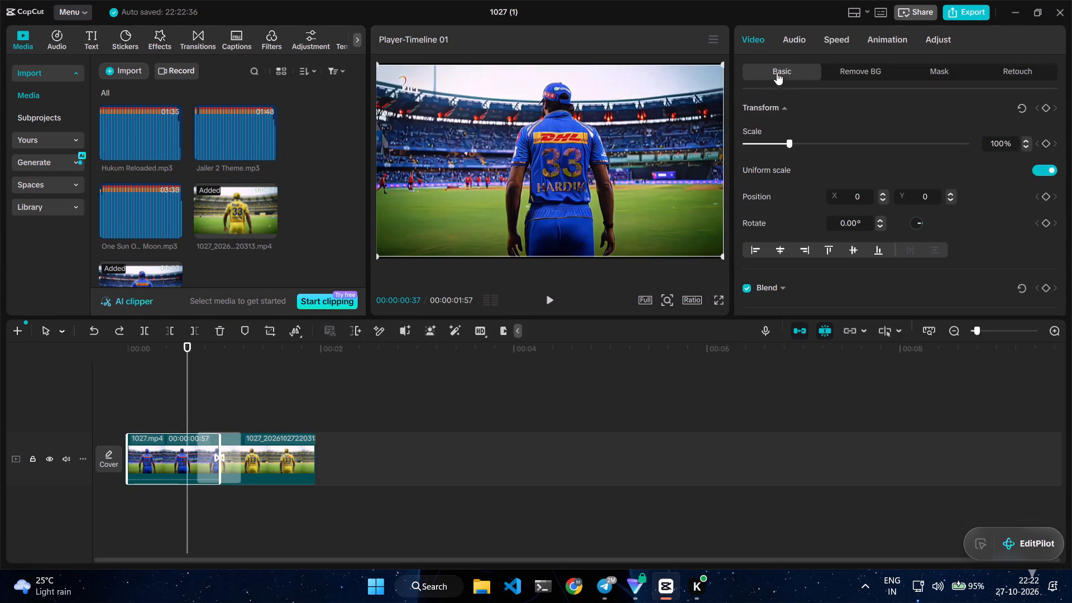
left_click(832, 42)
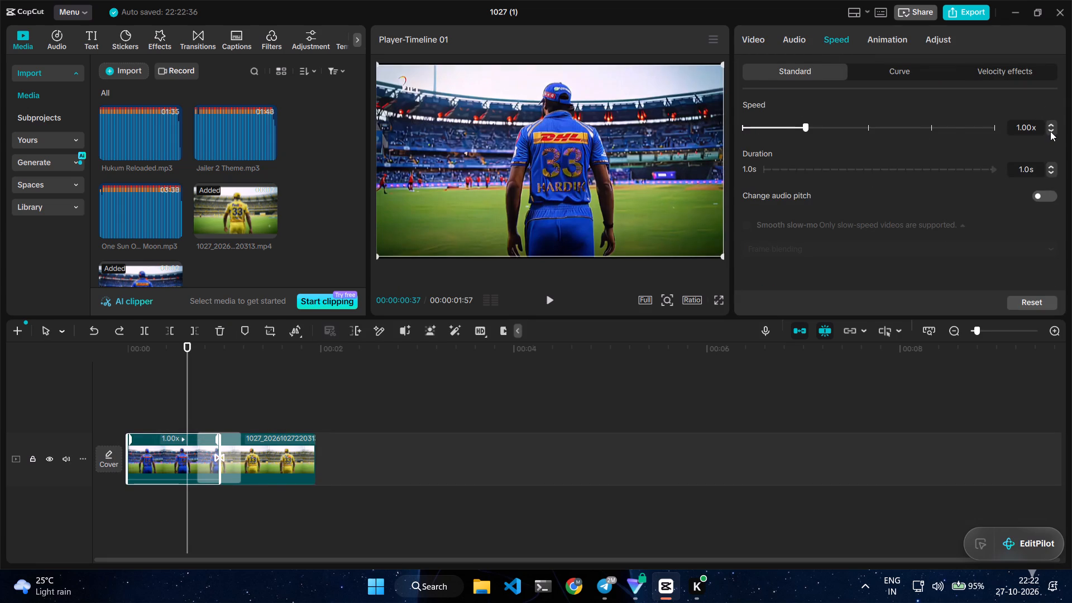
triple_click(1050, 131)
double_click(1050, 131)
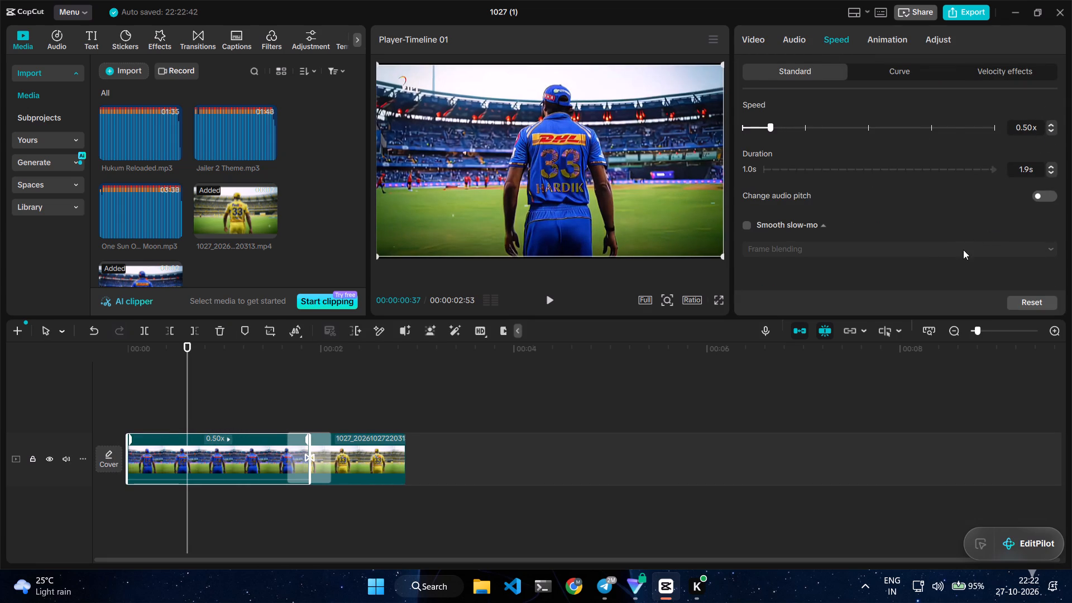
Enable smooth slow-mo on the blue jersey clip with the Optical flow method.
left_click(749, 224)
left_click(769, 243)
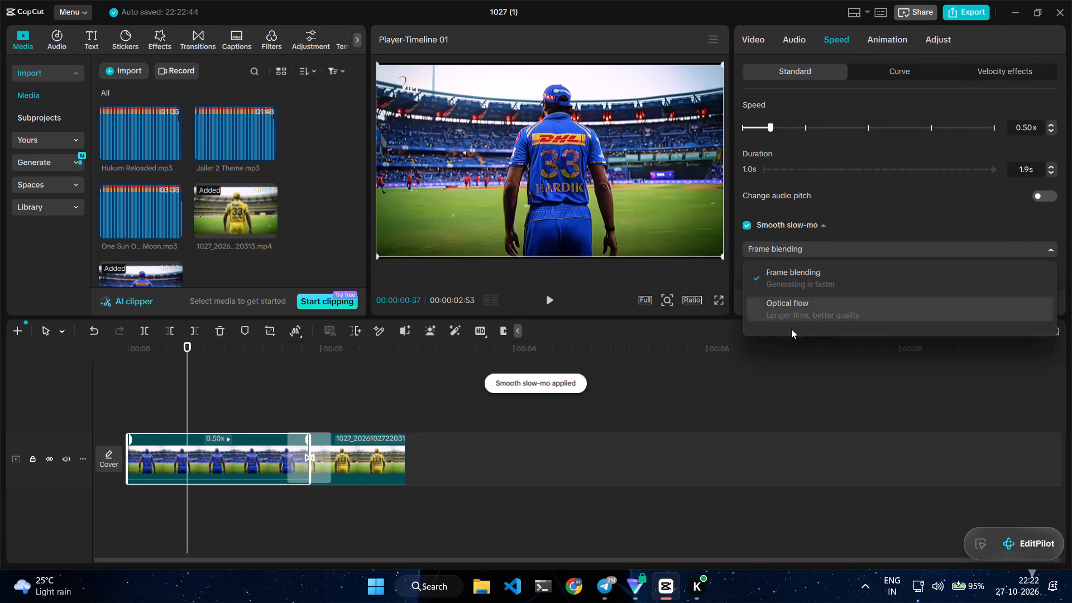
left_click(795, 314)
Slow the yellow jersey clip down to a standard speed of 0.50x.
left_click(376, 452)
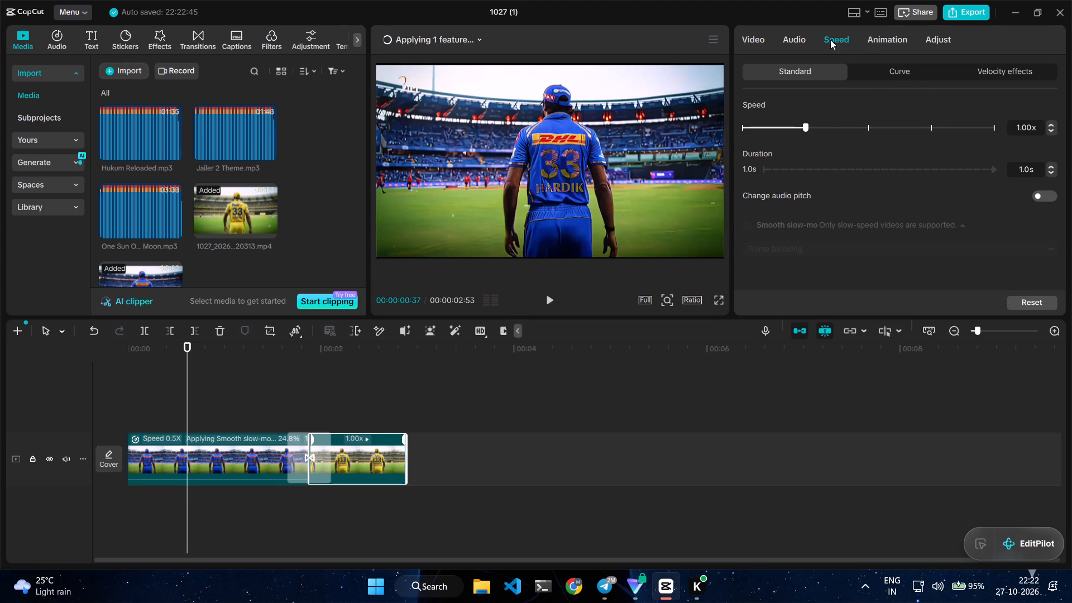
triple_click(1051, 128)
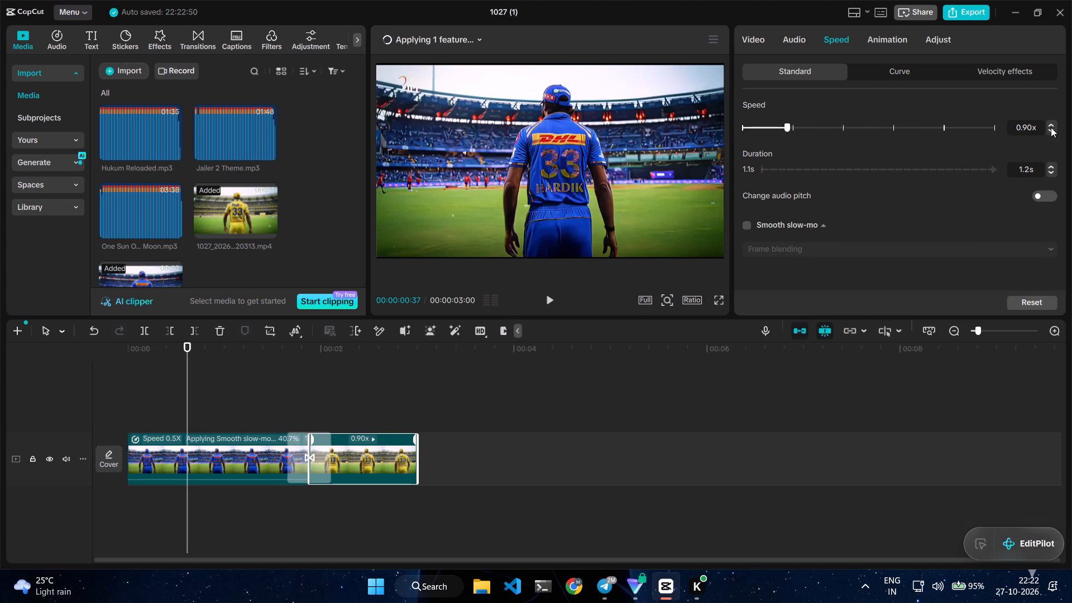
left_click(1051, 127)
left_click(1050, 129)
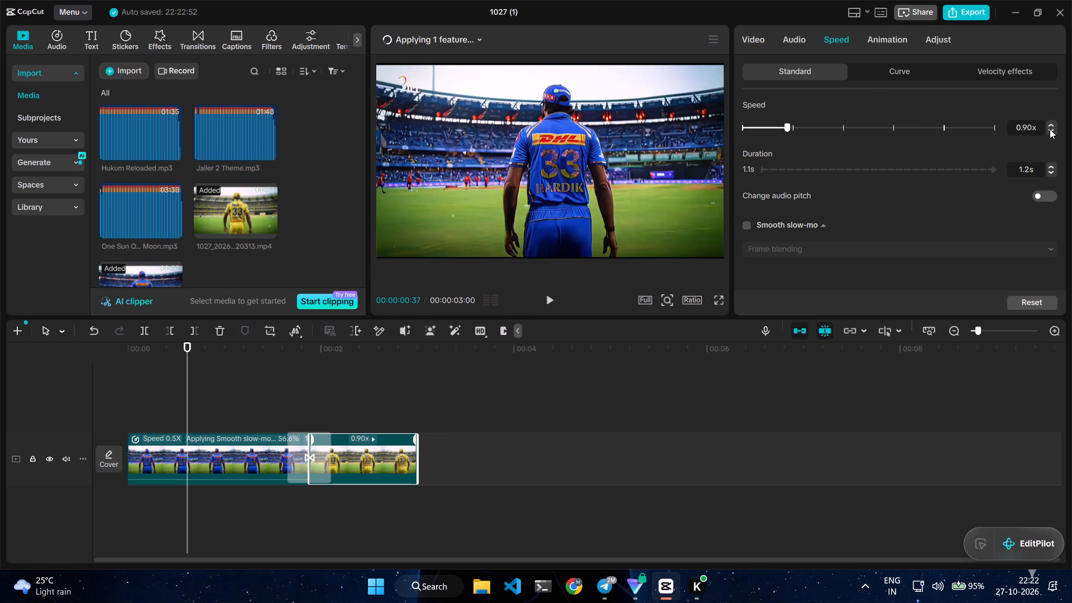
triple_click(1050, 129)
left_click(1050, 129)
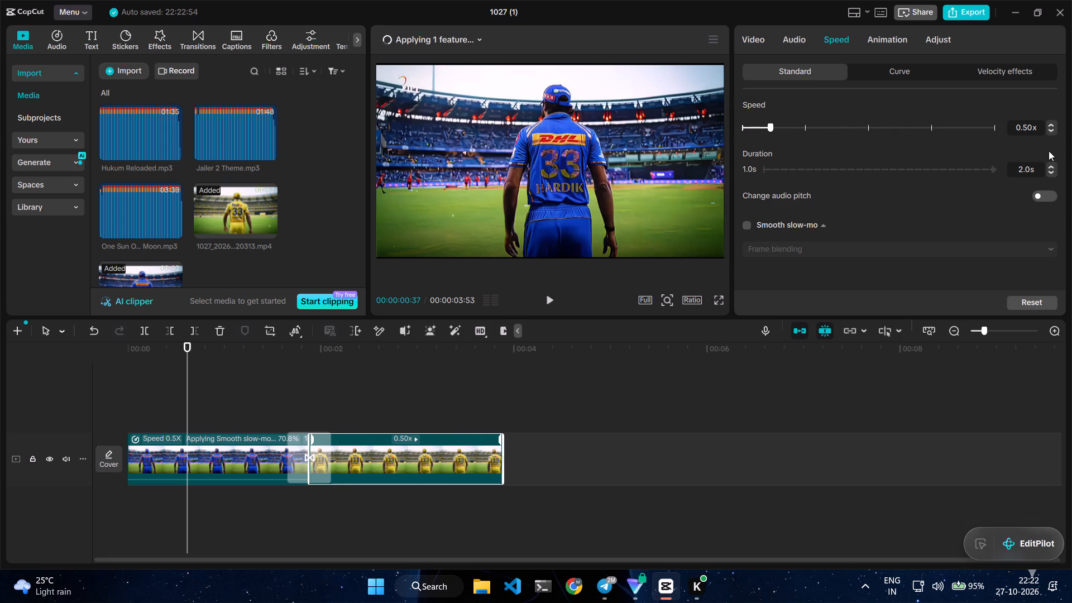
Enable smooth slow-mo on the yellow jersey clip with the Optical flow method and play the sequence back.
left_click(848, 224)
left_click(746, 225)
left_click(801, 247)
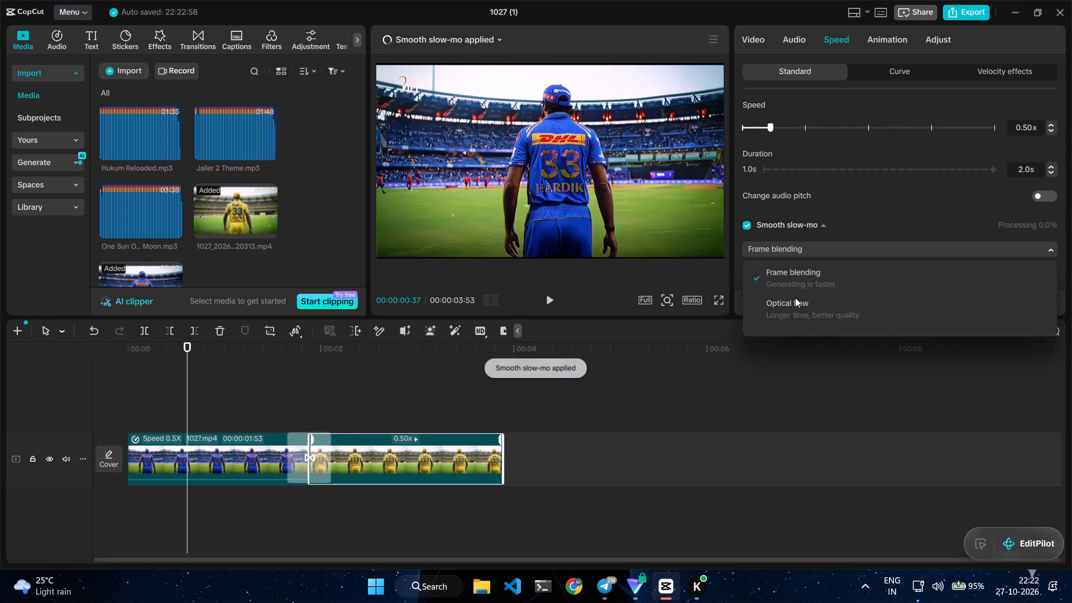
left_click(795, 304)
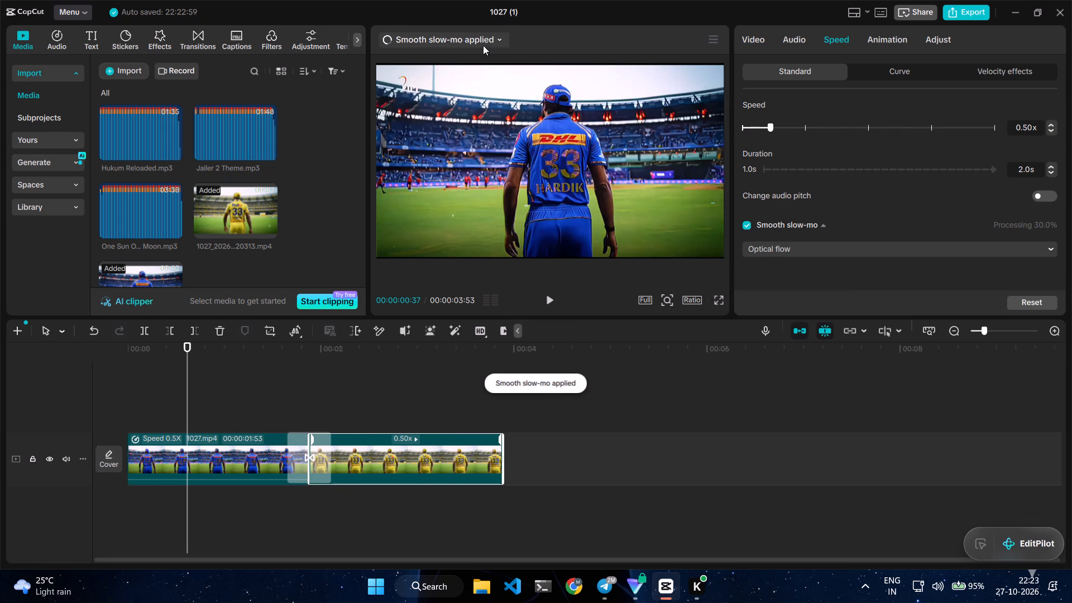
left_click(482, 45)
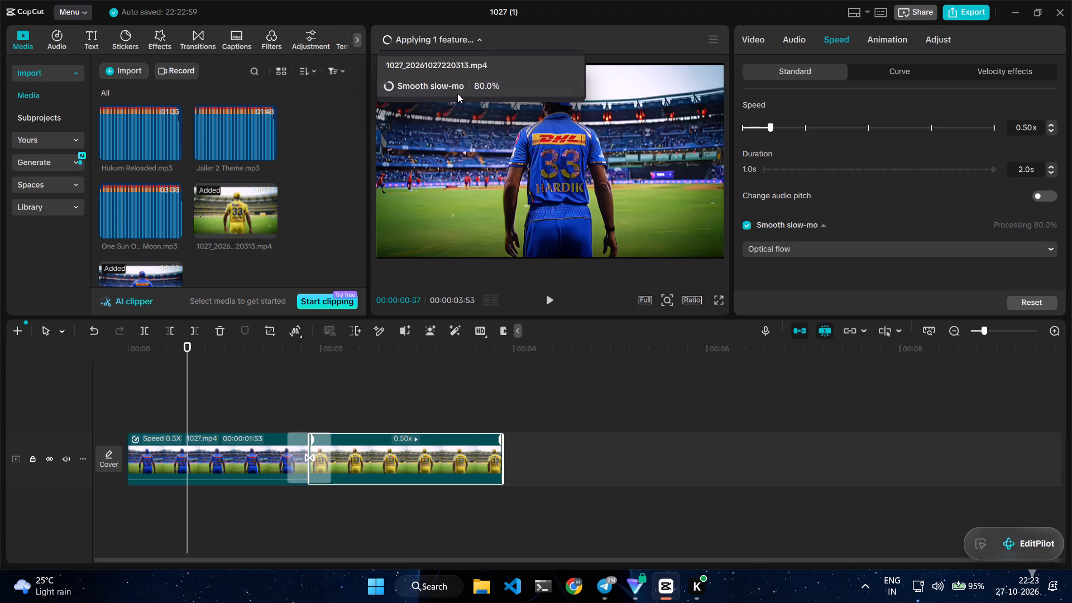
left_click(550, 298)
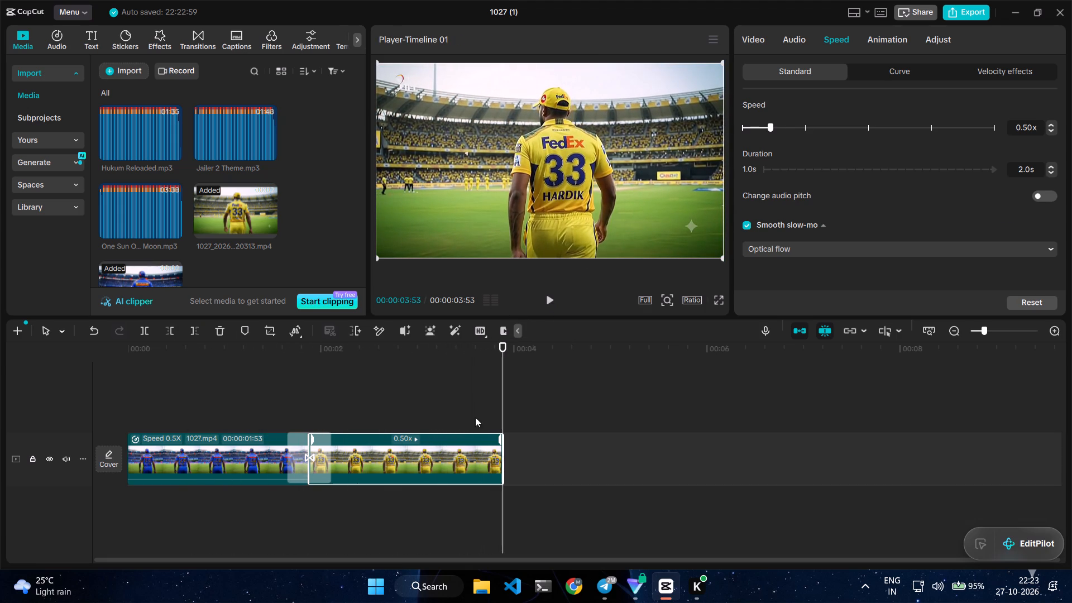
Raise the yellow jersey clip's standard speed to 0.70x.
double_click(1050, 126)
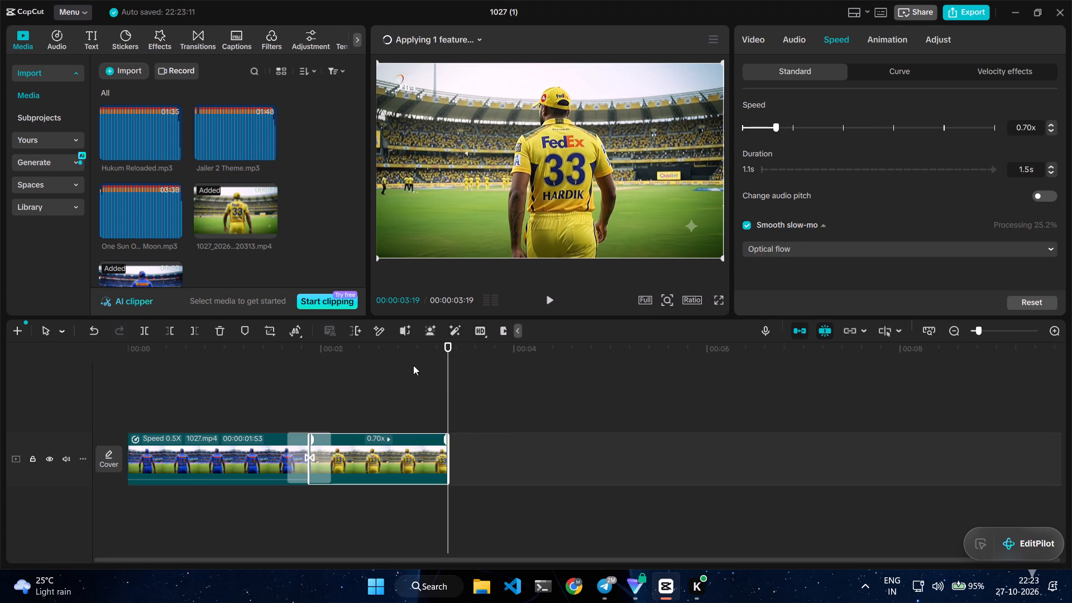
Check the slow-mo processing, play the sequence from near its start and scrub through the end of the yellow jersey clip.
left_click(409, 381)
left_click_drag(409, 381, 149, 403)
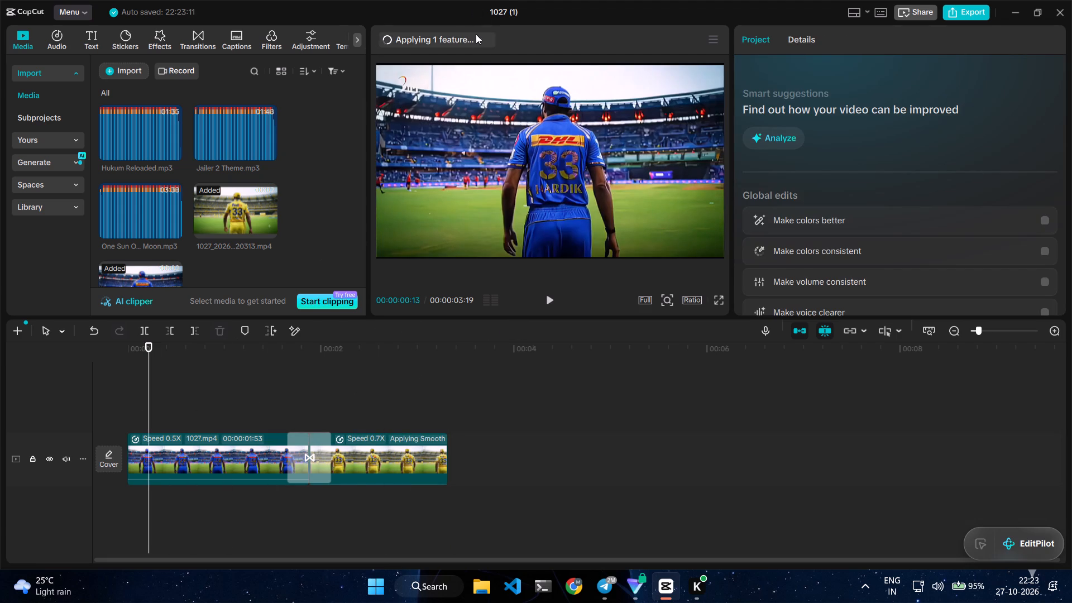
left_click(476, 34)
left_click(484, 34)
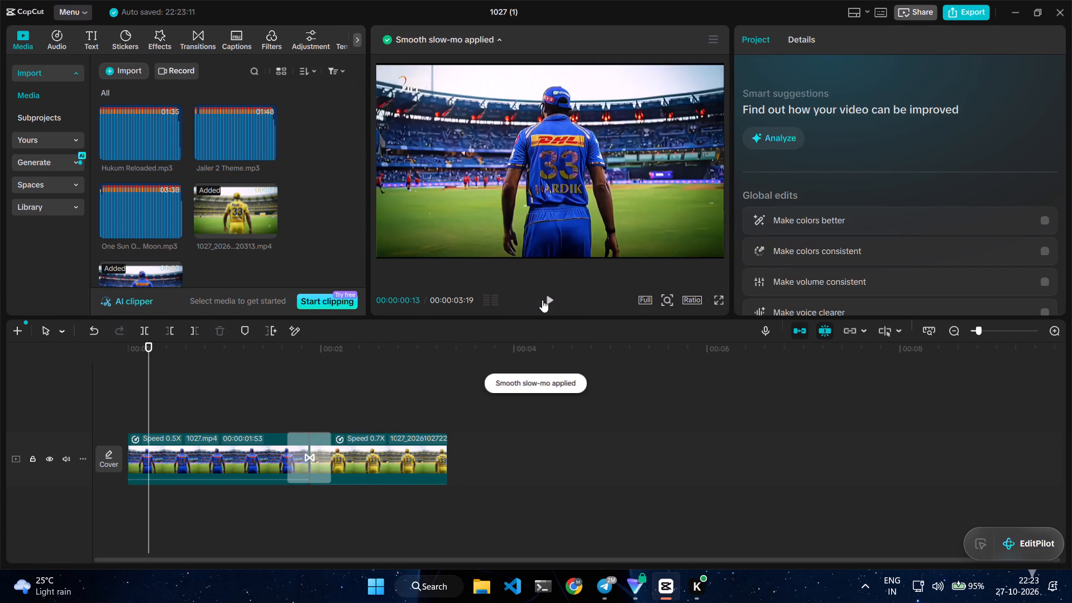
left_click(542, 300)
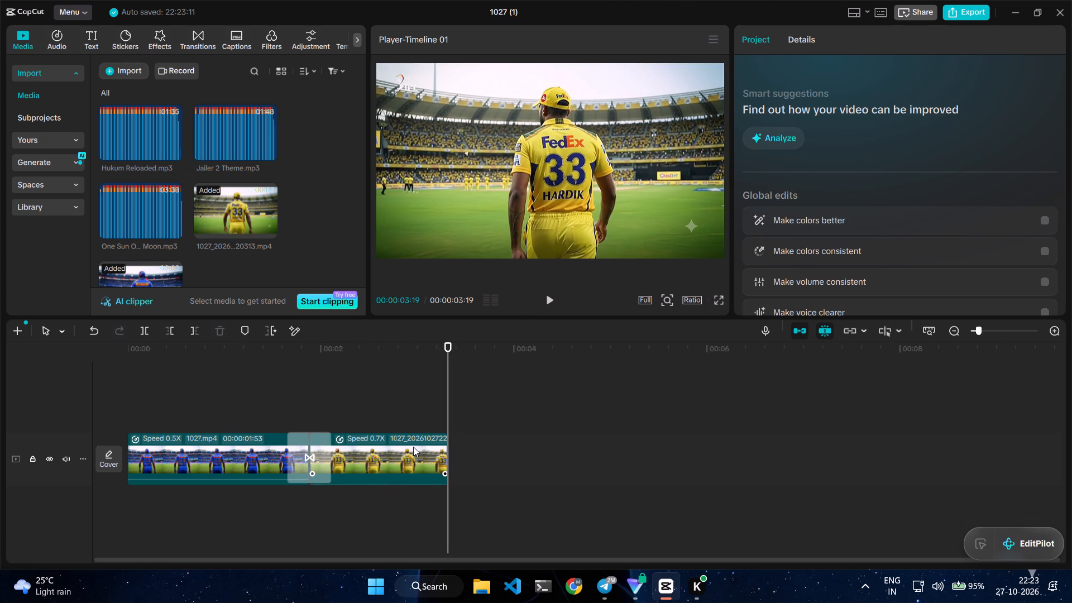
left_click_drag(451, 409, 415, 415)
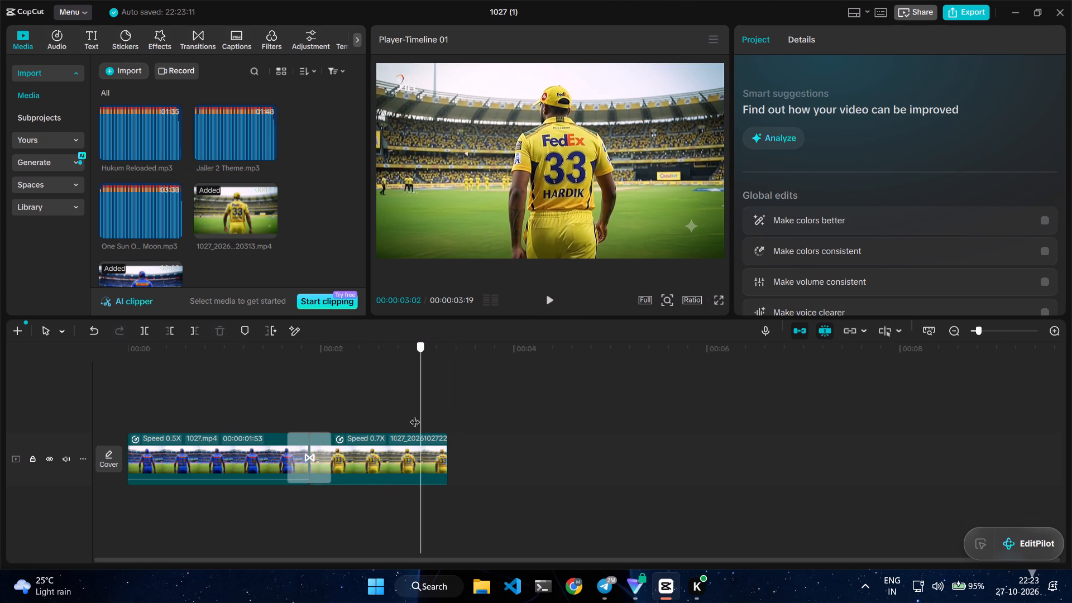
left_click_drag(415, 415, 450, 413)
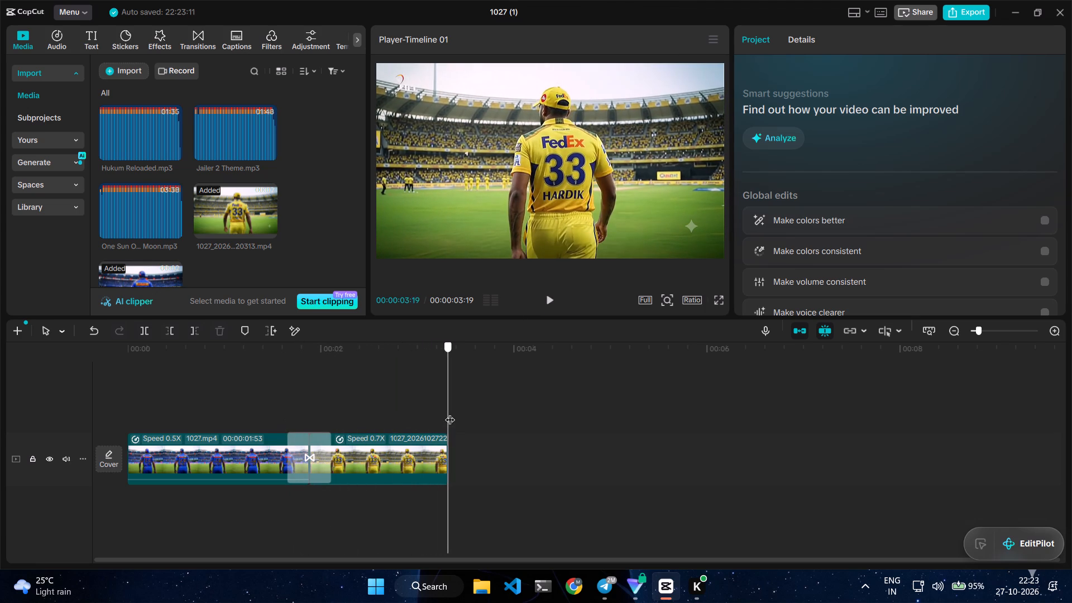
left_click_drag(450, 413, 402, 424)
Copy the yellow jersey clip and place the duplicate directly after the original on the main track.
left_click(398, 458)
right_click(396, 458)
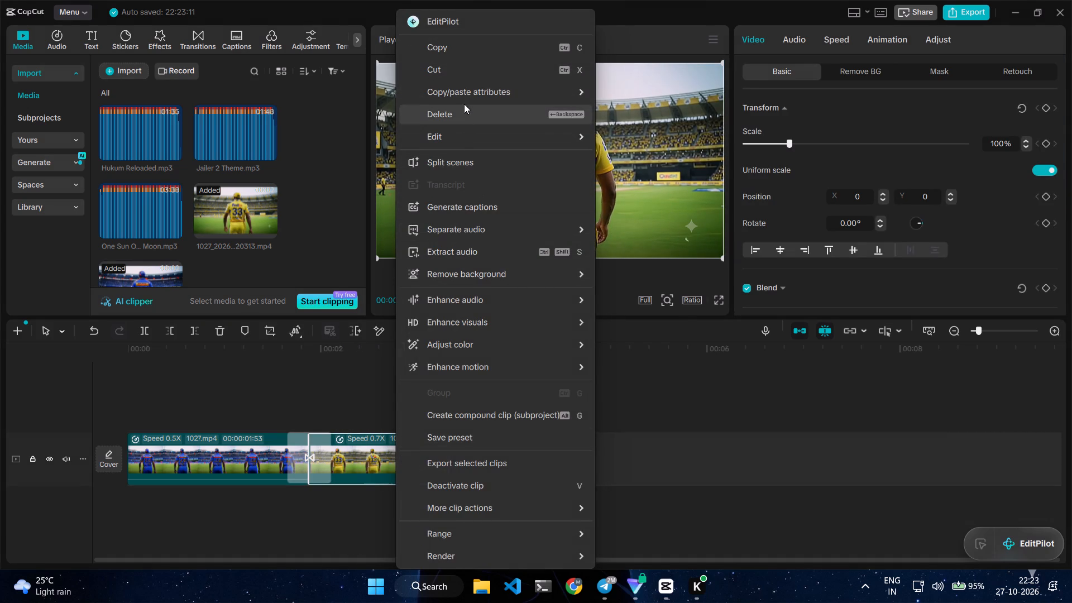
left_click(442, 53)
right_click(485, 399)
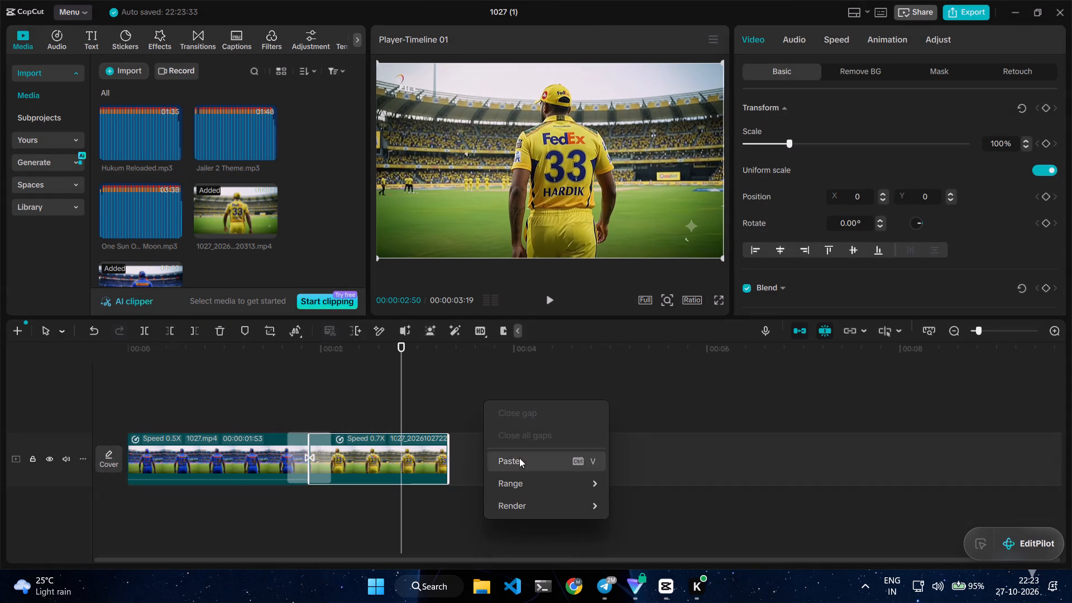
left_click(519, 458)
left_click_drag(451, 407, 503, 451)
Play and scrub across the join between the yellow jersey clip and its duplicate to check the motion's continuity.
left_click(547, 293)
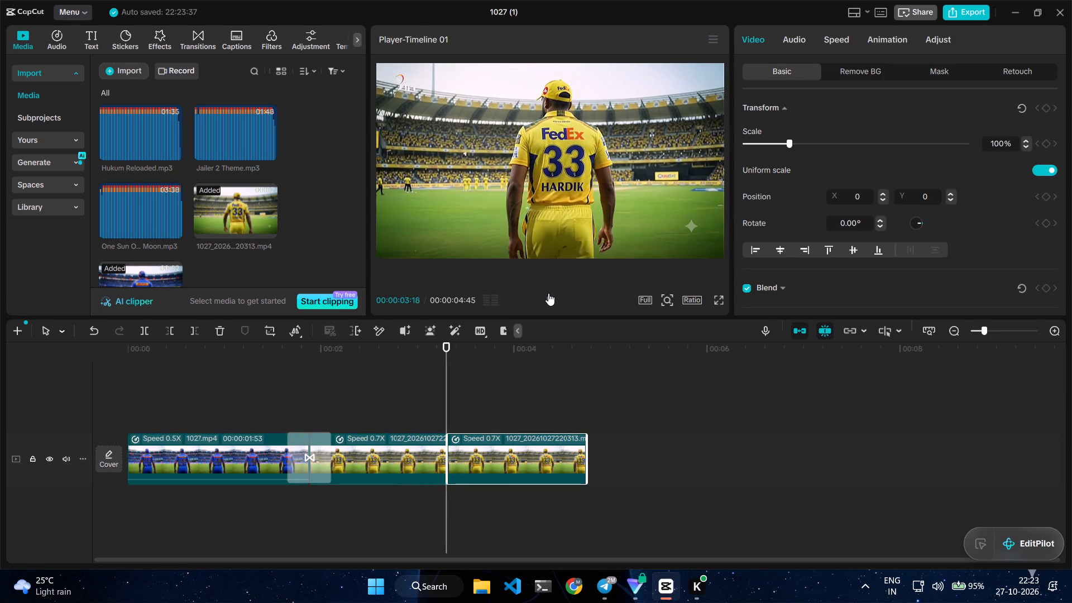
left_click(468, 408)
left_click_drag(468, 408, 439, 414)
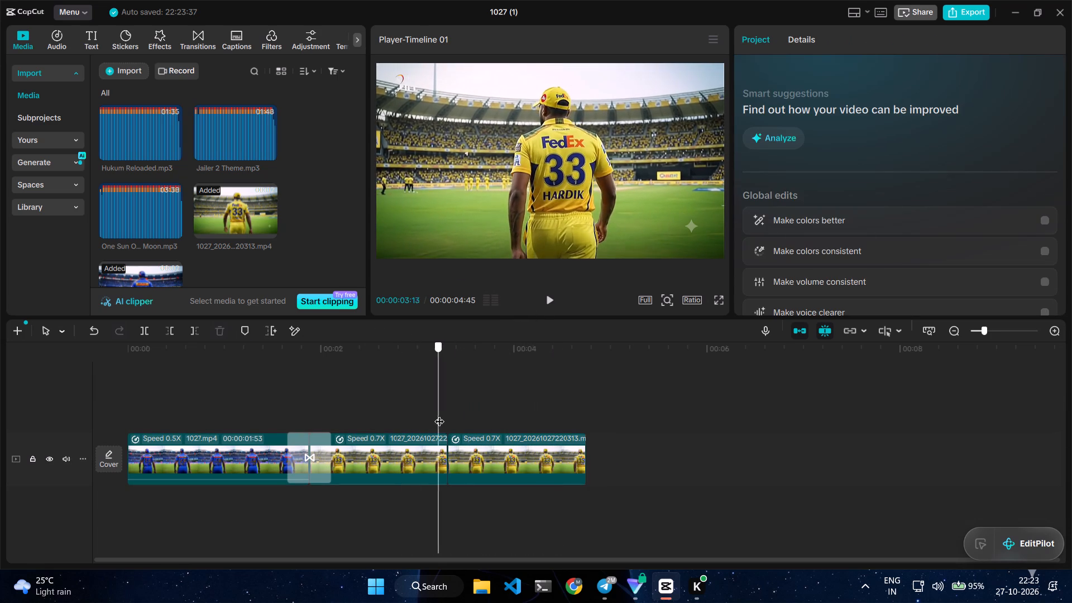
left_click_drag(439, 414, 441, 417)
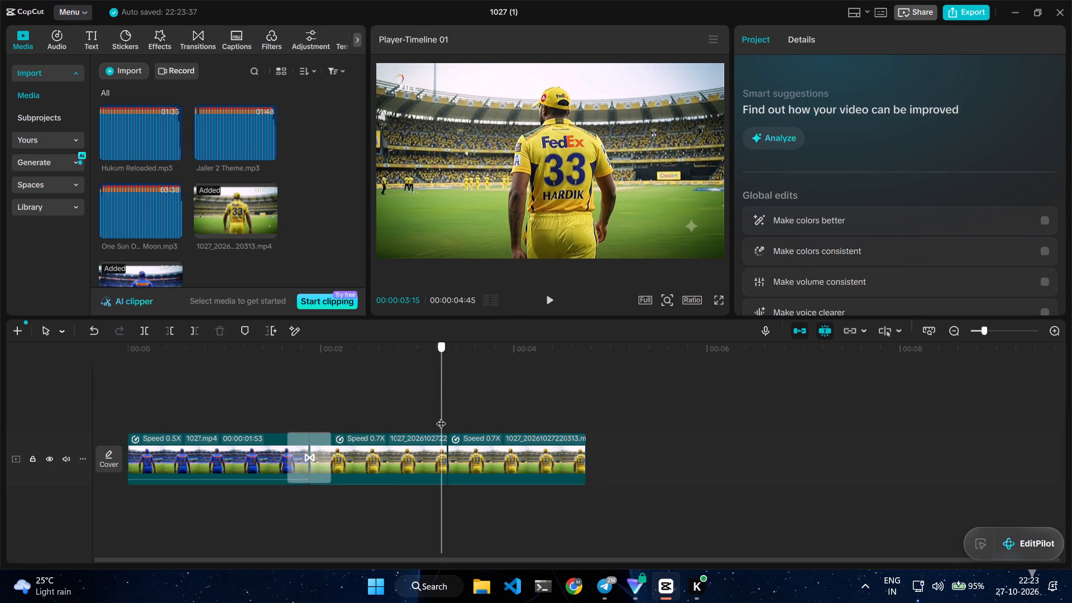
left_click_drag(441, 417, 389, 429)
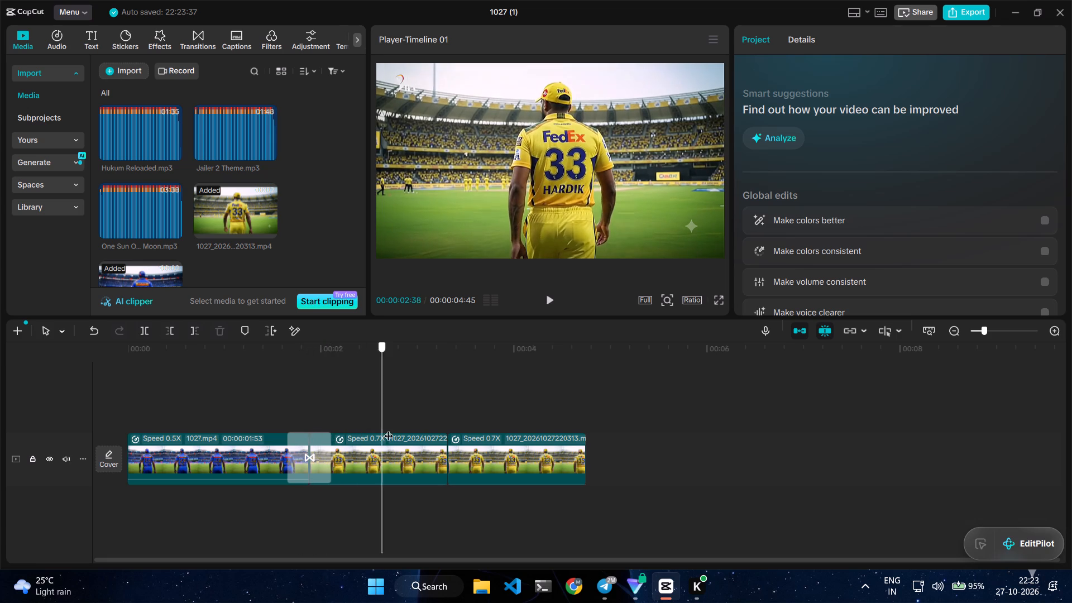
left_click_drag(389, 429, 393, 429)
Reverse the duplicated yellow jersey clip at the end of the sequence.
left_click(491, 454)
right_click(491, 454)
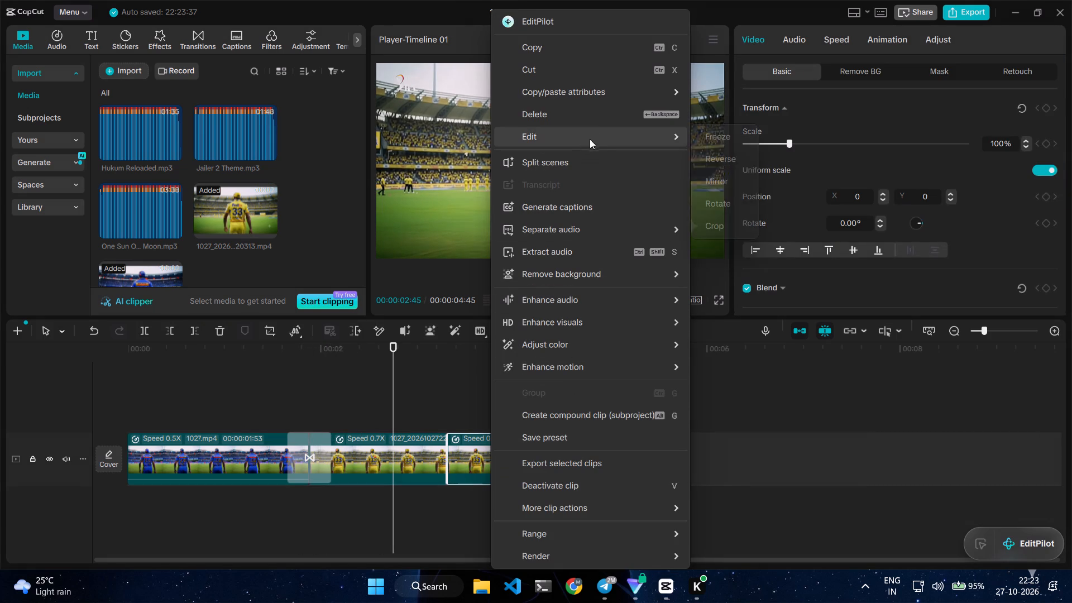
left_click(710, 157)
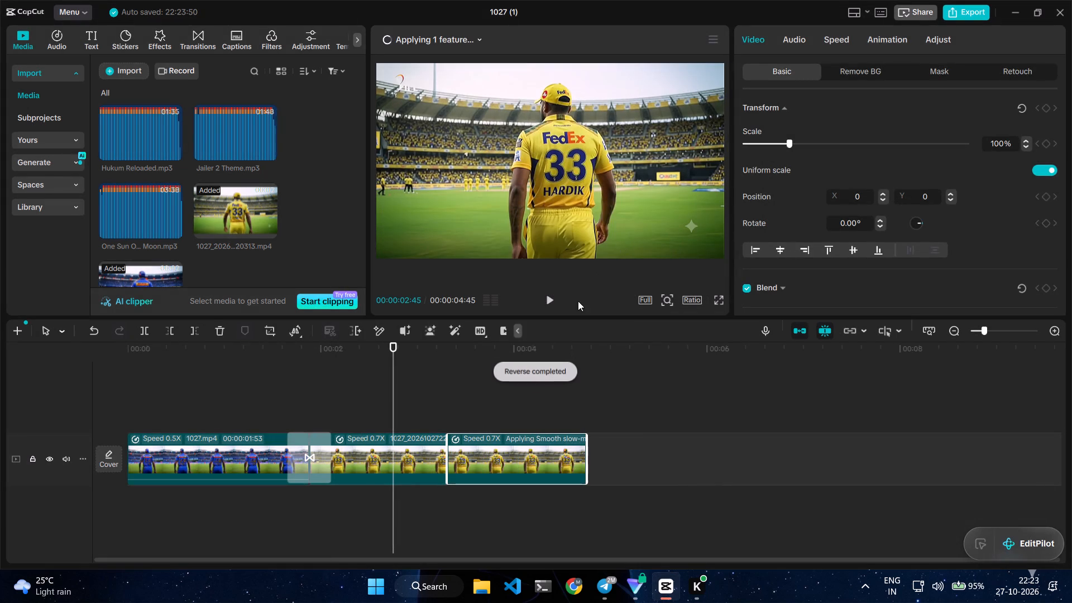
Play and scrub across the join between the yellow jersey clip and its reversed copy.
left_click(549, 298)
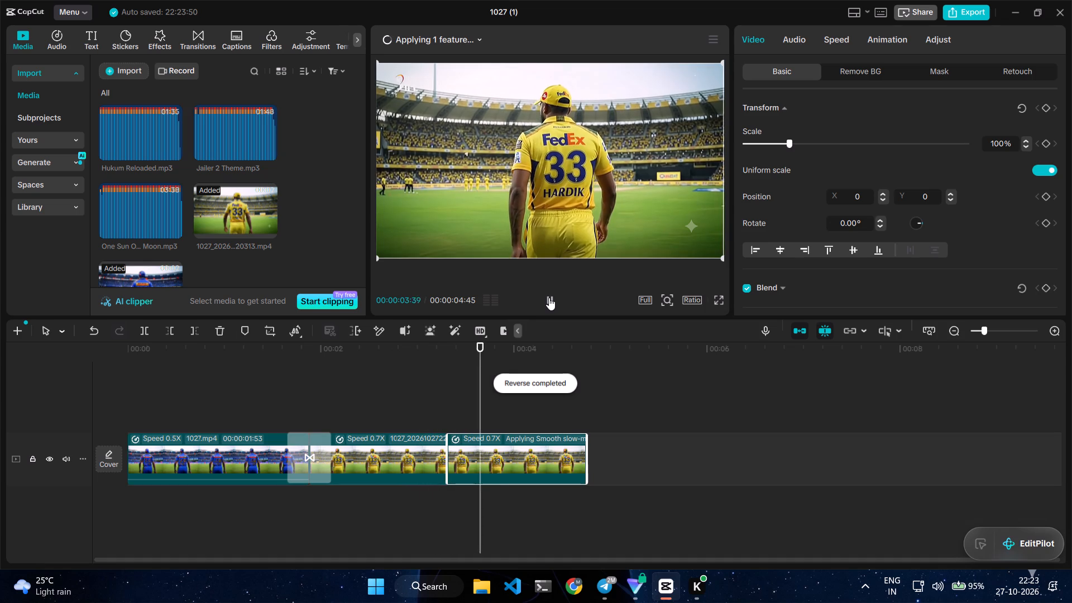
left_click(502, 398)
left_click_drag(502, 398, 447, 406)
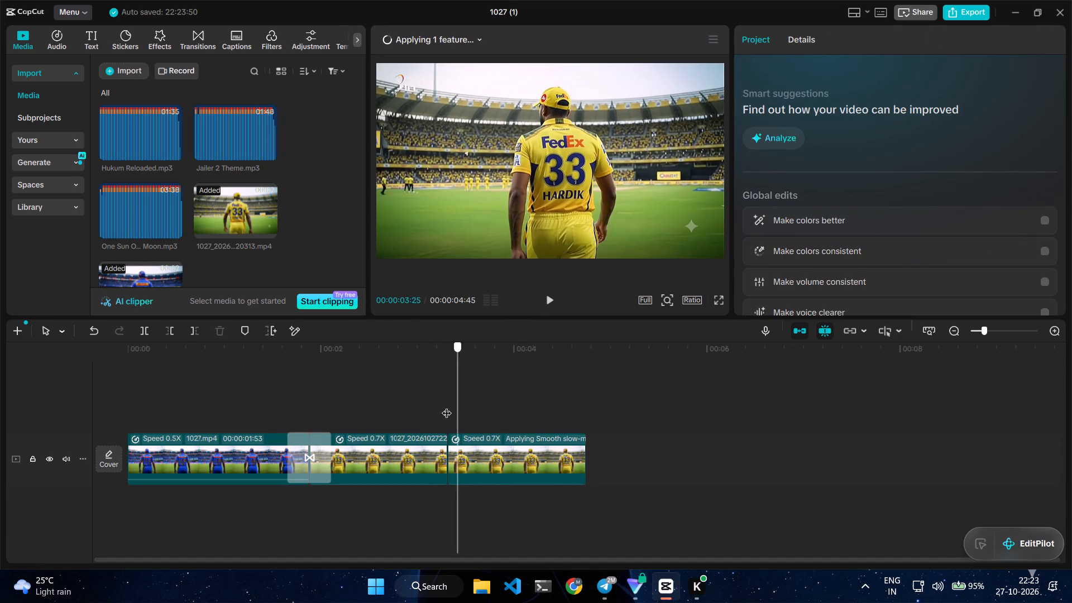
Play the whole sequence and scrub the section around the join between the yellow jersey clip and its reversed copy.
left_click_drag(447, 406, 532, 410)
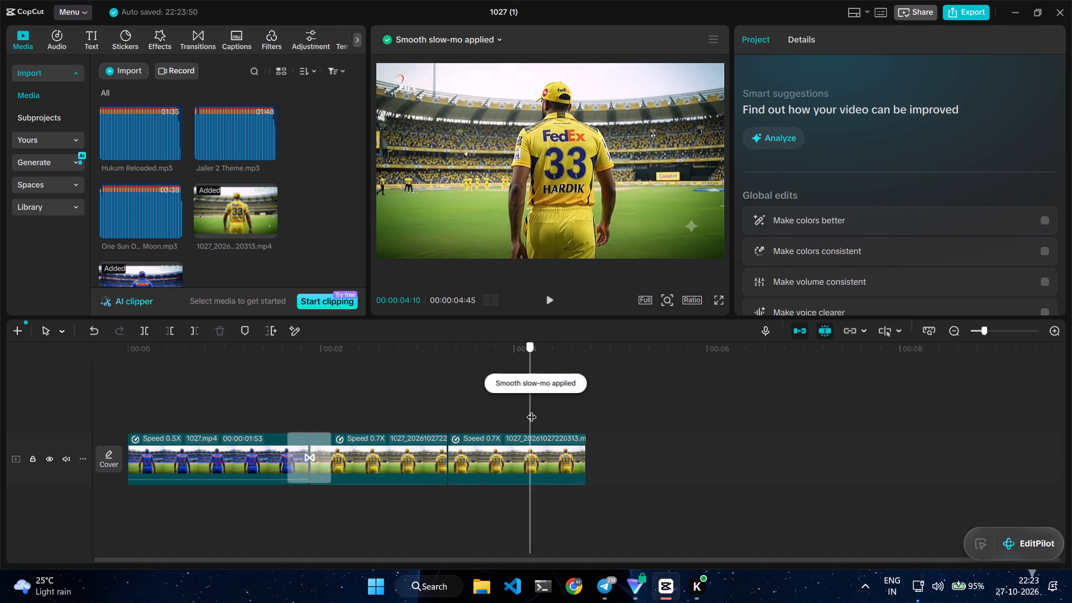
left_click_drag(532, 410, 37, 436)
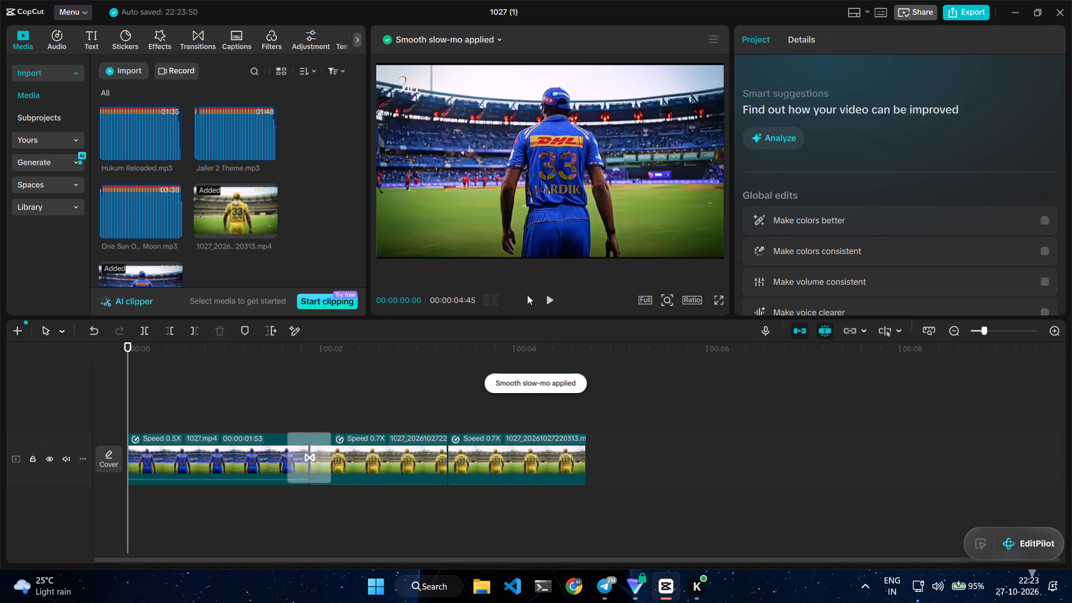
left_click(554, 296)
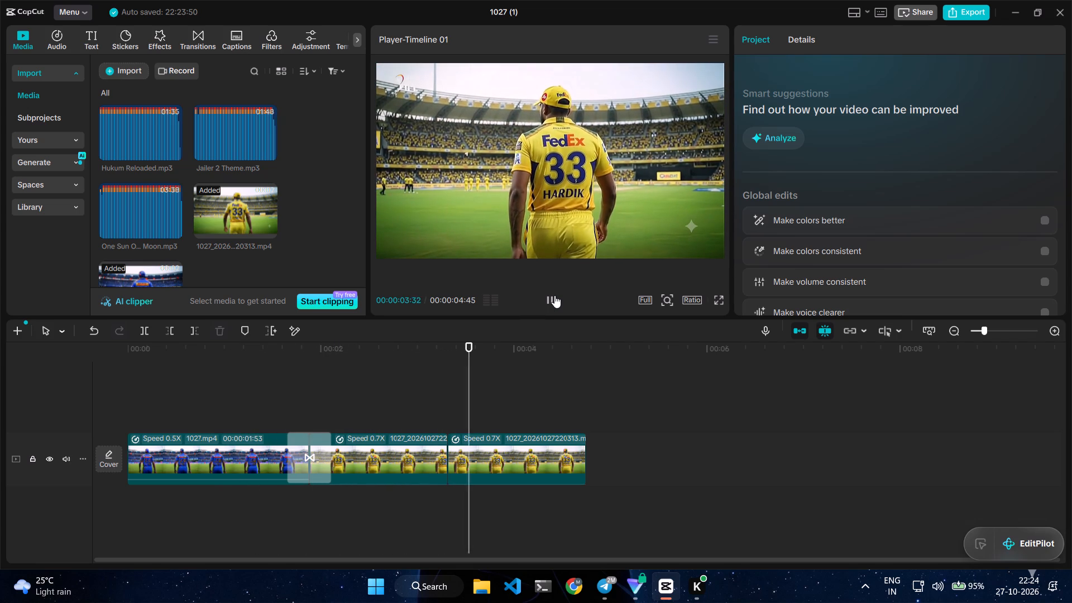
left_click(504, 404)
left_click_drag(504, 404, 378, 422)
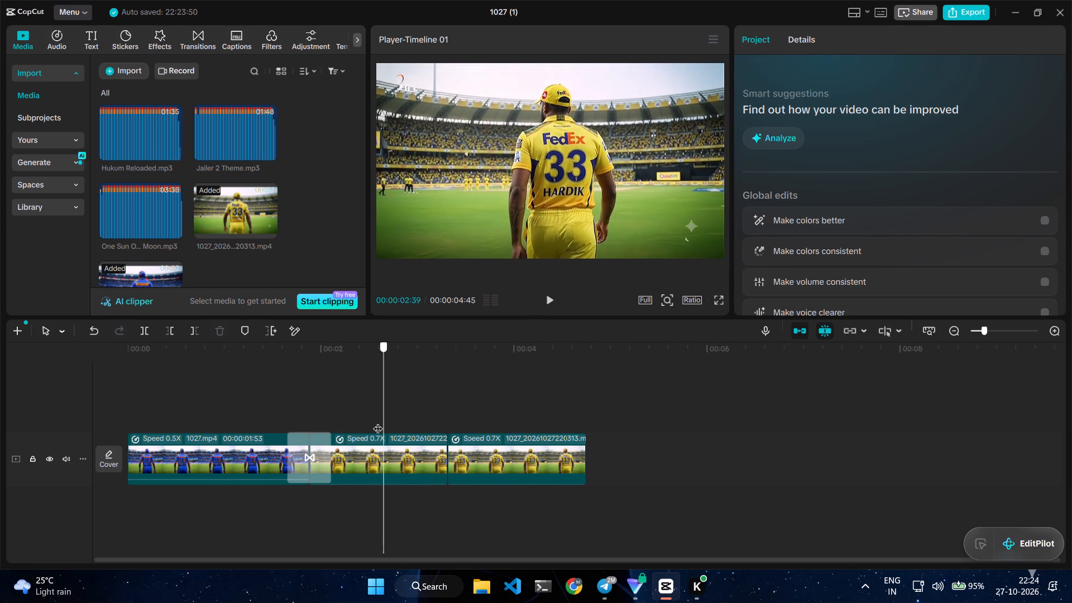
left_click_drag(378, 422, 450, 420)
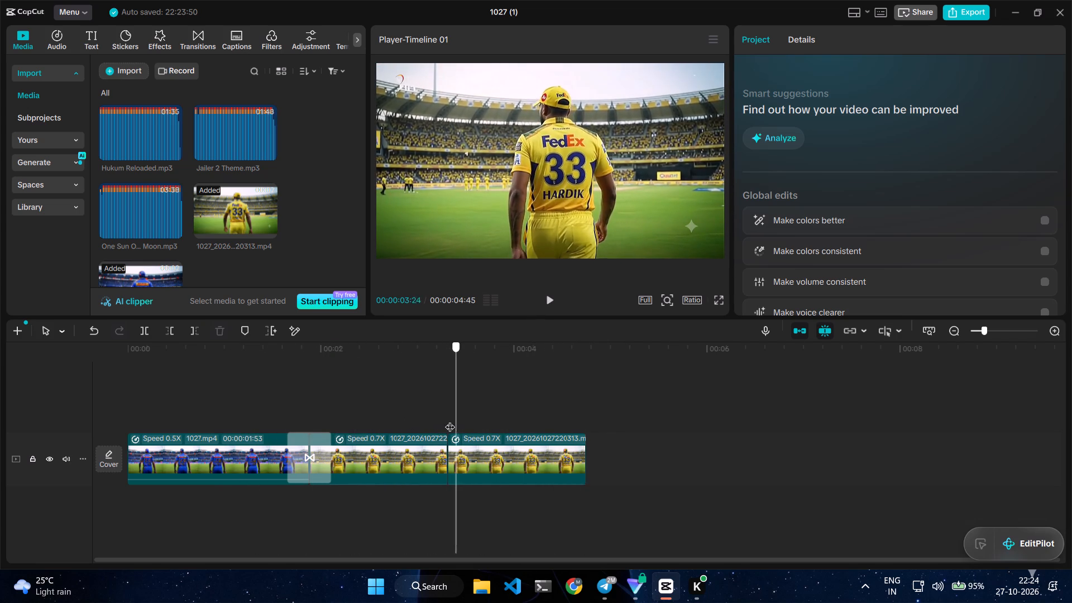
left_click_drag(450, 420, 449, 420)
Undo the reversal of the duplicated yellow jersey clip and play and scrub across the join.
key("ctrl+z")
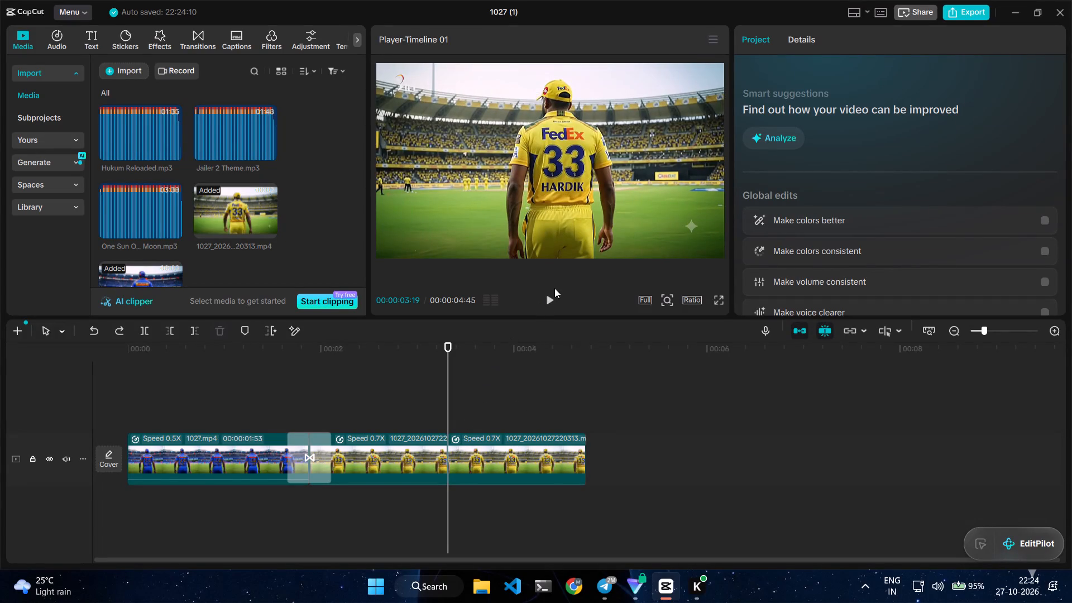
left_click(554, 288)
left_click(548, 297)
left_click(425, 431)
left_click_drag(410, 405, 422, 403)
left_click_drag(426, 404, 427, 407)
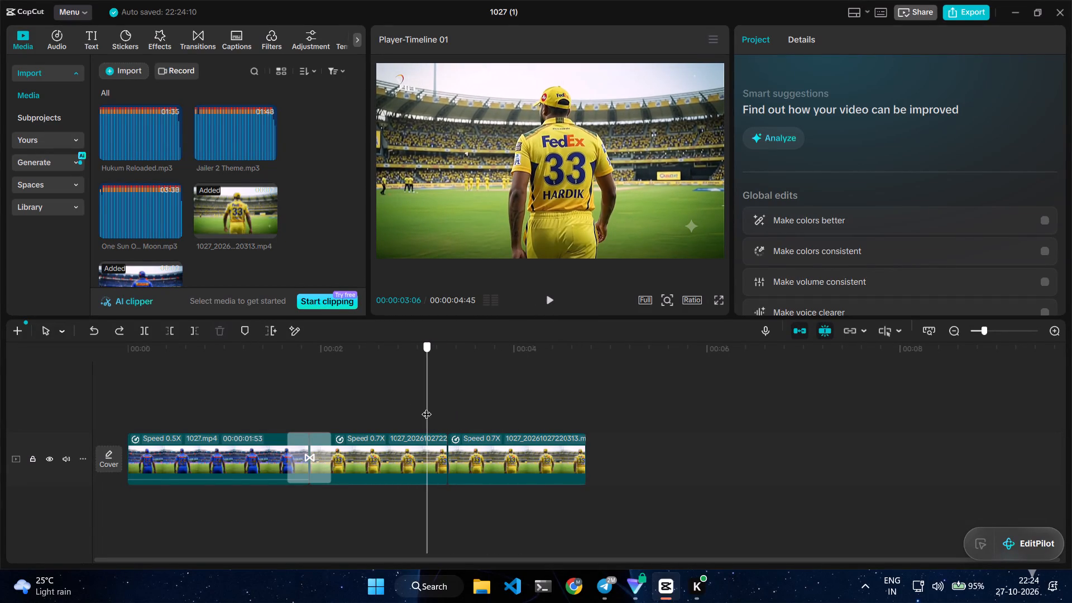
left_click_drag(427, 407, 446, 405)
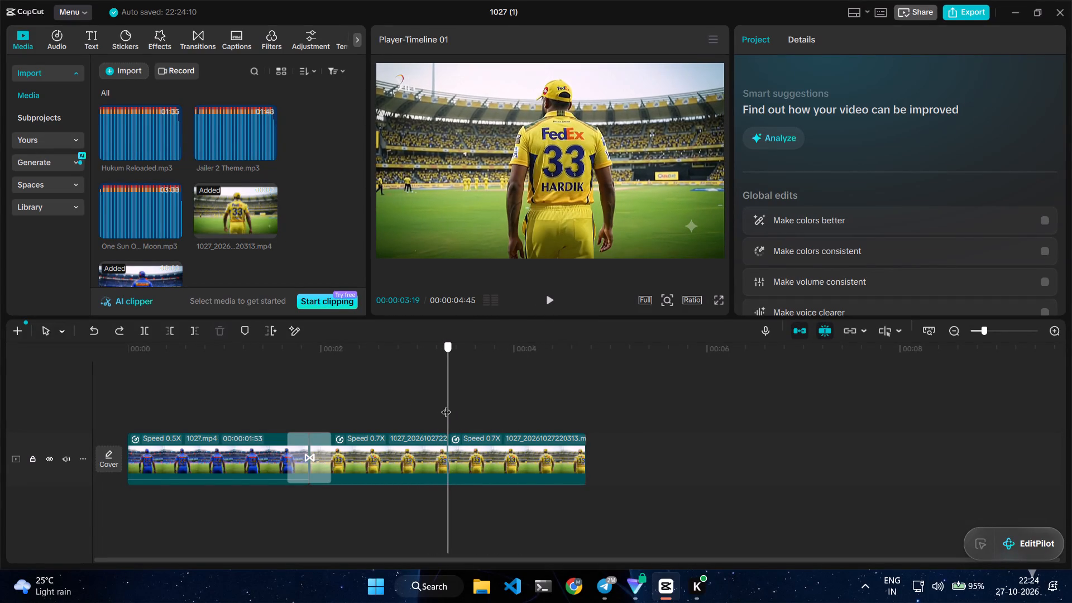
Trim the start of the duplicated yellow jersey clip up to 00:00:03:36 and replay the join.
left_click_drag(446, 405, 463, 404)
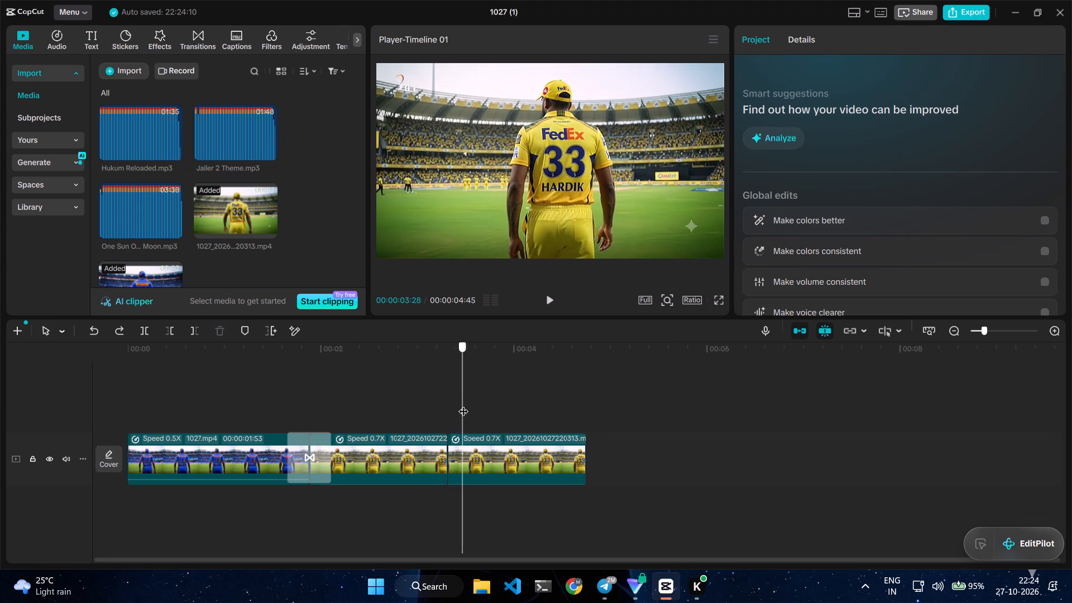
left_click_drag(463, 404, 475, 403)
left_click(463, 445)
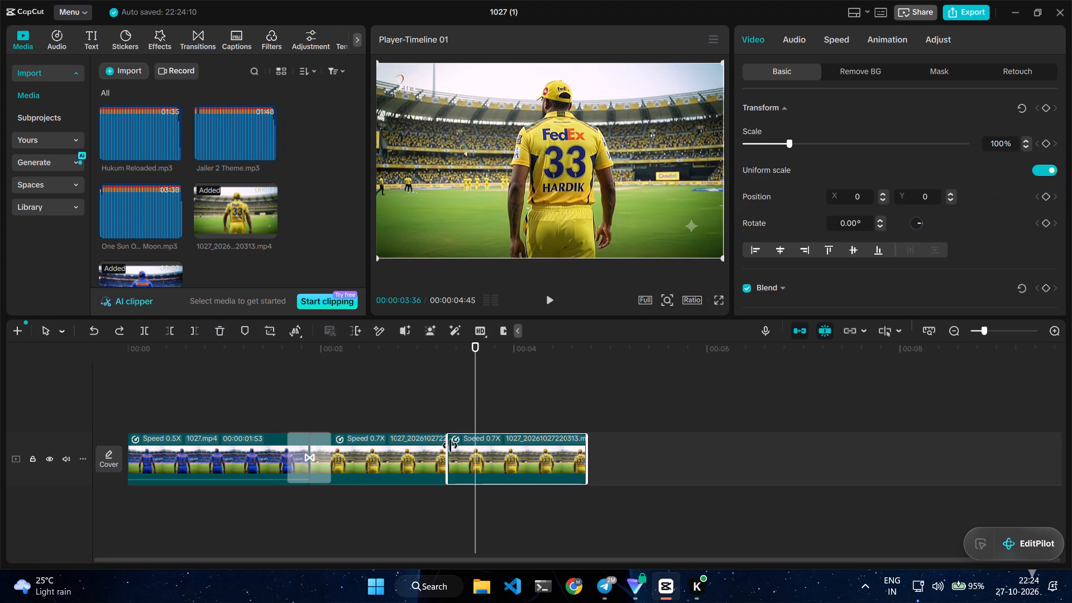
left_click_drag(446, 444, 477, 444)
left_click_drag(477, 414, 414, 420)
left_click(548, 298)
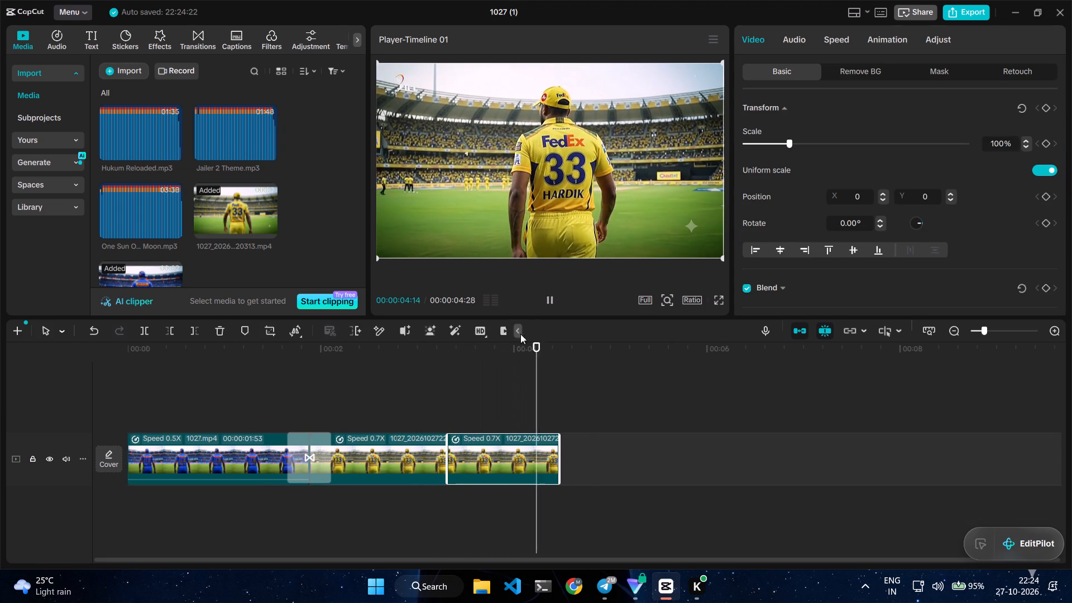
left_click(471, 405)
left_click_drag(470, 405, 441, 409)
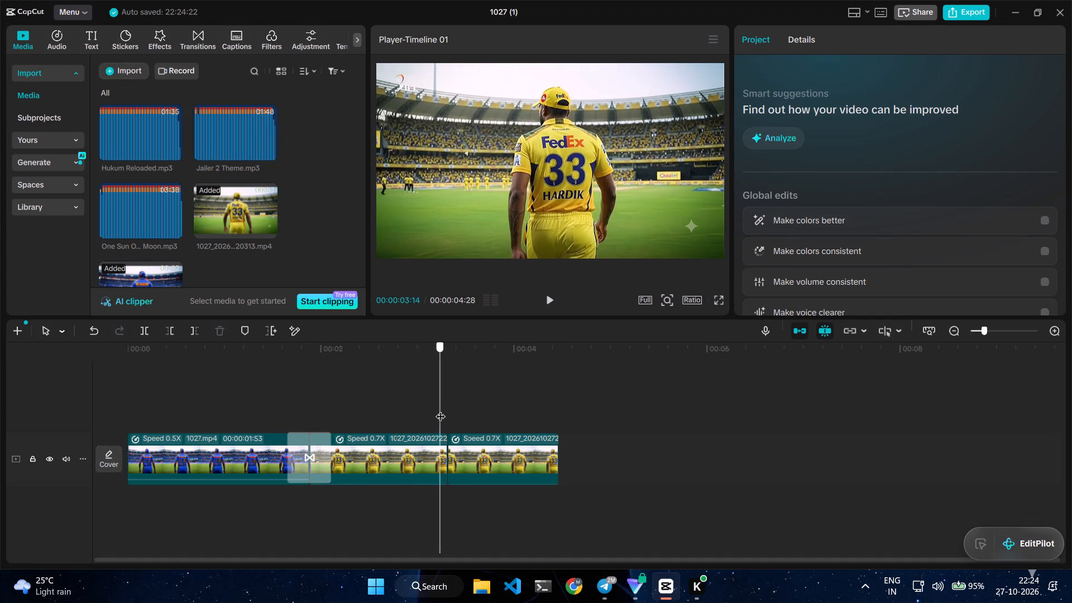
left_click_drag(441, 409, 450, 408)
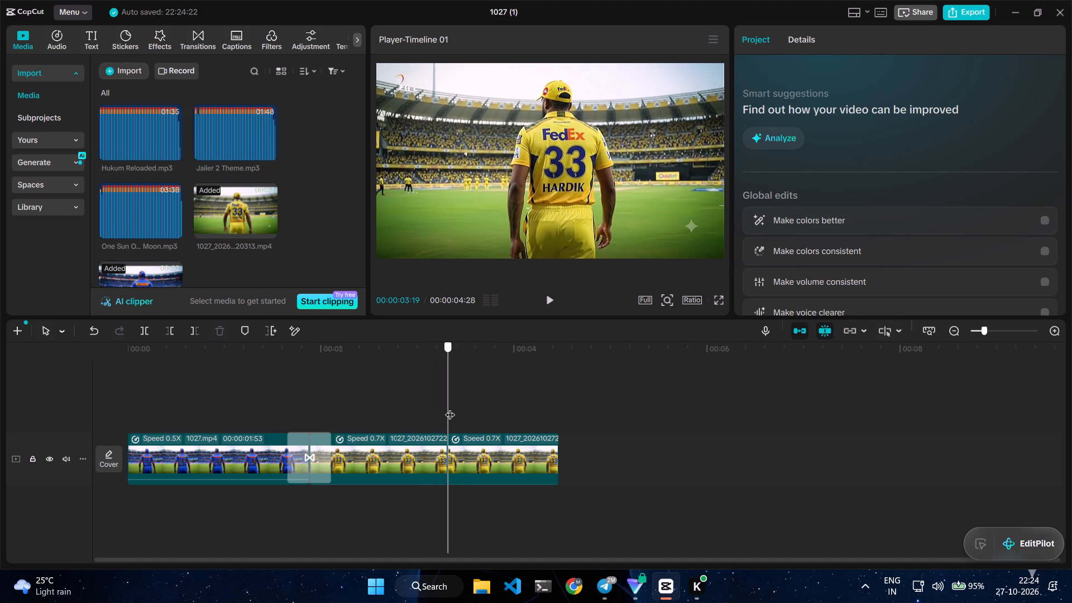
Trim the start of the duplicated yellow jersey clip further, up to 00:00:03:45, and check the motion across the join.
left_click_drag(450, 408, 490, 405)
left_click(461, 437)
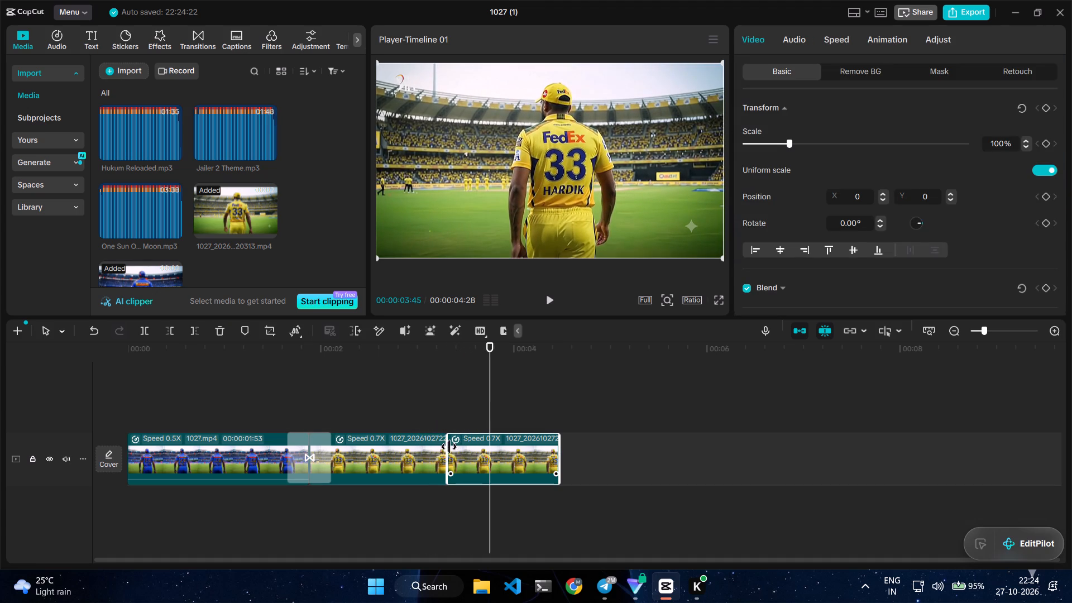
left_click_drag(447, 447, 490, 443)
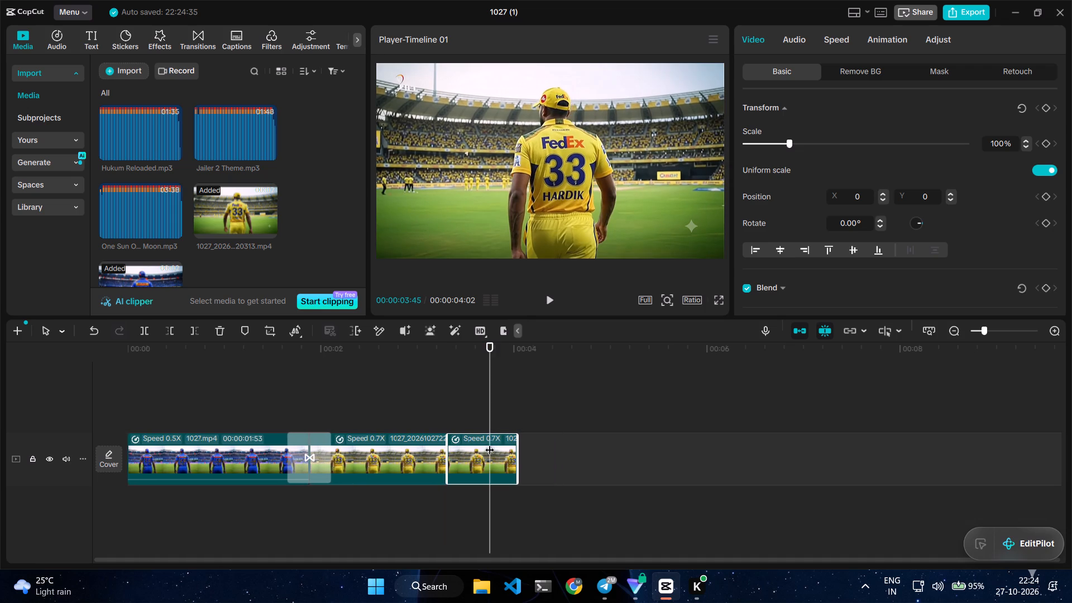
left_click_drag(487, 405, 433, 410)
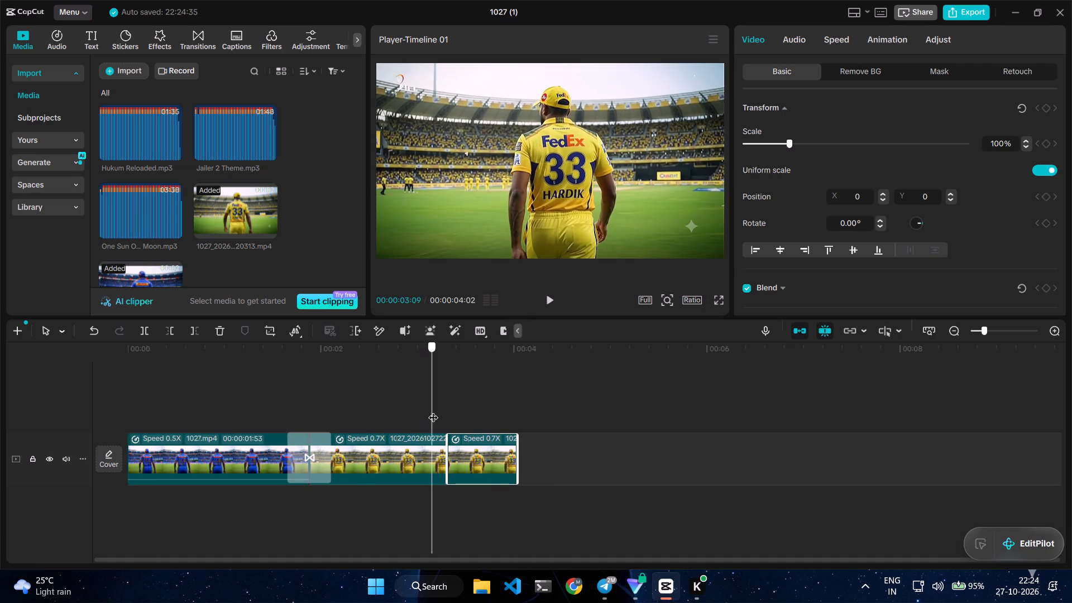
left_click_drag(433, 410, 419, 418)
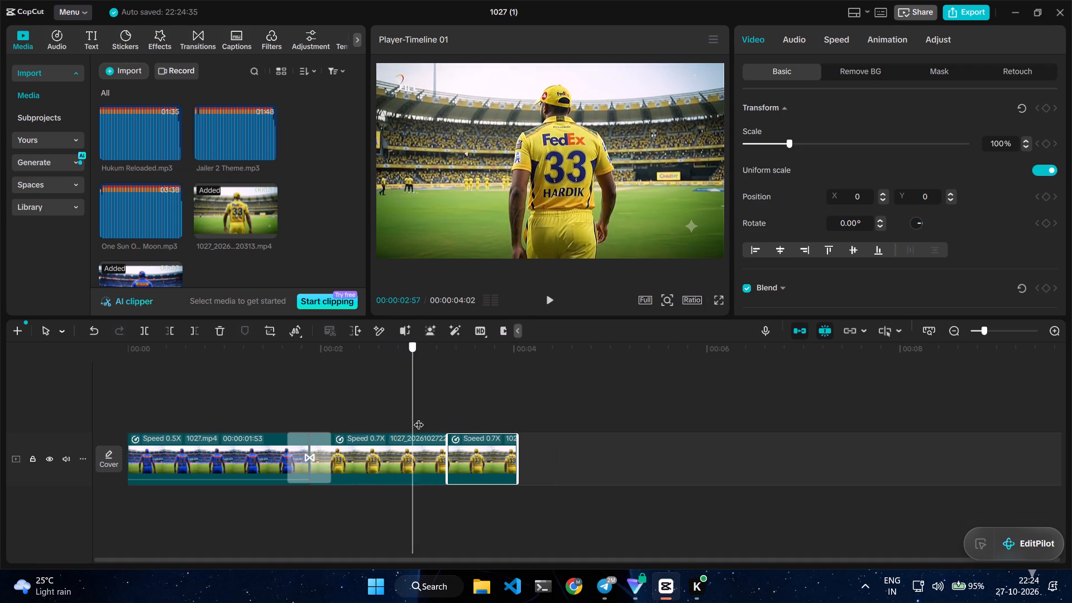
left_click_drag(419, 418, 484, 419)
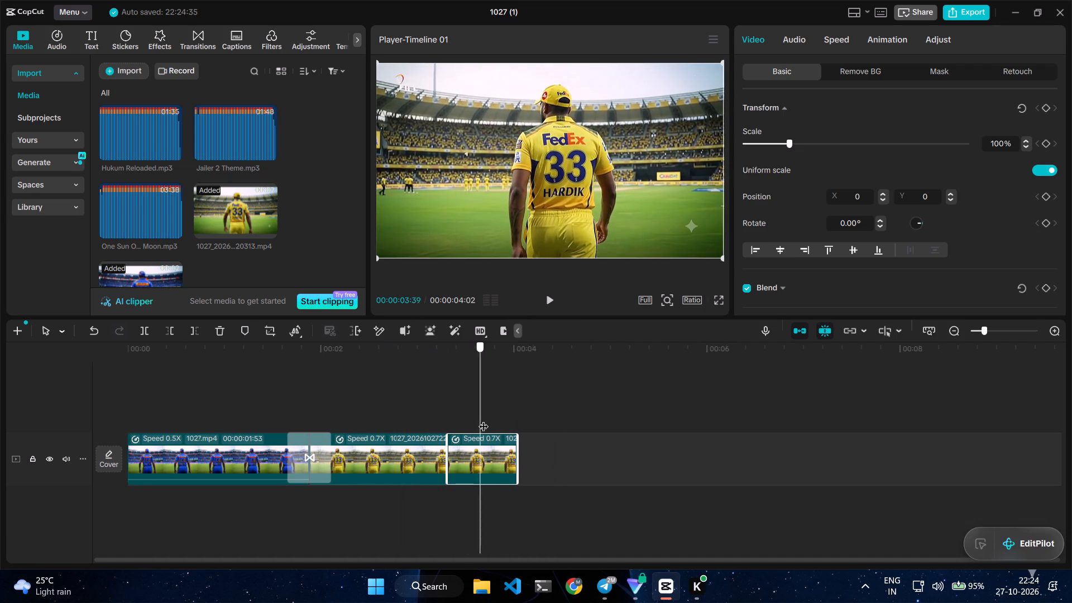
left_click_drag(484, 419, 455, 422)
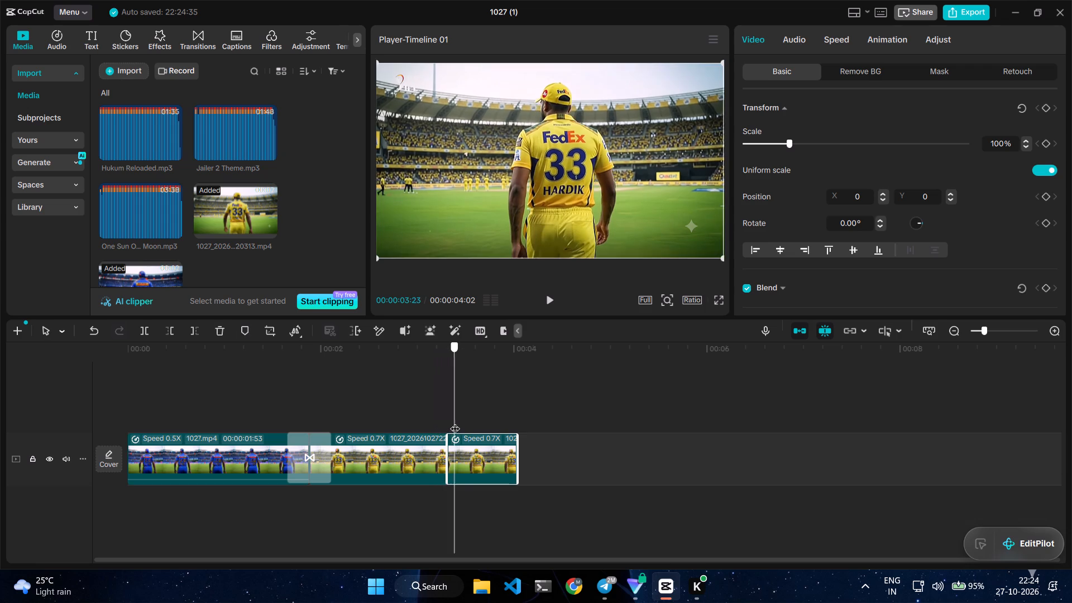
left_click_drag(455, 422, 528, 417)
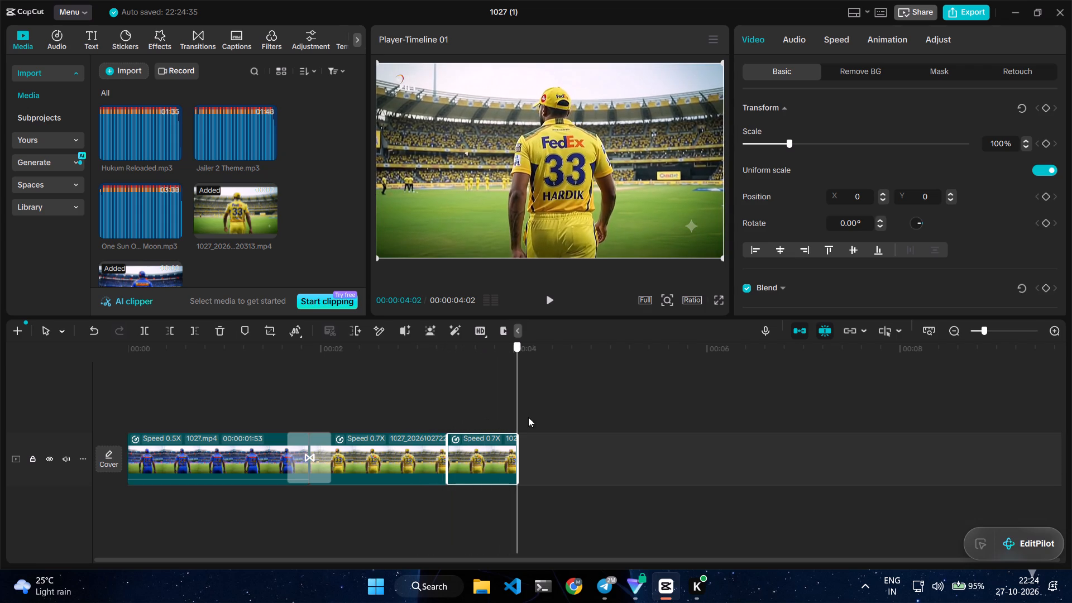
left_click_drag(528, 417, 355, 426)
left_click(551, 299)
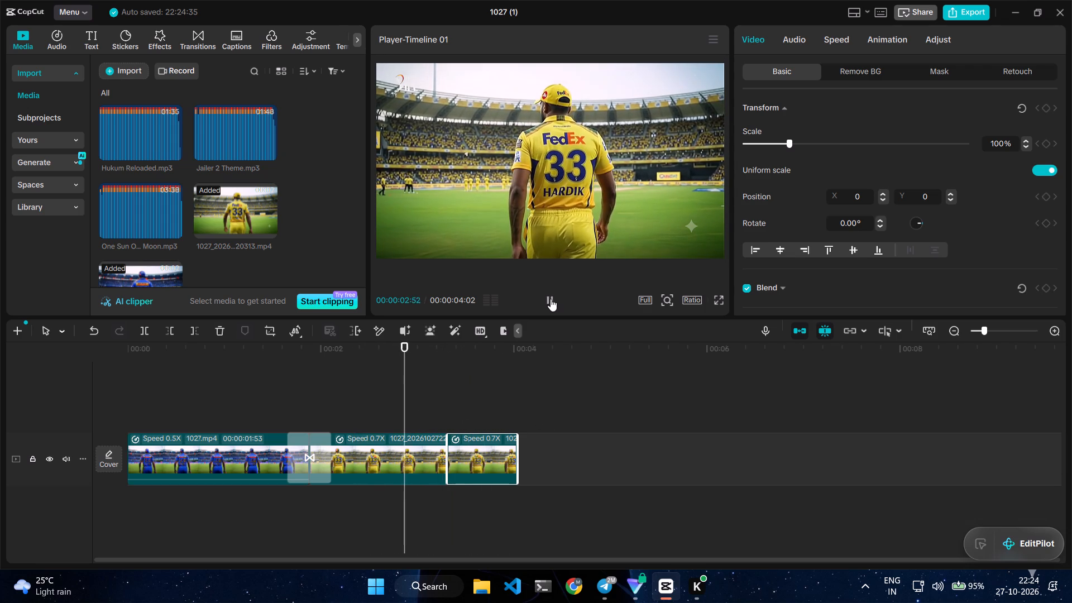
Delete the duplicated yellow jersey clip at the end of the main track.
left_click(470, 448)
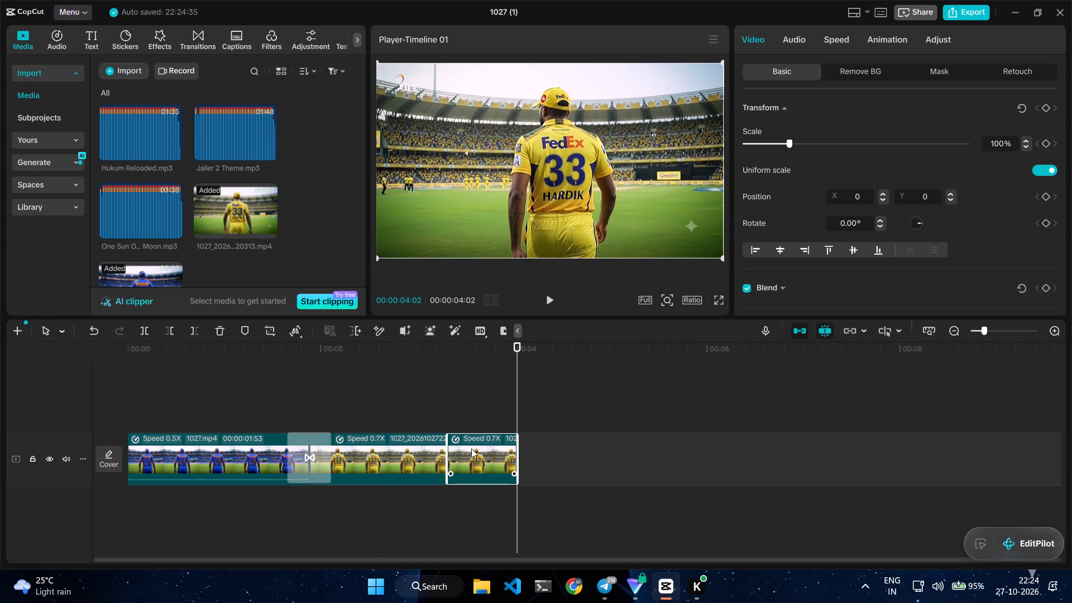
key("Delete")
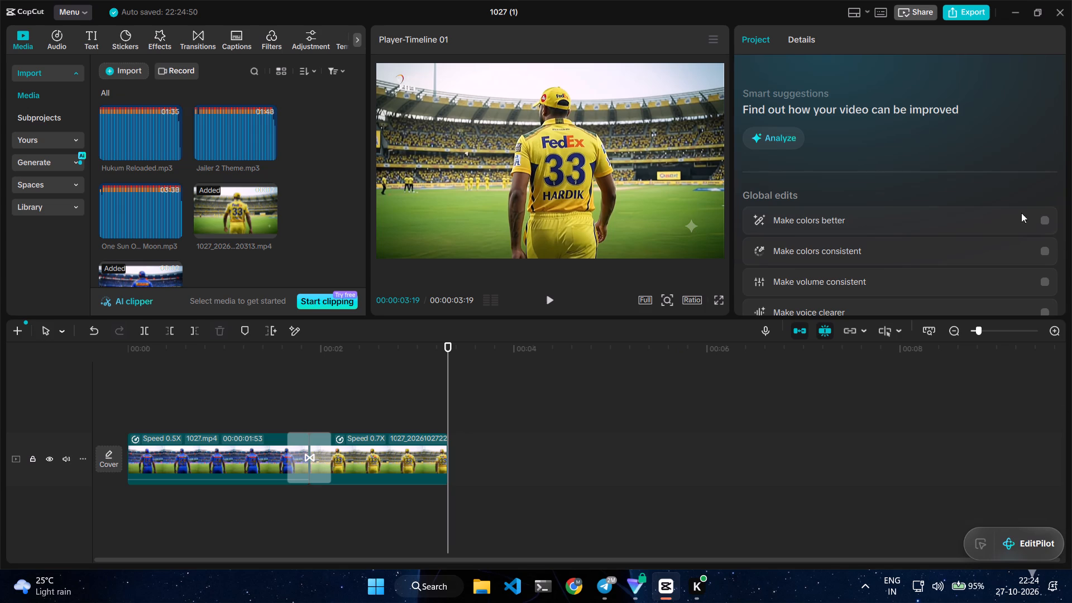
Audition the imported One Sun and Jailer 2 Theme tracks and add Jailer 2 Theme.mp3 at the start of the timeline.
left_click(406, 380)
left_click_drag(406, 380, 102, 473)
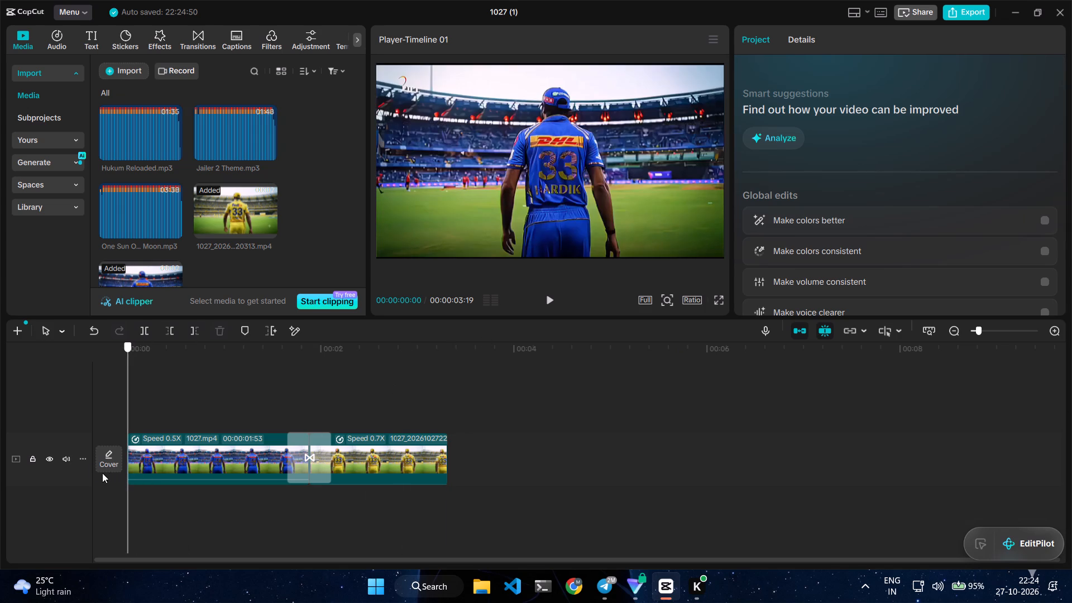
left_click_drag(102, 473, 100, 473)
left_click(64, 40)
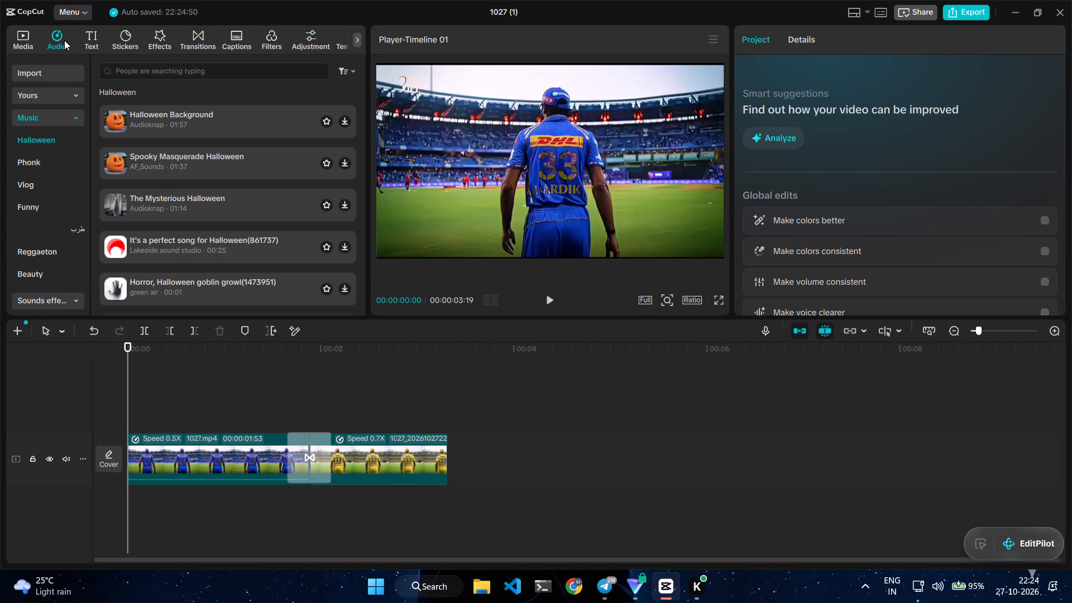
left_click(18, 28)
scroll(167, 172, "down", 1)
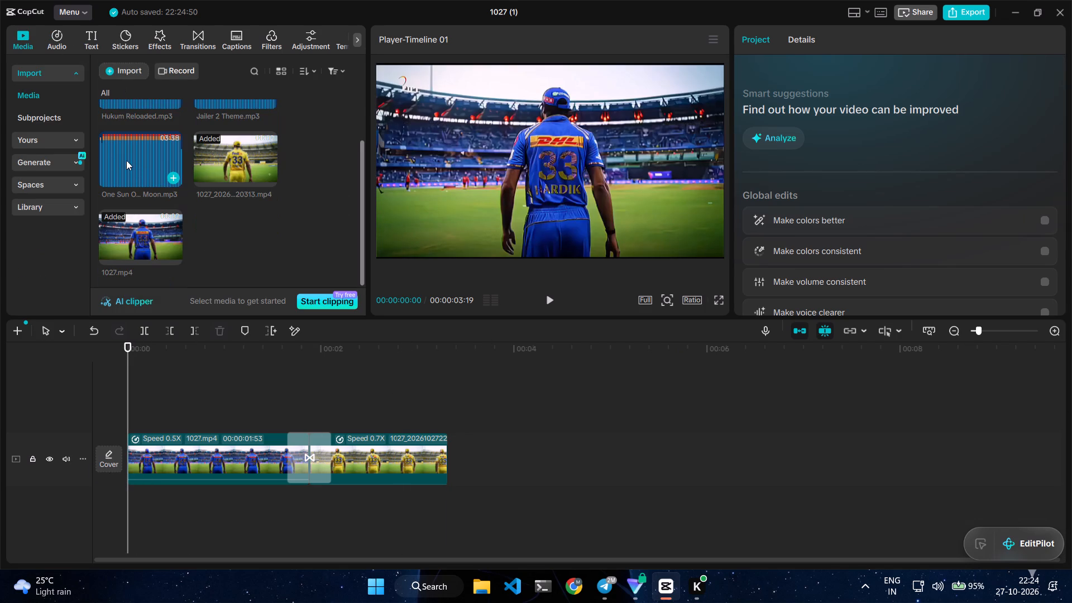
left_click(125, 158)
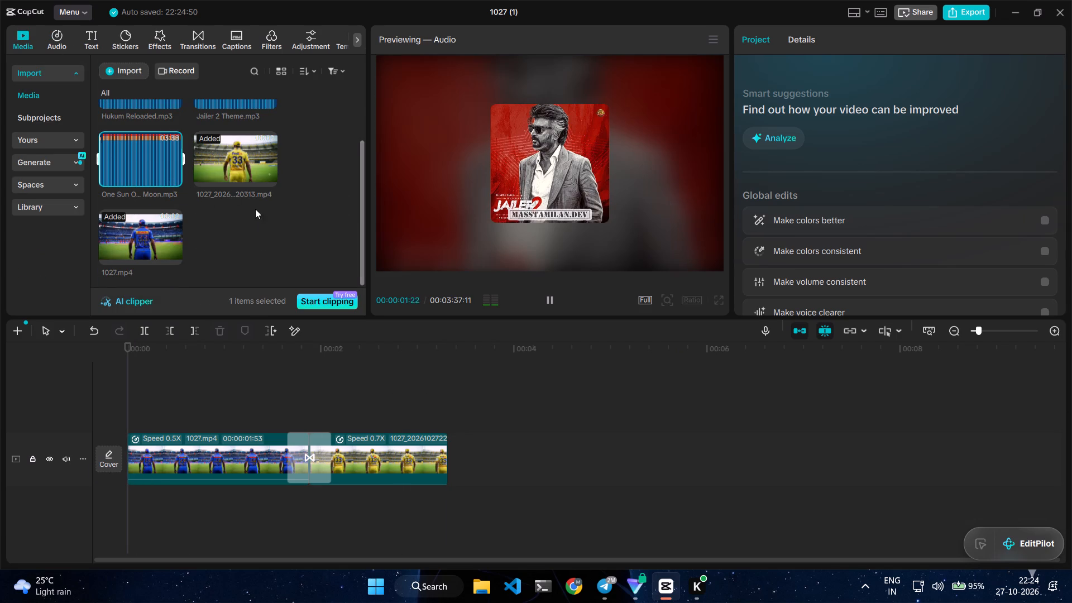
scroll(255, 209, "up", 1)
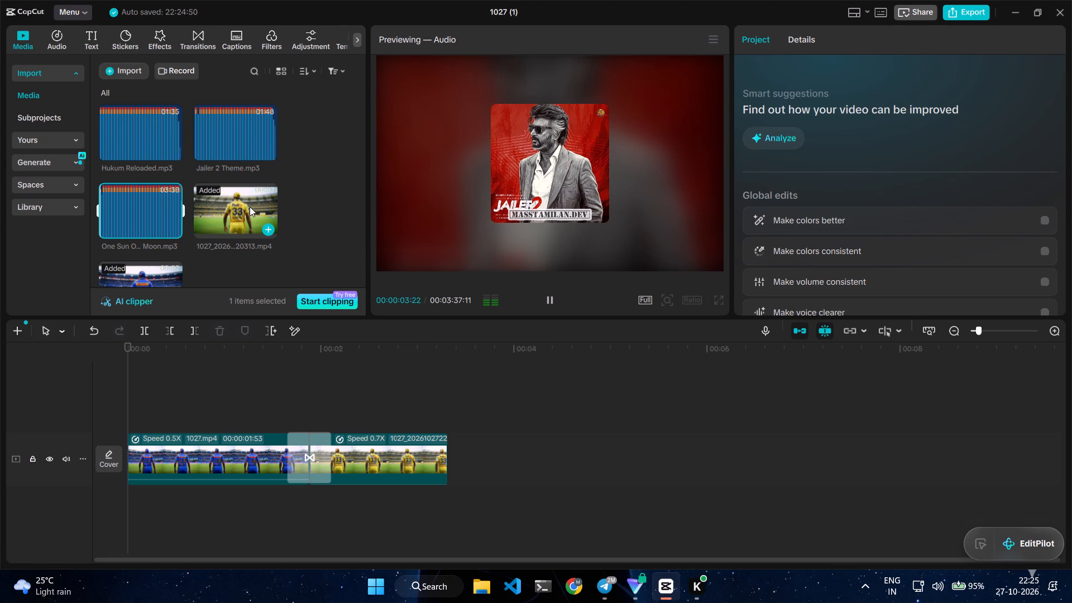
left_click(228, 148)
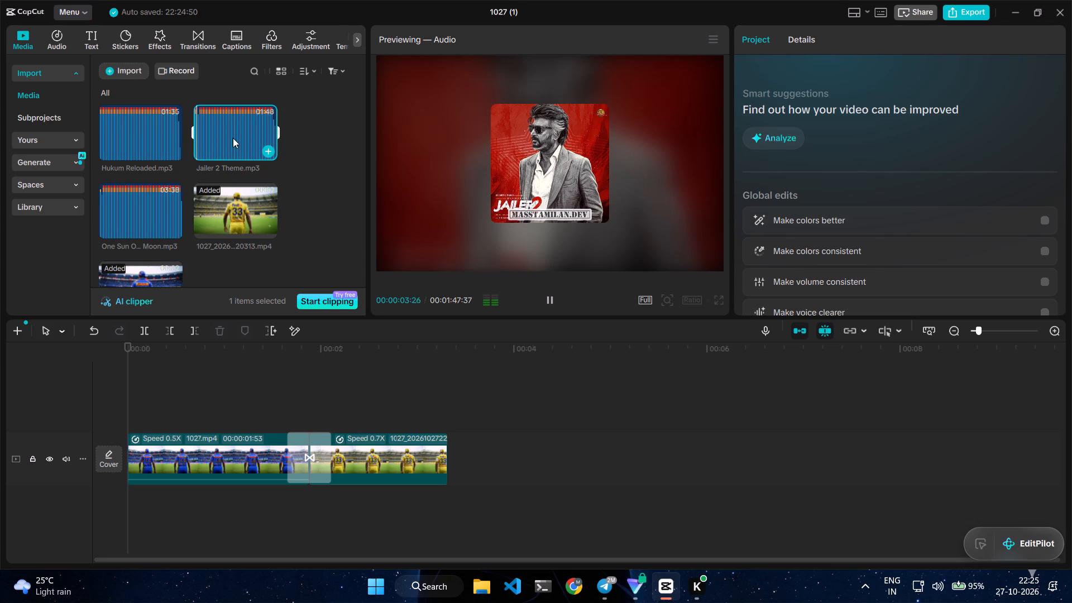
left_click(264, 154)
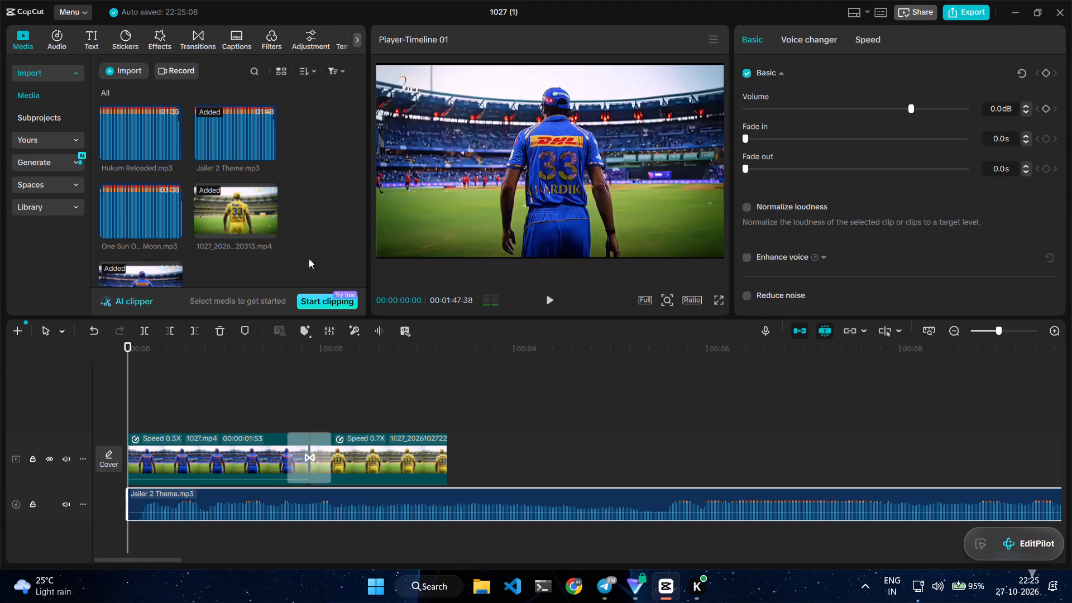
Listen through the Jailer 2 Theme.mp3 audio for a cut point and split it at 00:00:09:02.
left_click(545, 302)
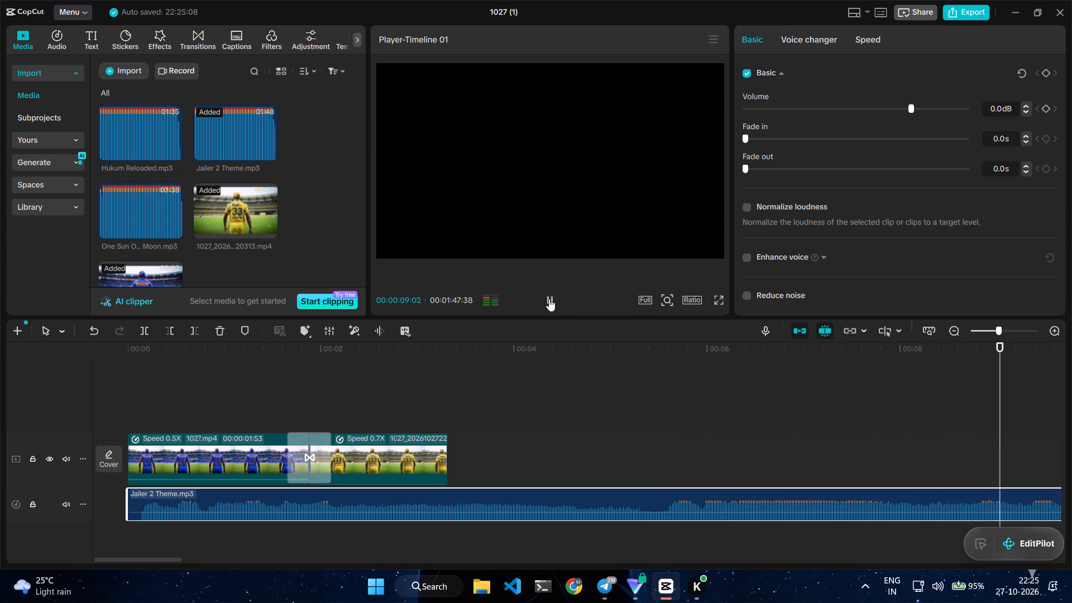
left_click(549, 299)
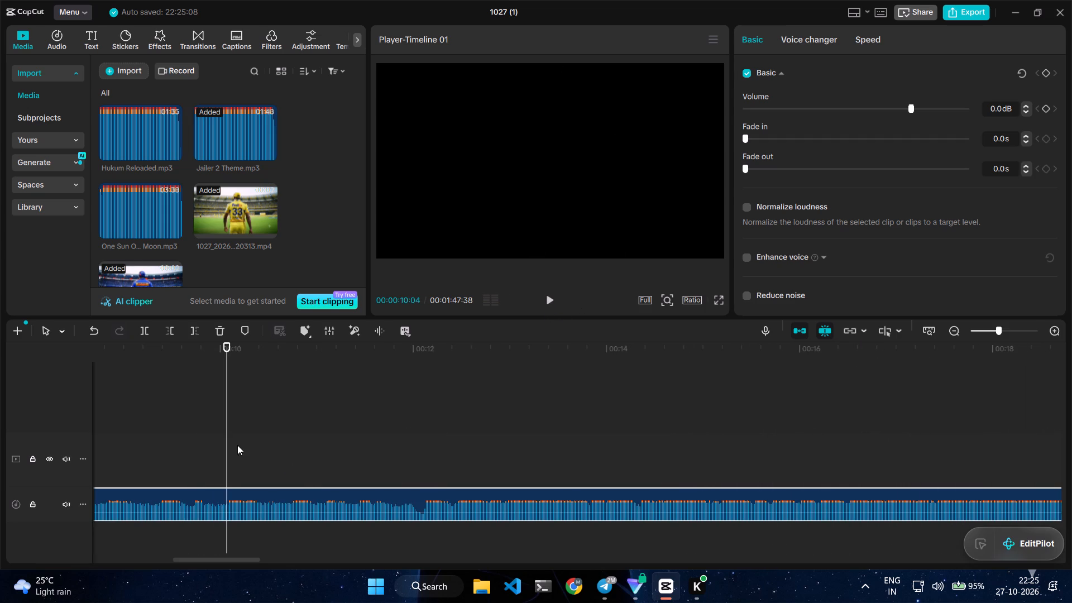
left_click(220, 447)
left_click_drag(223, 447, 97, 453)
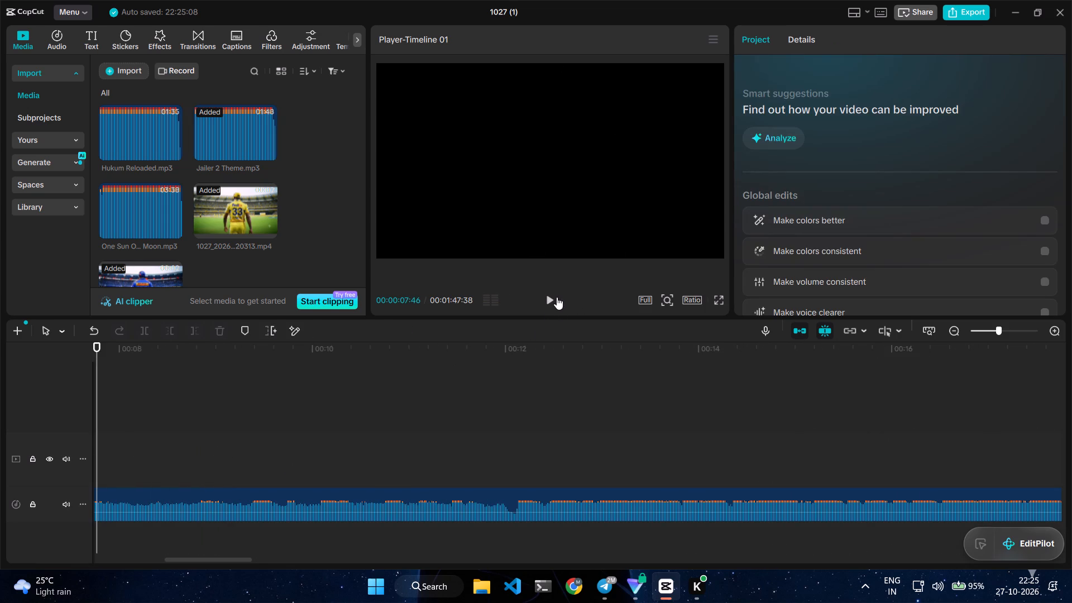
left_click(554, 297)
double_click(554, 297)
left_click(554, 297)
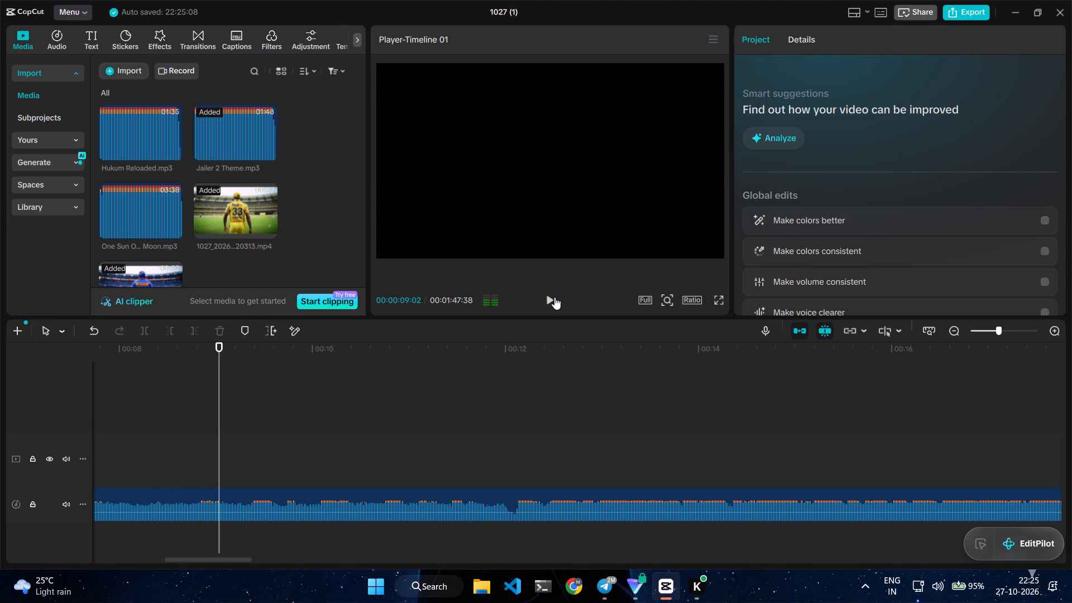
left_click(303, 500)
left_click(146, 335)
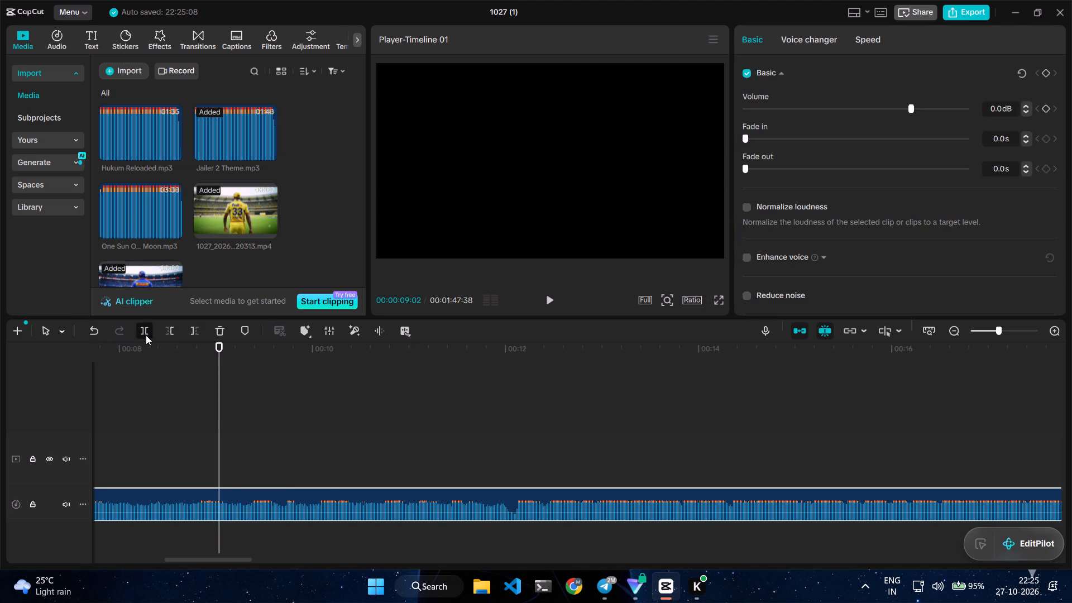
Delete the part of the Jailer 2 Theme.mp3 audio after the split at 00:00:09:02.
key("Delete")
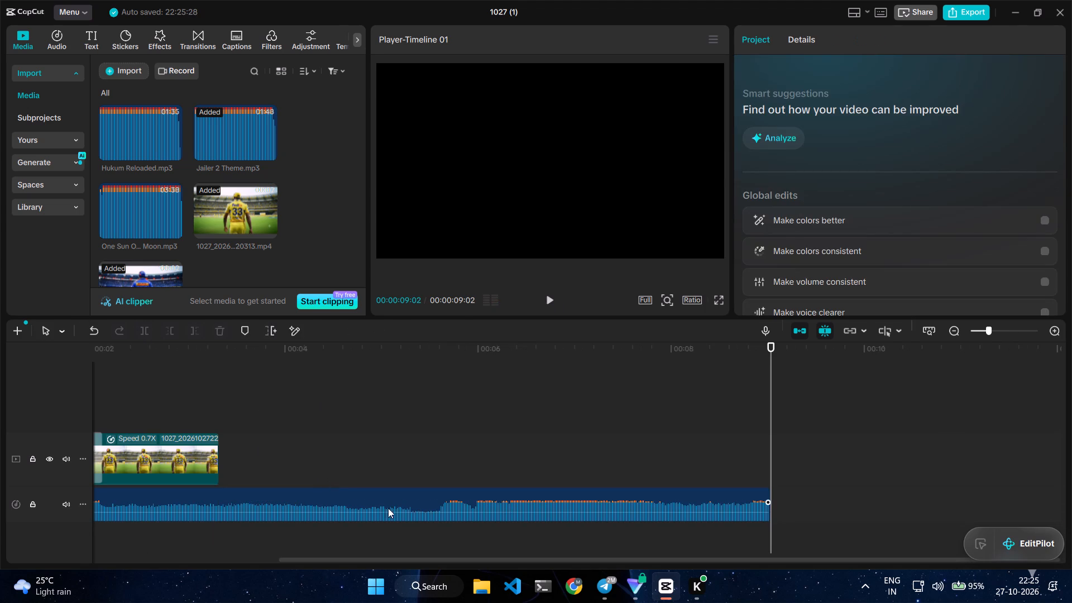
Insert the plain black clip from the library's Trending collection at the start of the main track, before the blue jersey clip.
scroll(454, 418, "down", 20, "ctrl")
left_click_drag(444, 420, 248, 425)
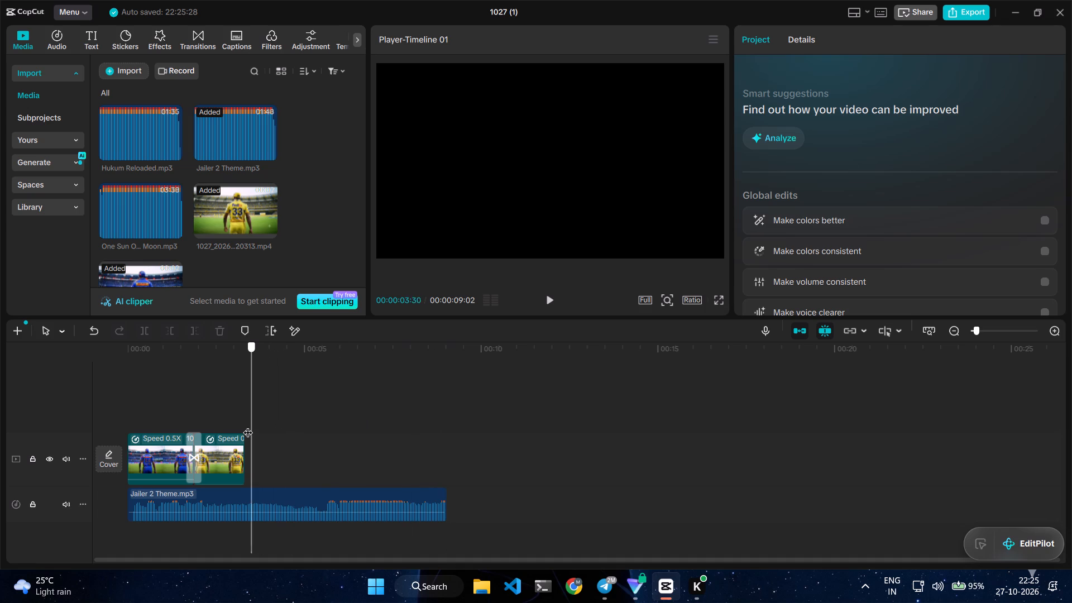
left_click_drag(248, 425, 247, 425)
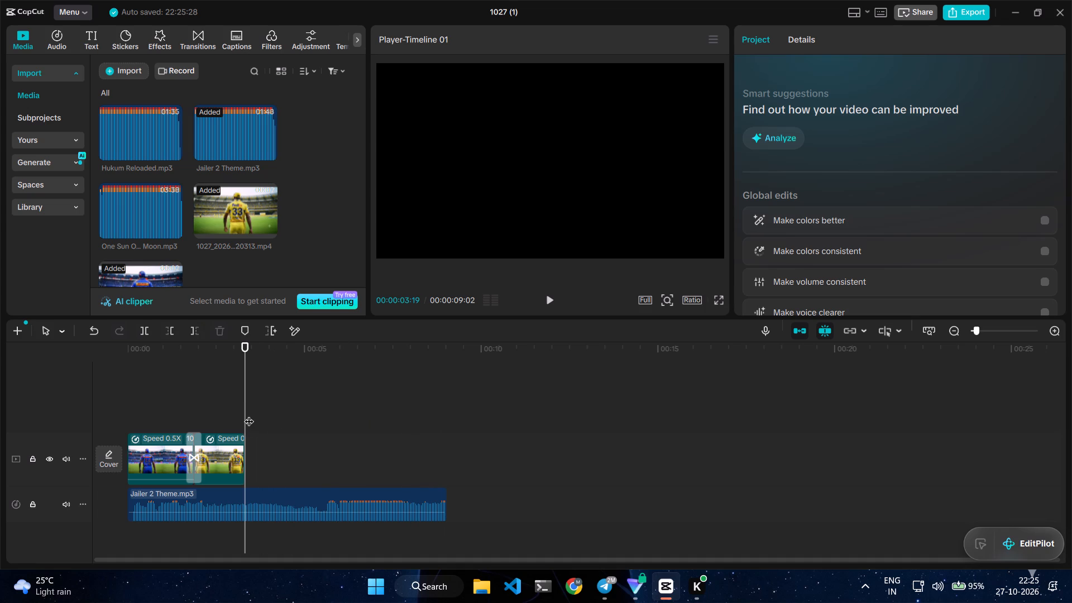
left_click_drag(247, 404, 150, 408)
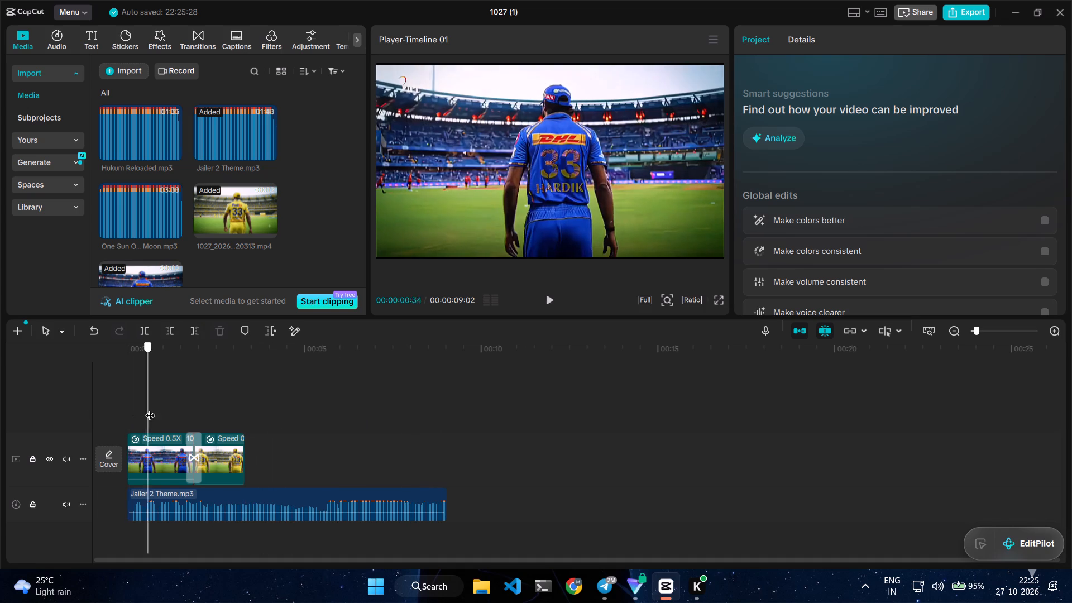
left_click_drag(150, 408, 125, 415)
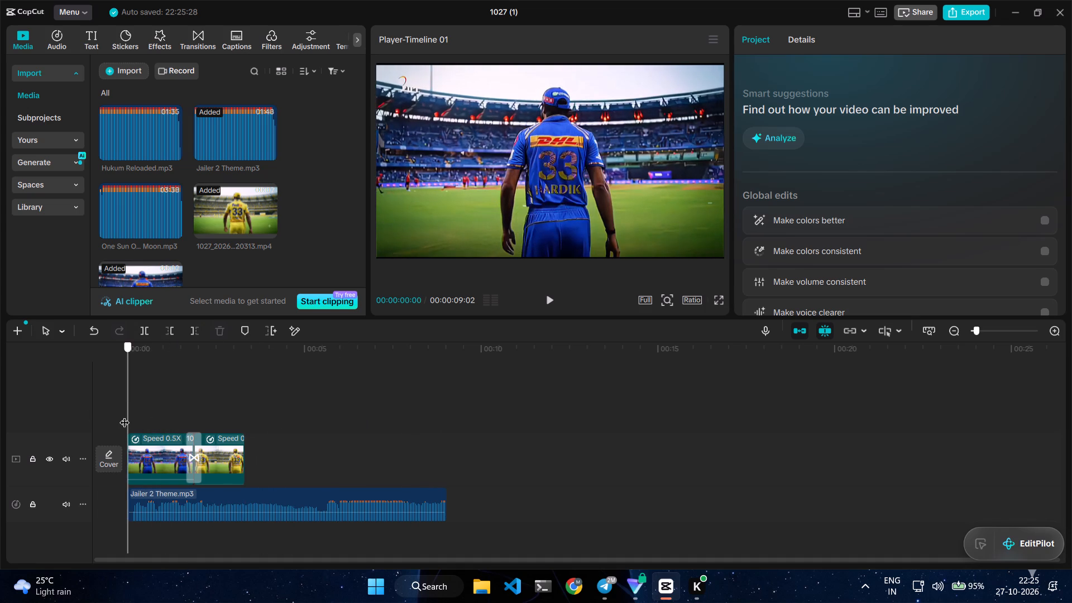
left_click_drag(125, 415, 123, 417)
left_click(109, 71)
left_click(136, 126)
left_click(642, 111)
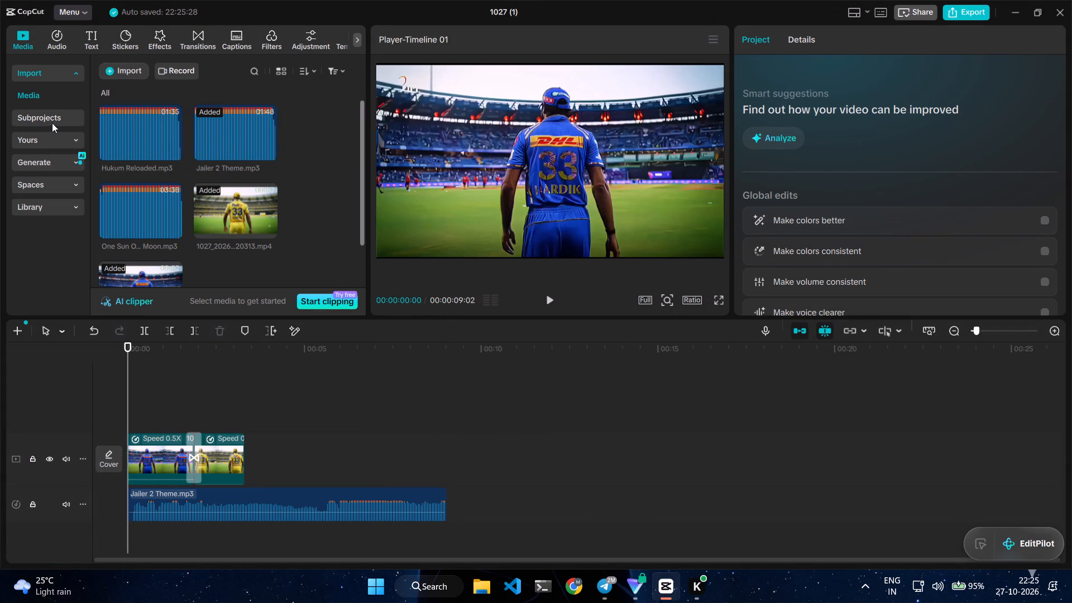
left_click(59, 209)
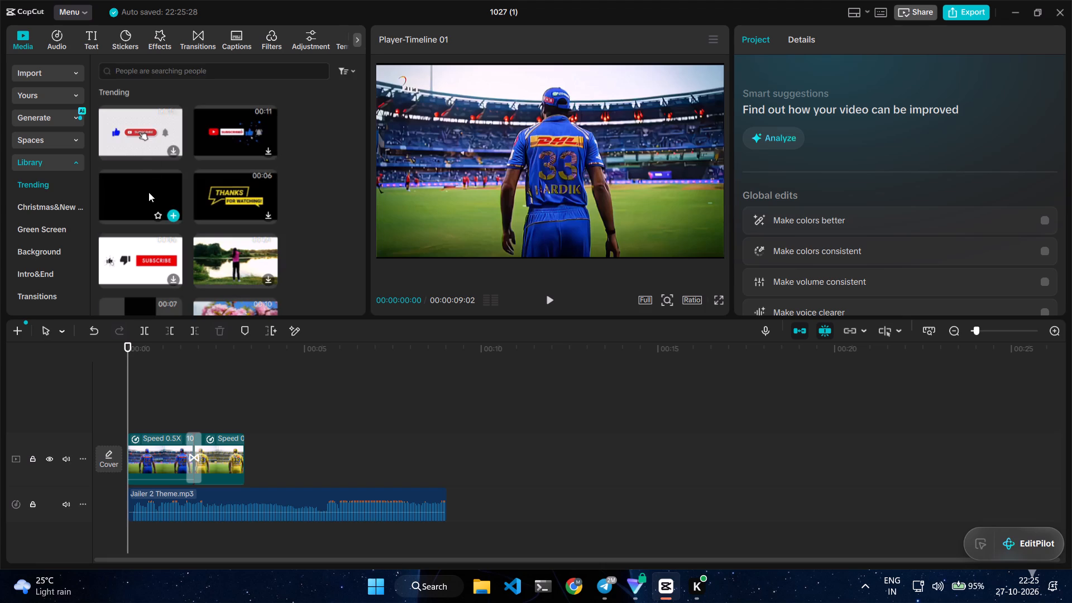
left_click_drag(149, 192, 229, 207)
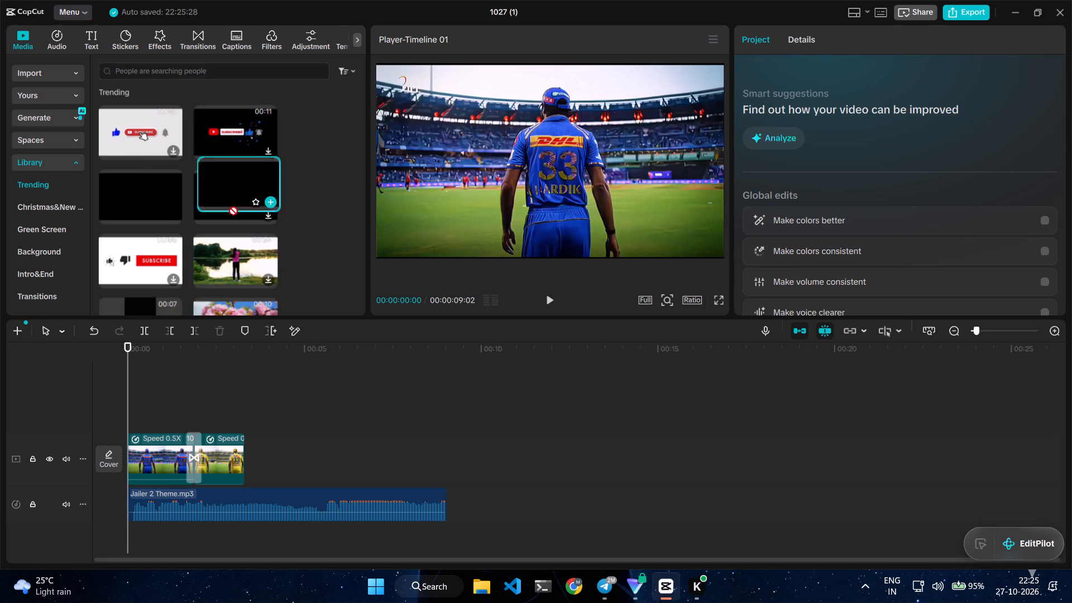
left_click_drag(229, 207, 125, 463)
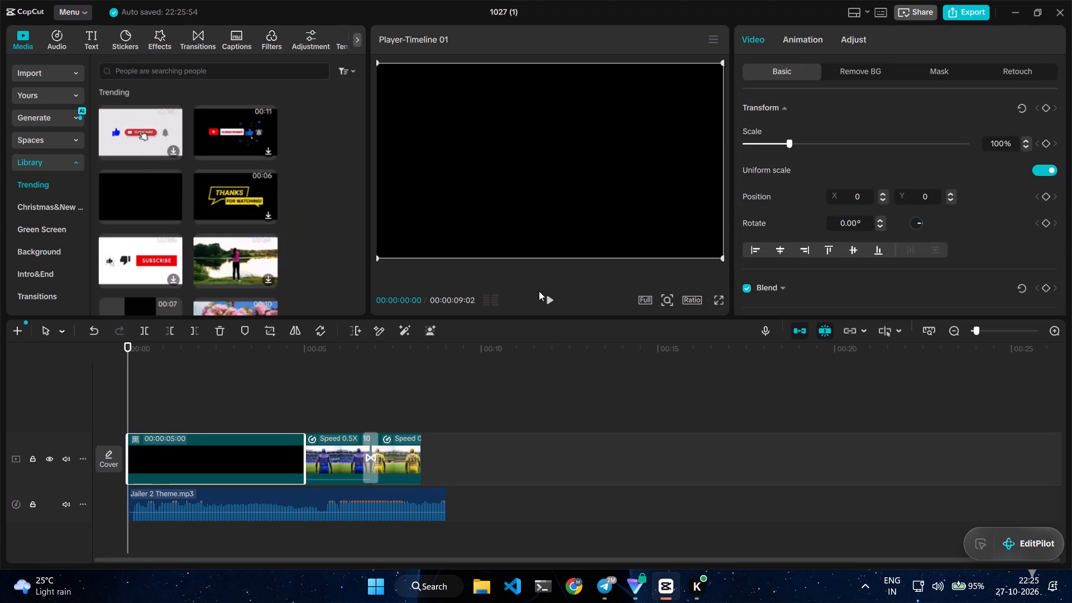
Trim the end of the black opening clip so that it lasts just over 1 second.
left_click_drag(128, 409, 293, 411)
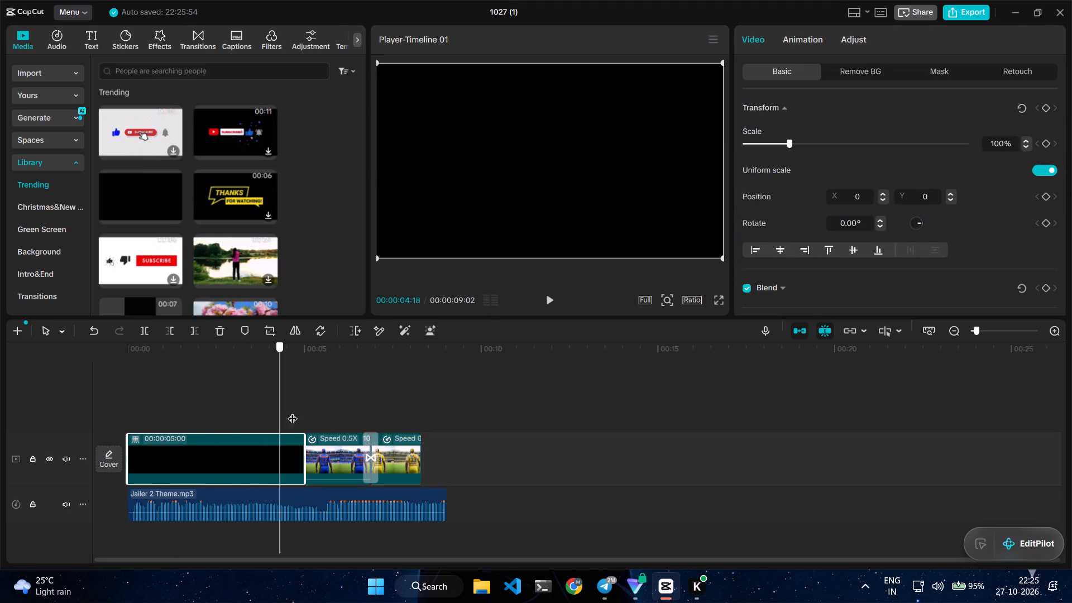
left_click_drag(293, 411, 299, 419)
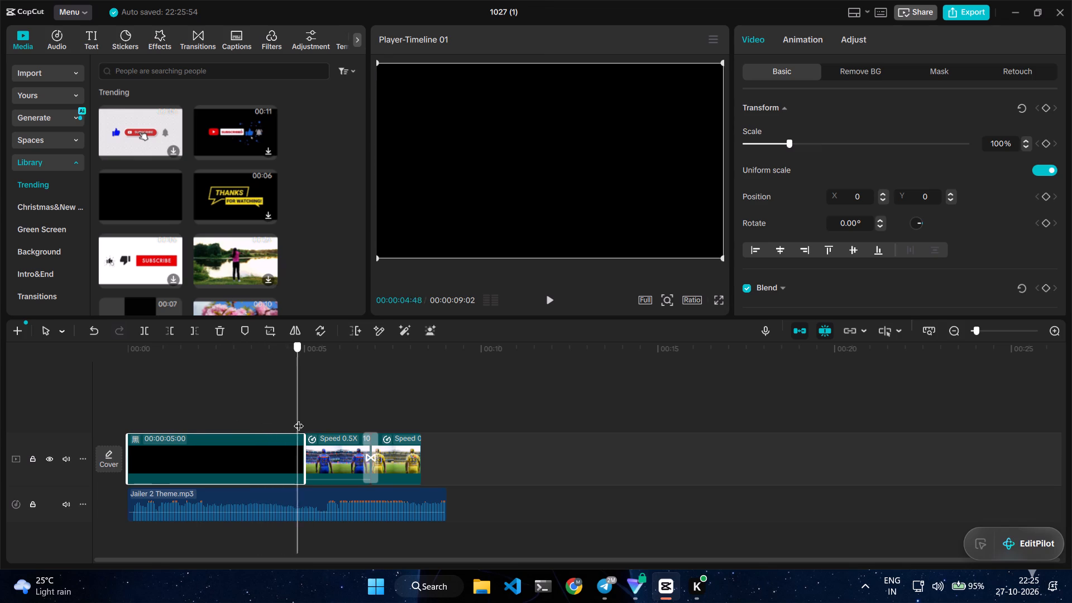
left_click_drag(299, 419, 234, 424)
left_click_drag(305, 443, 175, 452)
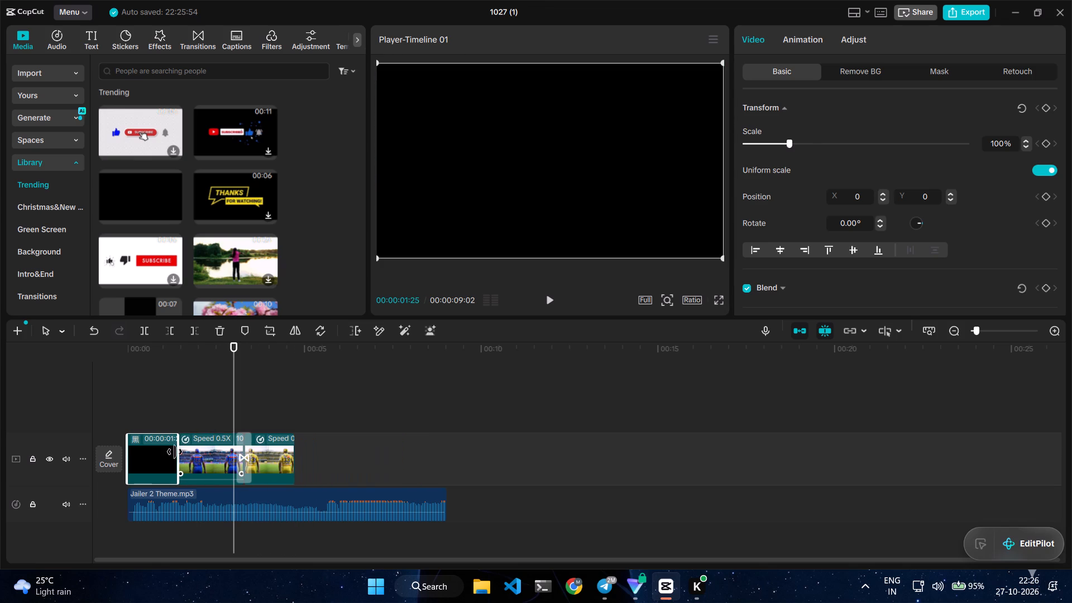
left_click_drag(175, 452, 171, 453)
Scrub through the black opening, both jersey clips and the shake transition to examine their timing against the Jailer 2 Theme waveform.
left_click(147, 412)
left_click_drag(147, 412, 115, 412)
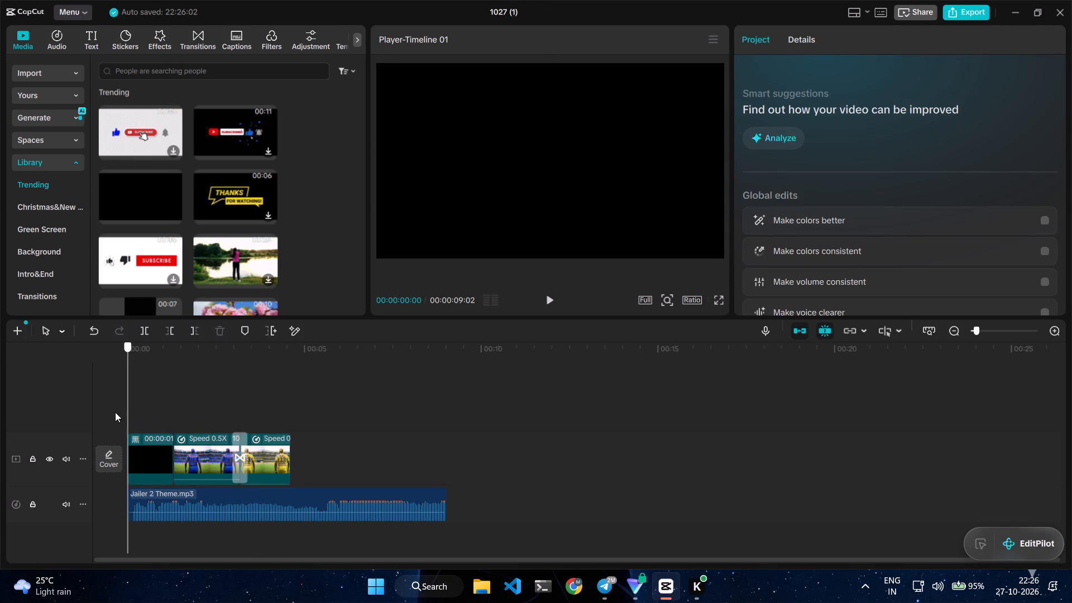
left_click_drag(115, 412, 191, 418)
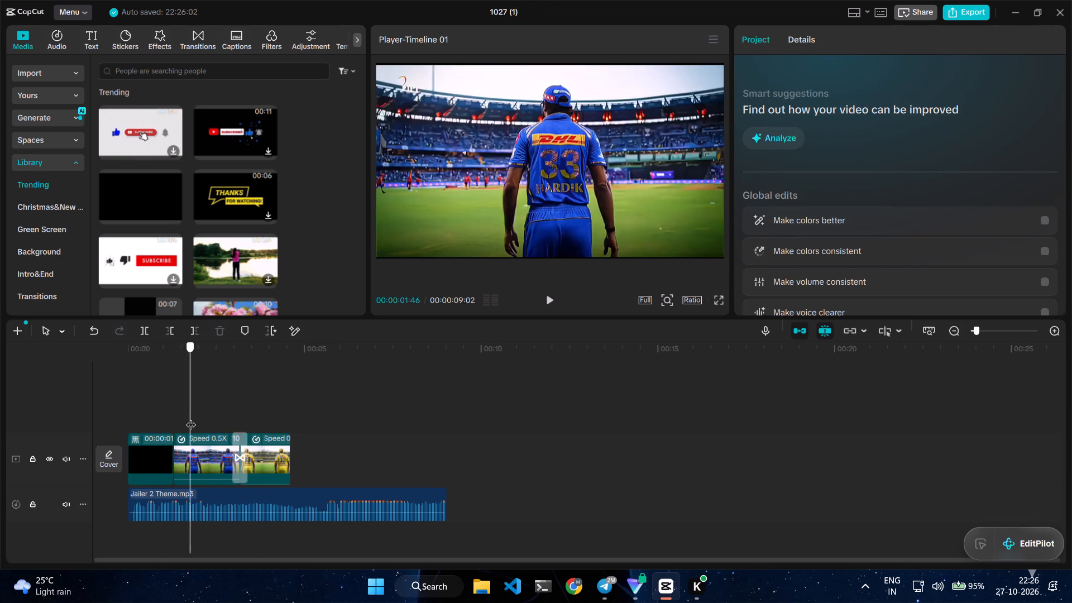
left_click_drag(191, 418, 164, 423)
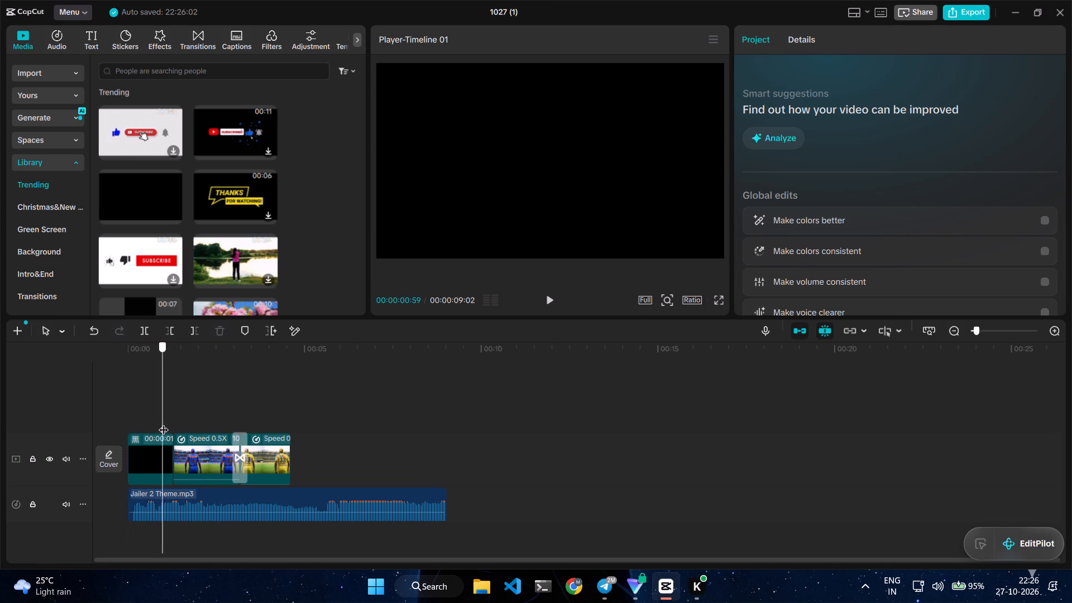
left_click_drag(164, 423, 224, 425)
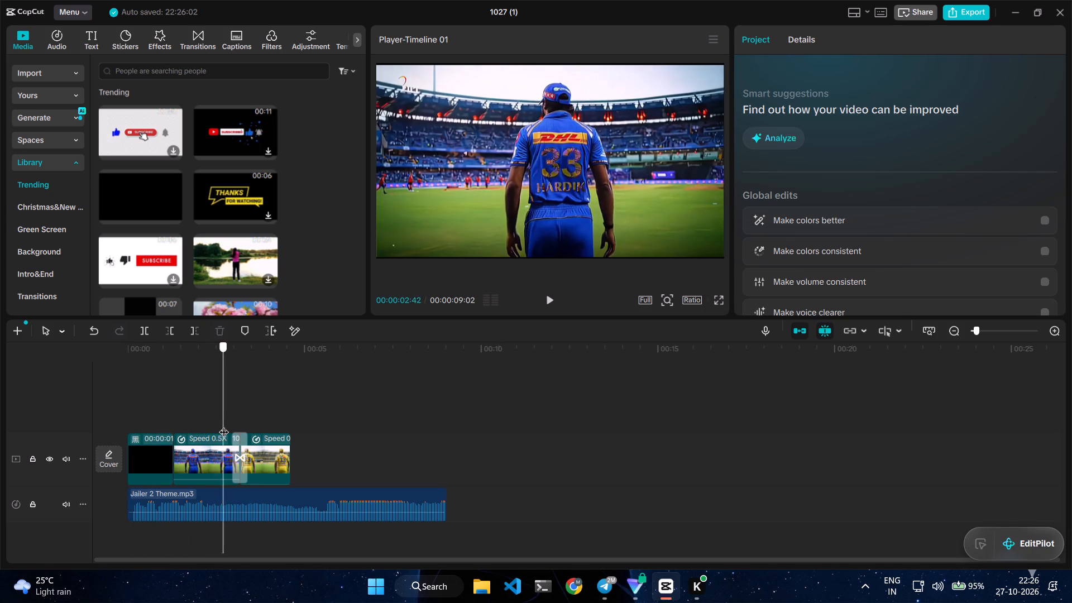
left_click_drag(224, 425, 255, 423)
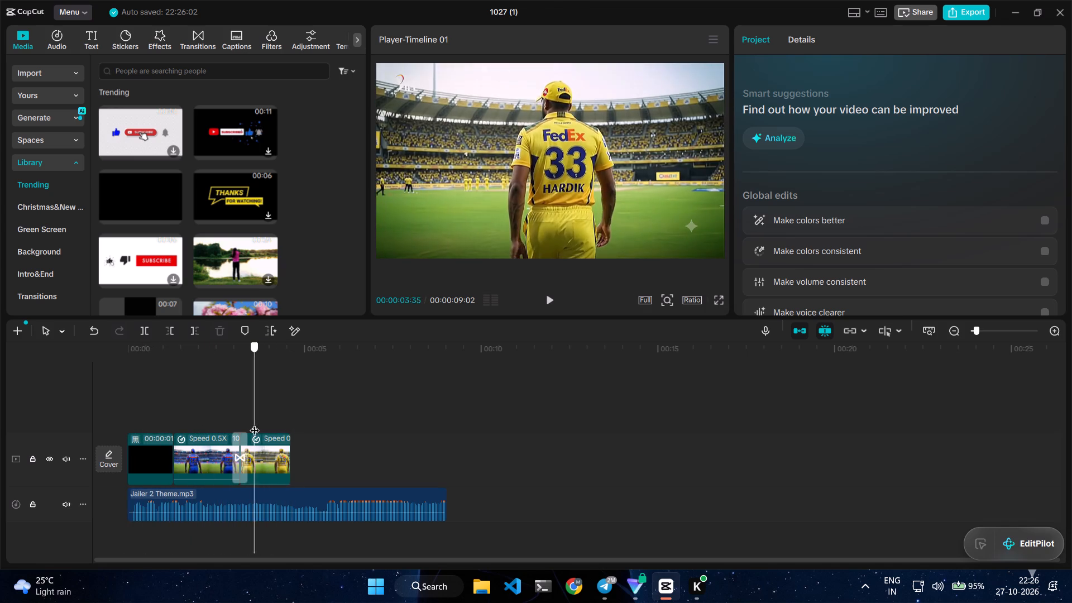
left_click_drag(255, 423, 259, 427)
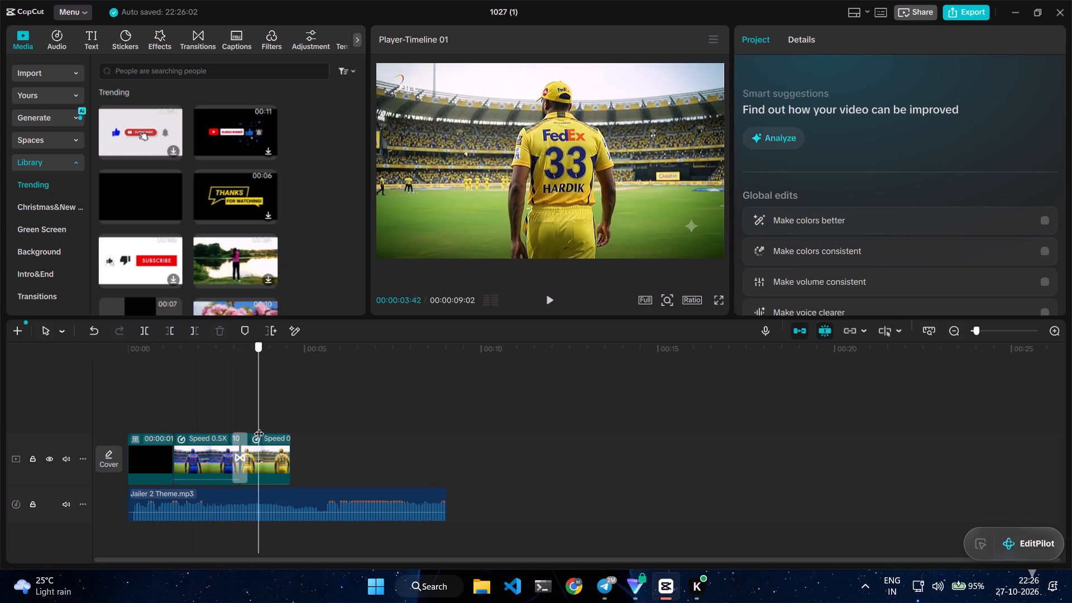
left_click_drag(259, 427, 224, 428)
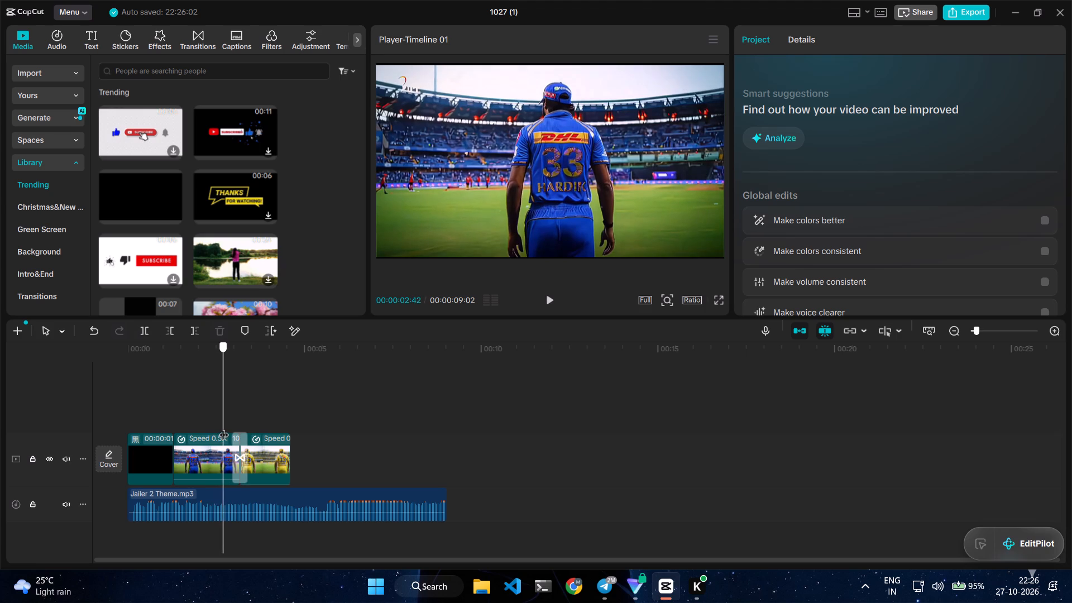
left_click_drag(224, 428, 240, 424)
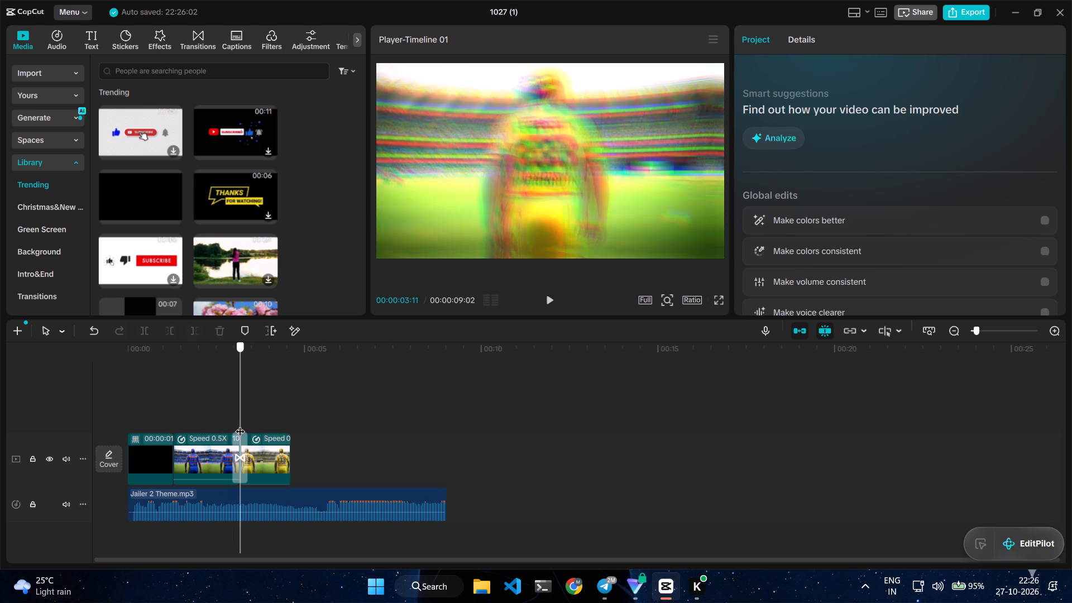
left_click_drag(240, 424, 291, 414)
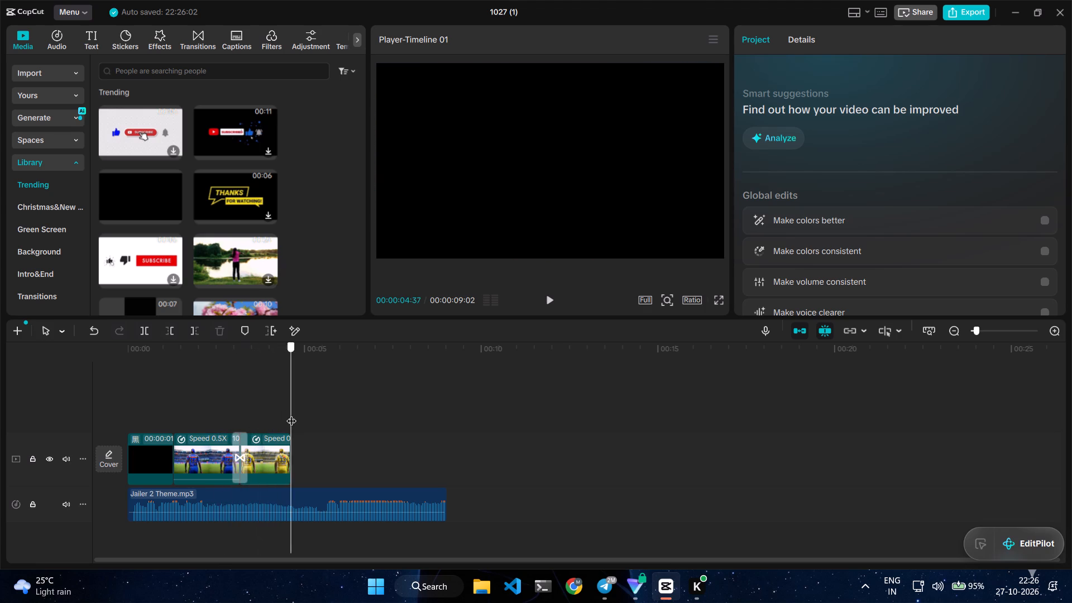
left_click_drag(291, 414, 216, 422)
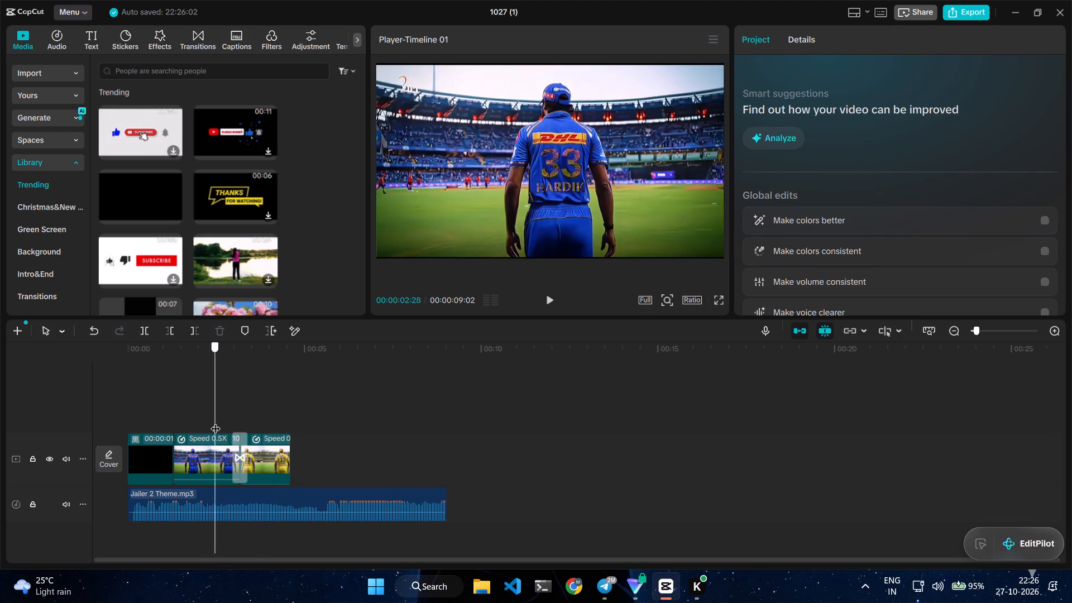
left_click_drag(216, 422, 200, 419)
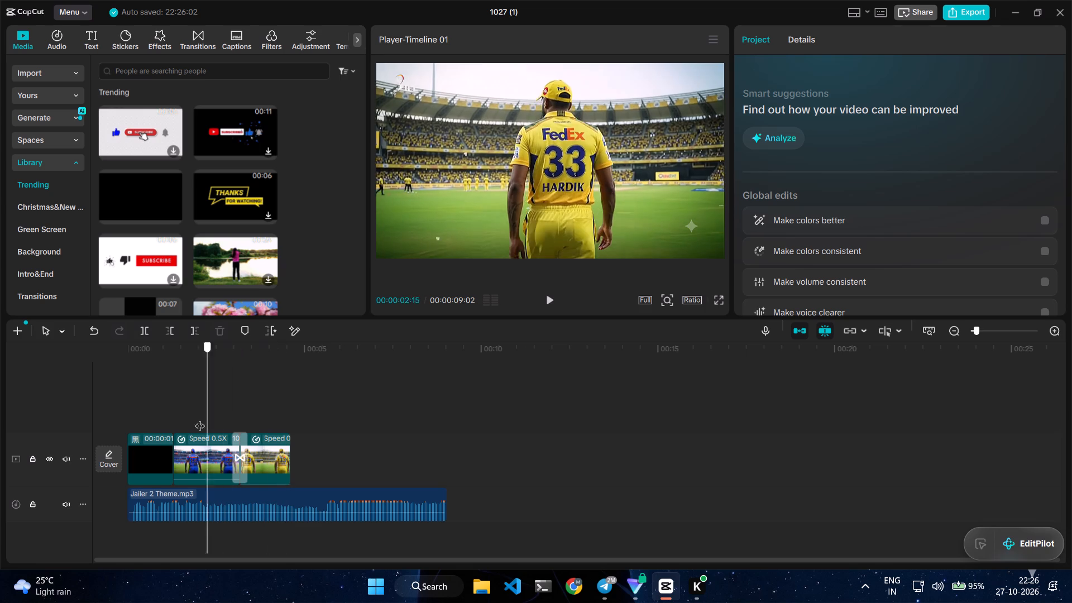
left_click_drag(200, 419, 186, 425)
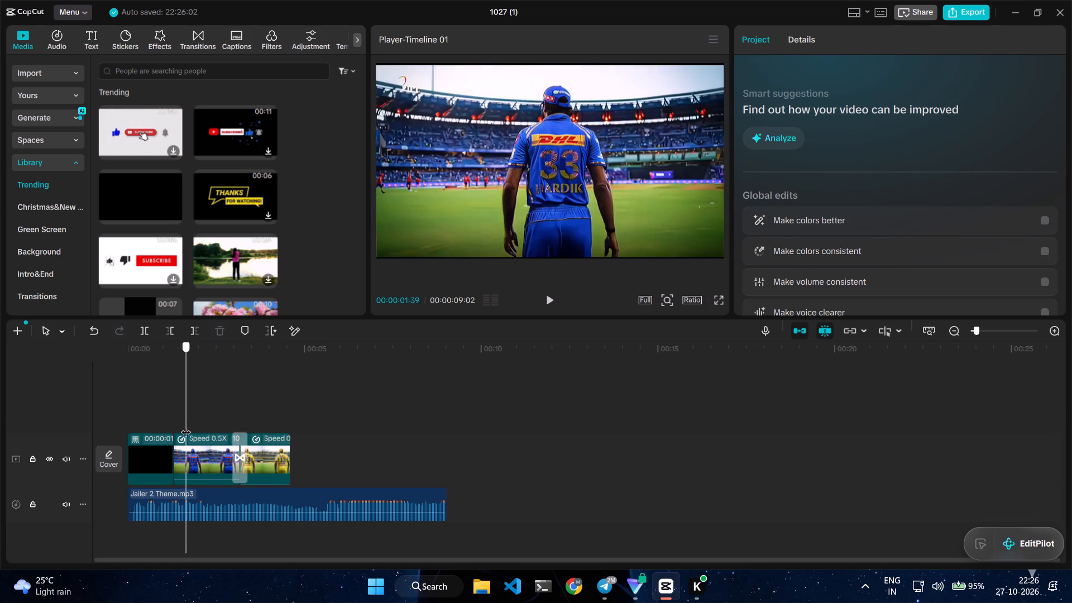
left_click_drag(186, 425, 247, 419)
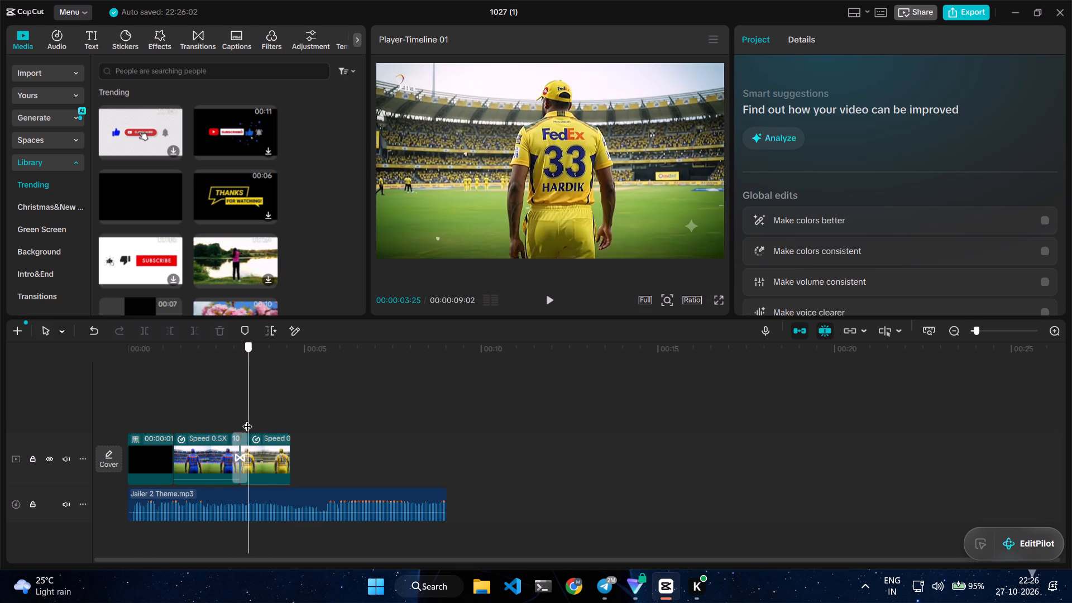
left_click_drag(247, 419, 254, 419)
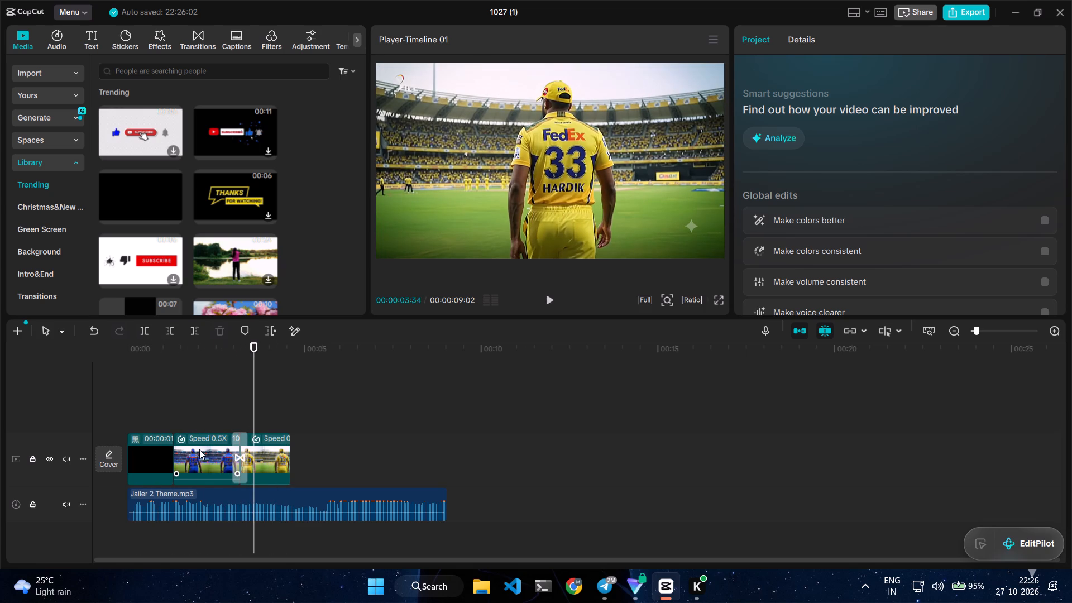
left_click(199, 449)
left_click_drag(252, 414, 245, 415)
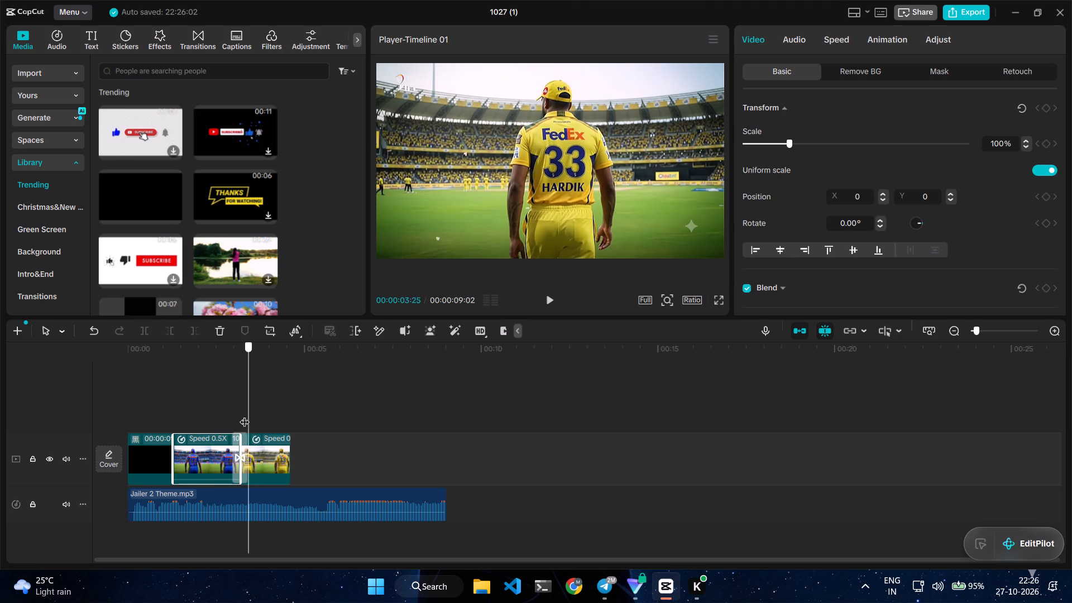
left_click_drag(245, 415, 230, 423)
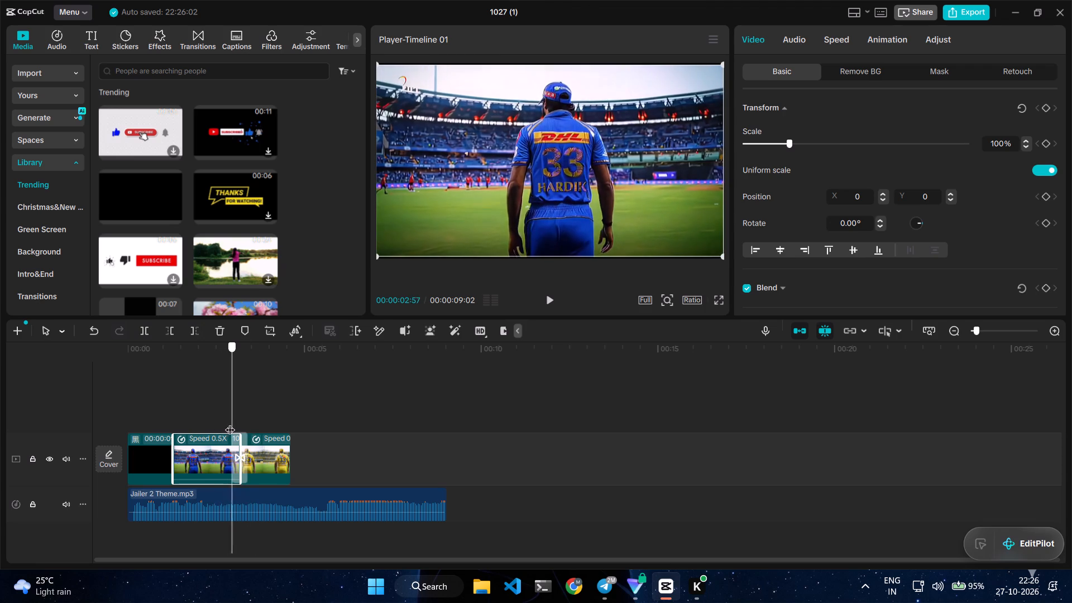
left_click_drag(230, 423, 254, 424)
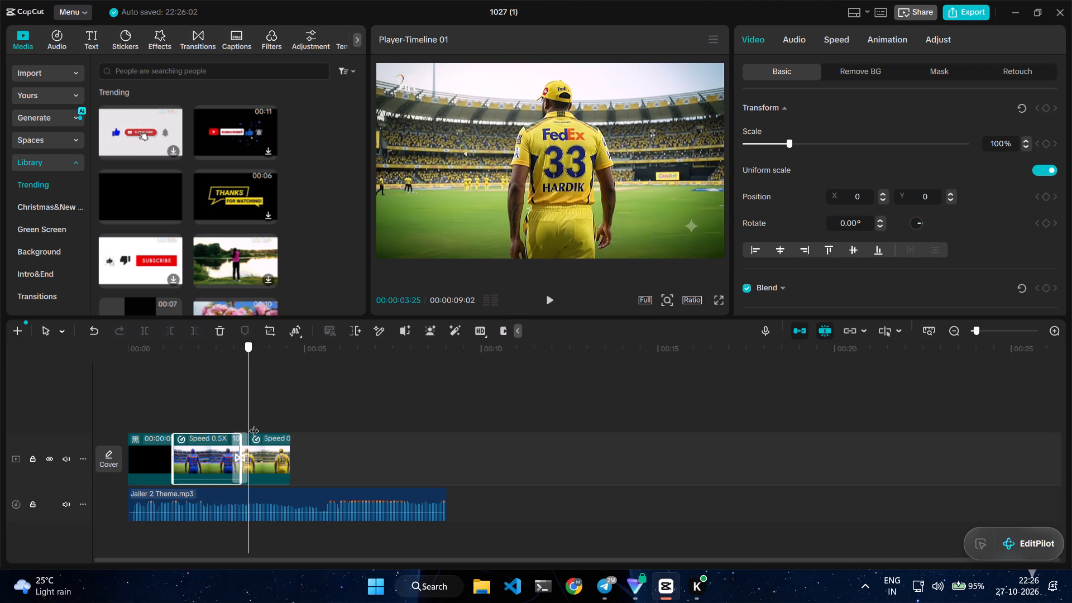
left_click_drag(254, 424, 417, 439)
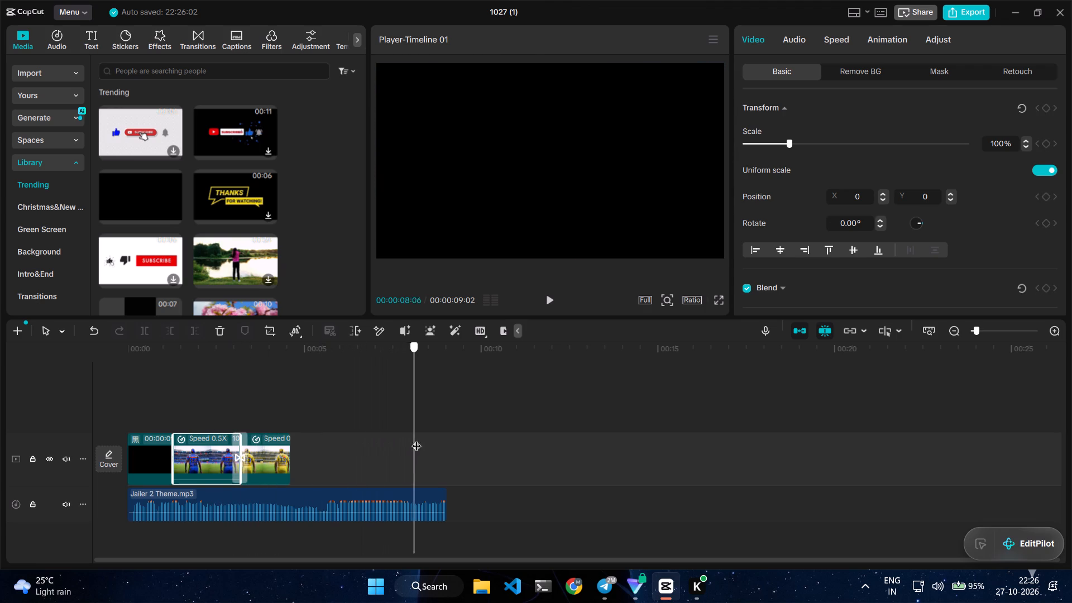
Play the sequence from the start to check how the black opening and jersey clips line up with the music.
left_click_drag(417, 439, 127, 460)
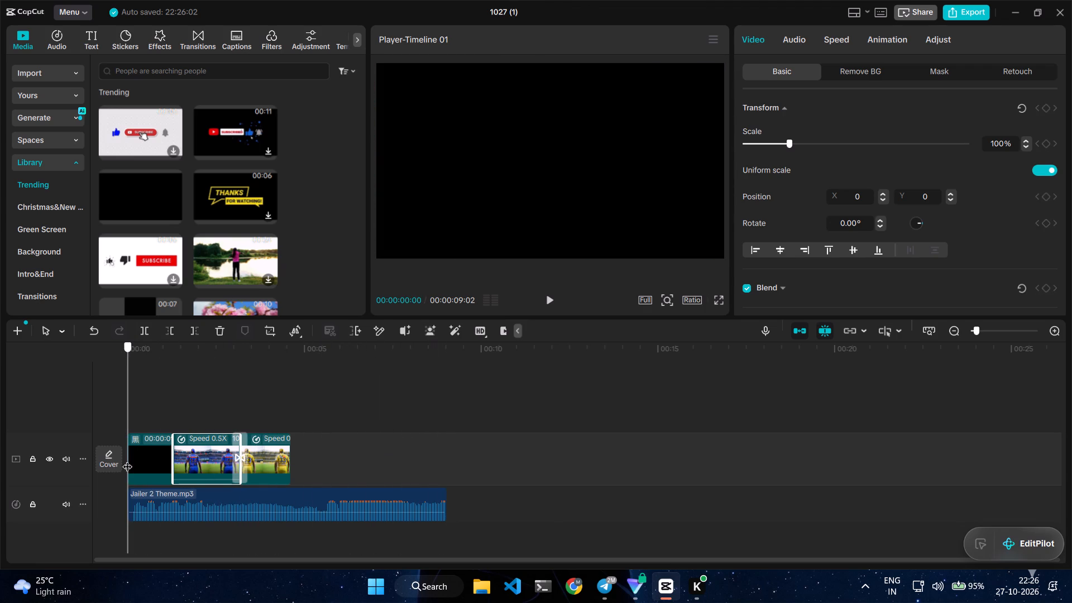
left_click_drag(127, 460, 112, 463)
left_click_drag(112, 463, 123, 465)
left_click(554, 299)
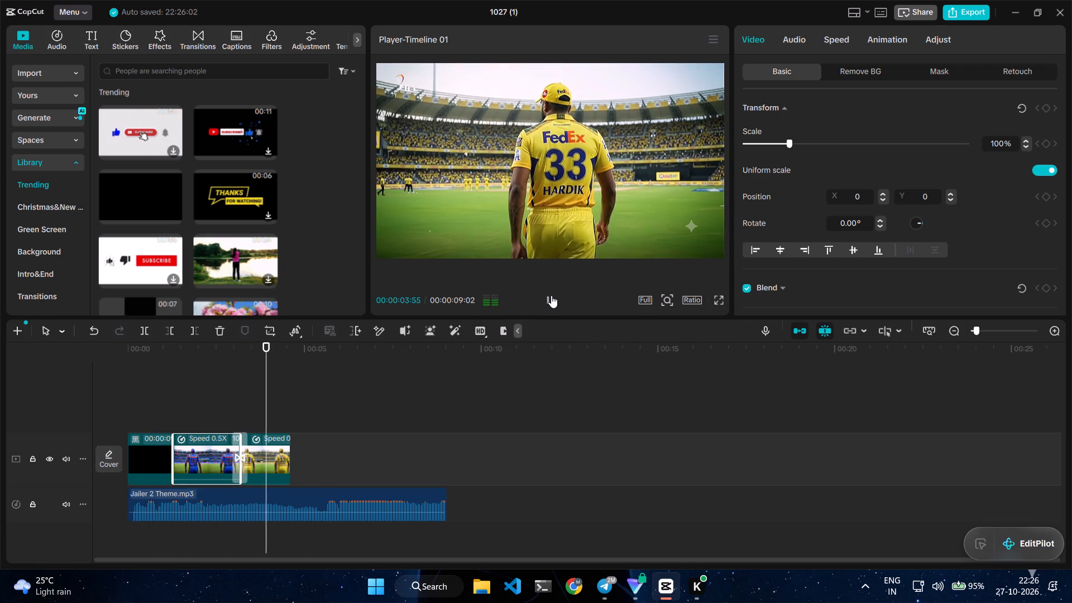
left_click(550, 294)
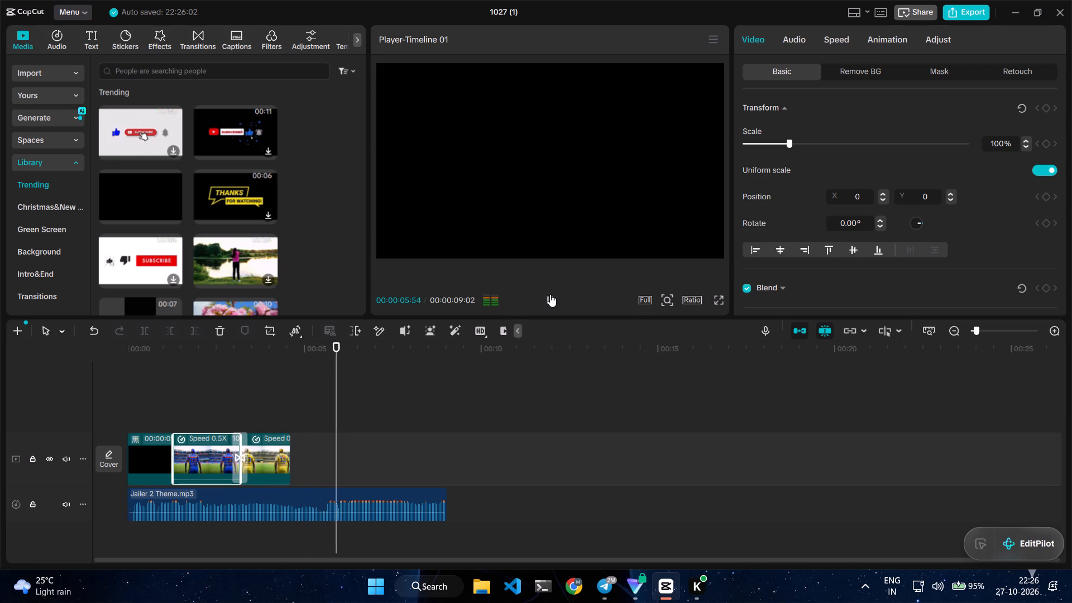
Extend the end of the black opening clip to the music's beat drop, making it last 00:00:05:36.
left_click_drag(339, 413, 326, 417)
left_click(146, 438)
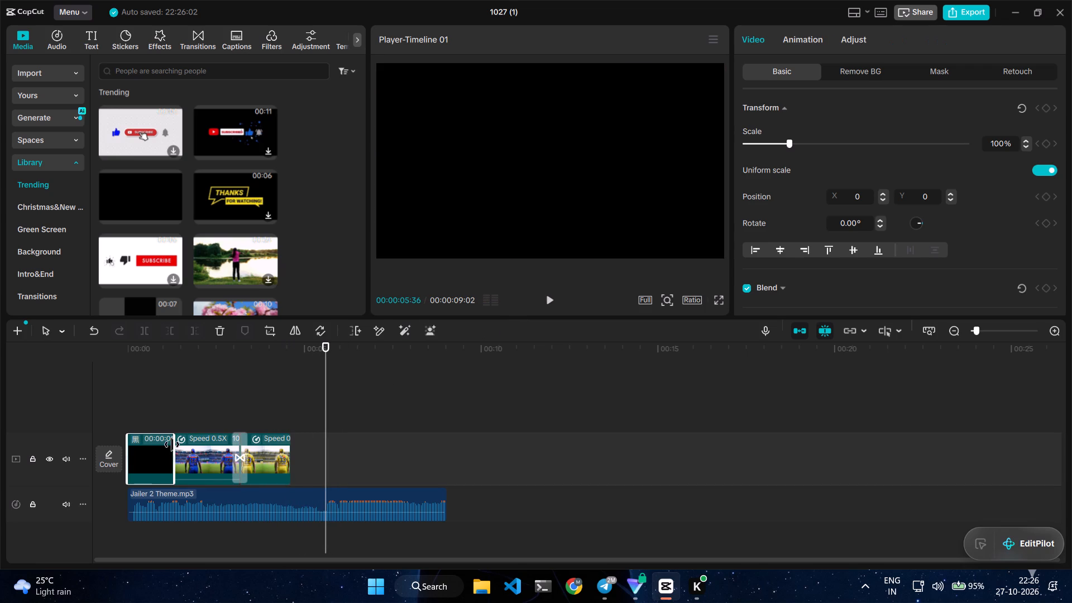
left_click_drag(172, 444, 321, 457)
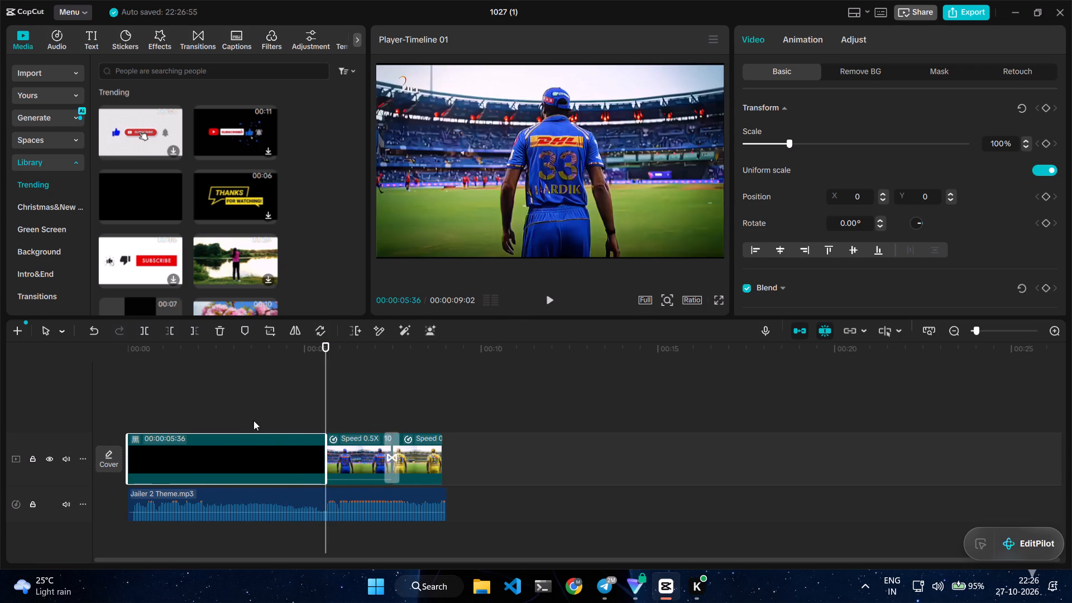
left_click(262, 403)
Scrub through the black opening, both jersey clips and the transition to examine their timing against the Jailer 2 Theme audio.
left_click(343, 442)
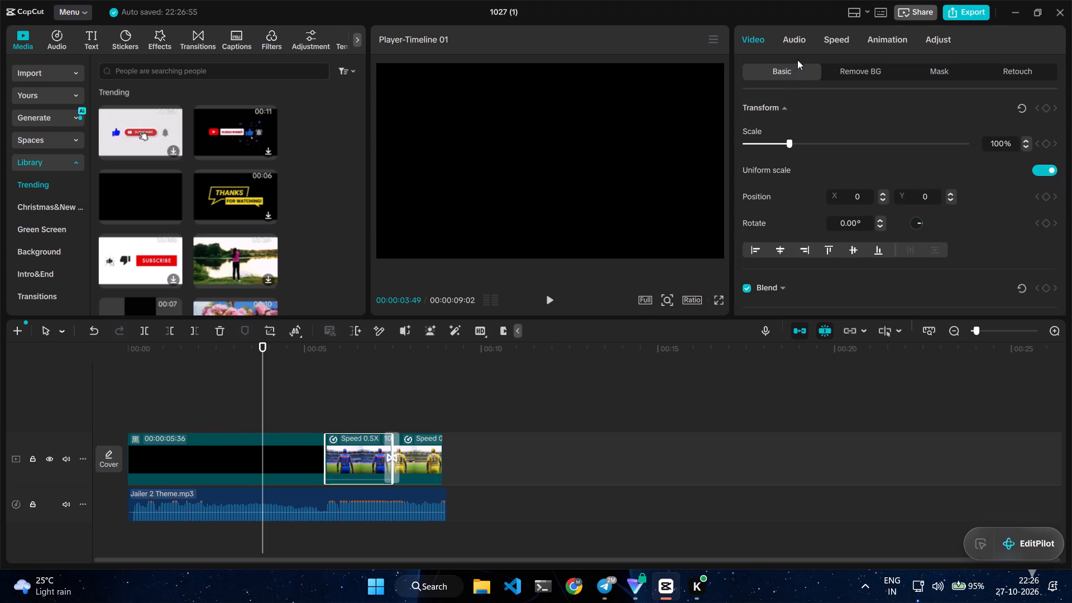
left_click(306, 411)
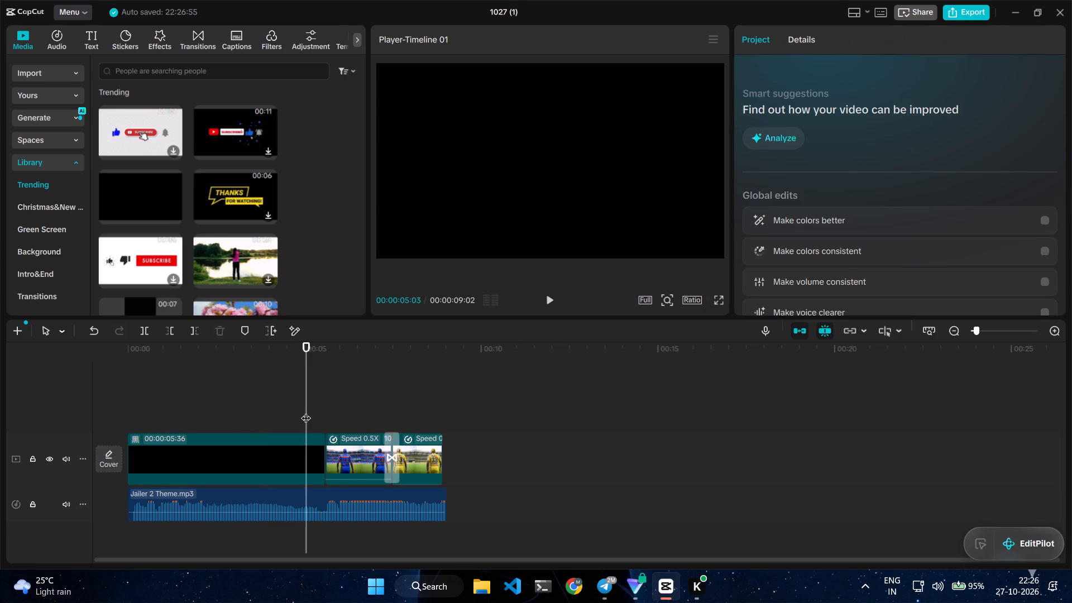
left_click_drag(306, 411, 351, 413)
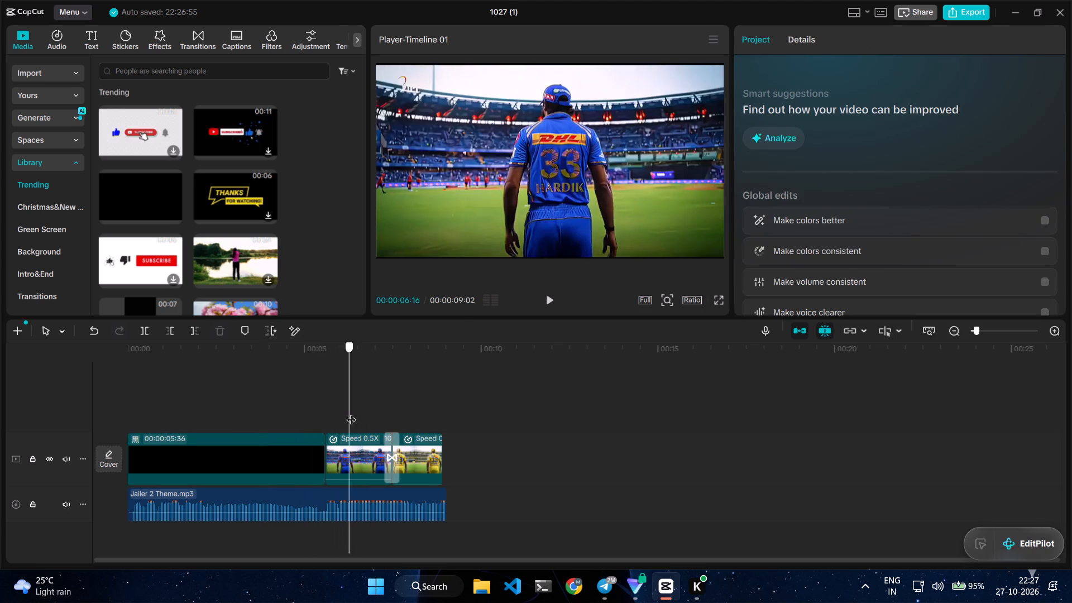
left_click_drag(351, 413, 346, 427)
left_click(349, 451)
right_click(346, 453)
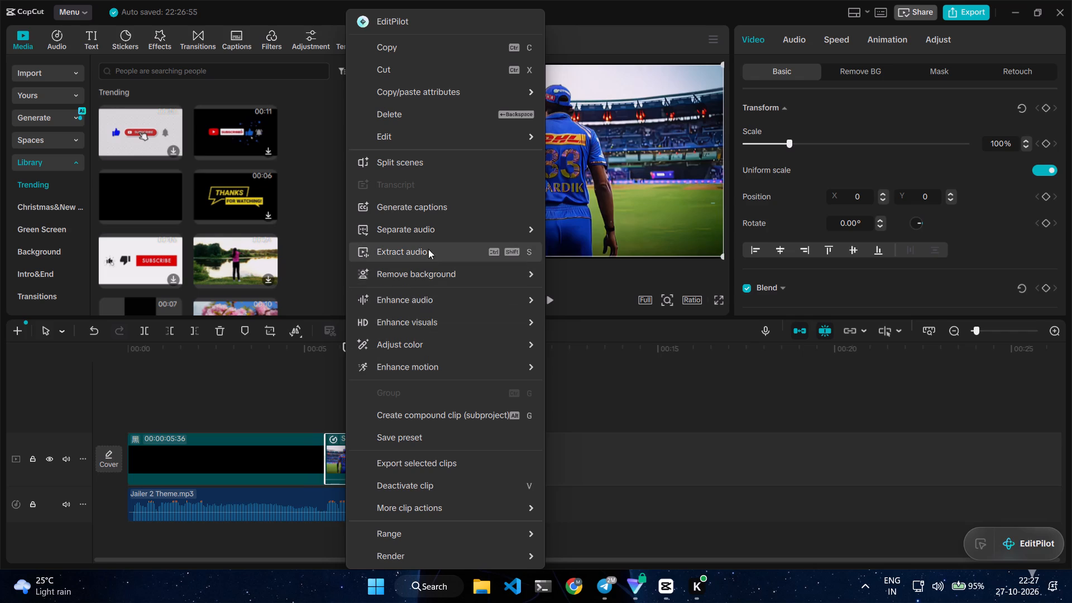
left_click(616, 428)
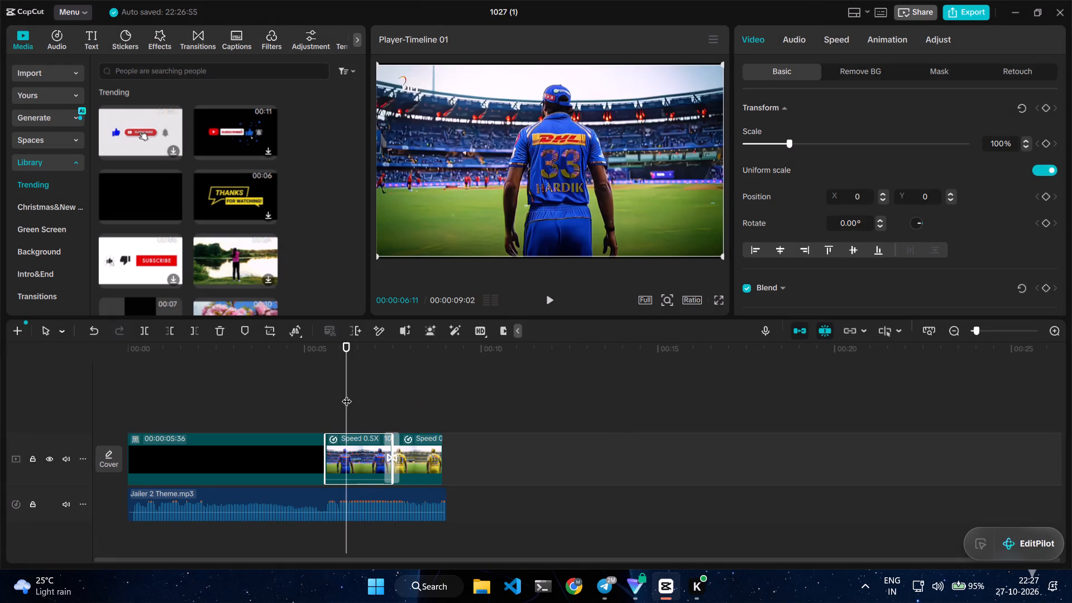
left_click_drag(345, 394, 88, 400)
left_click(212, 398)
left_click(164, 398)
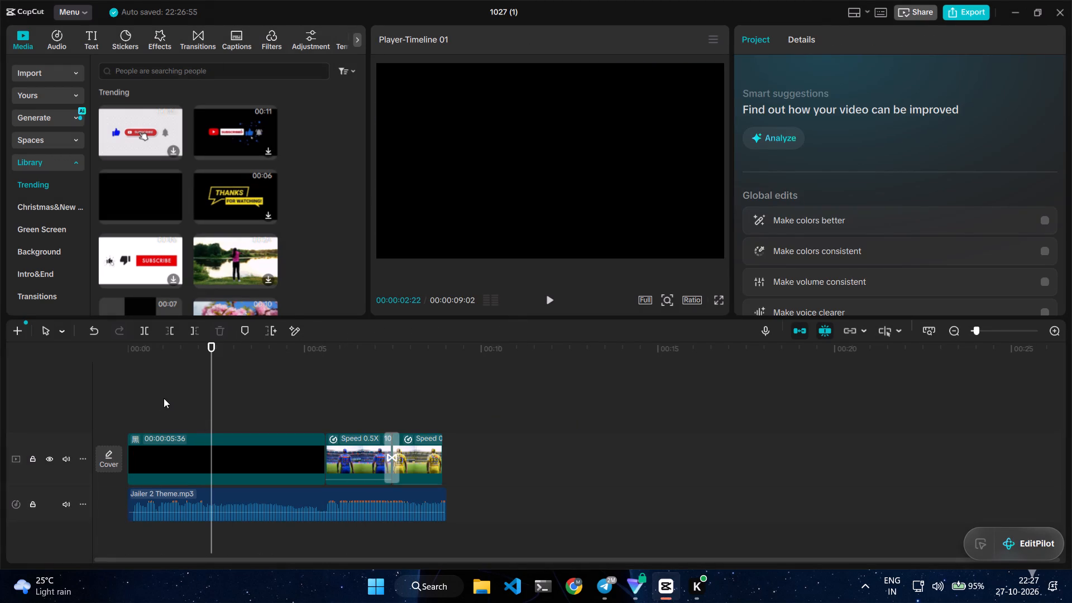
left_click_drag(164, 398, 330, 398)
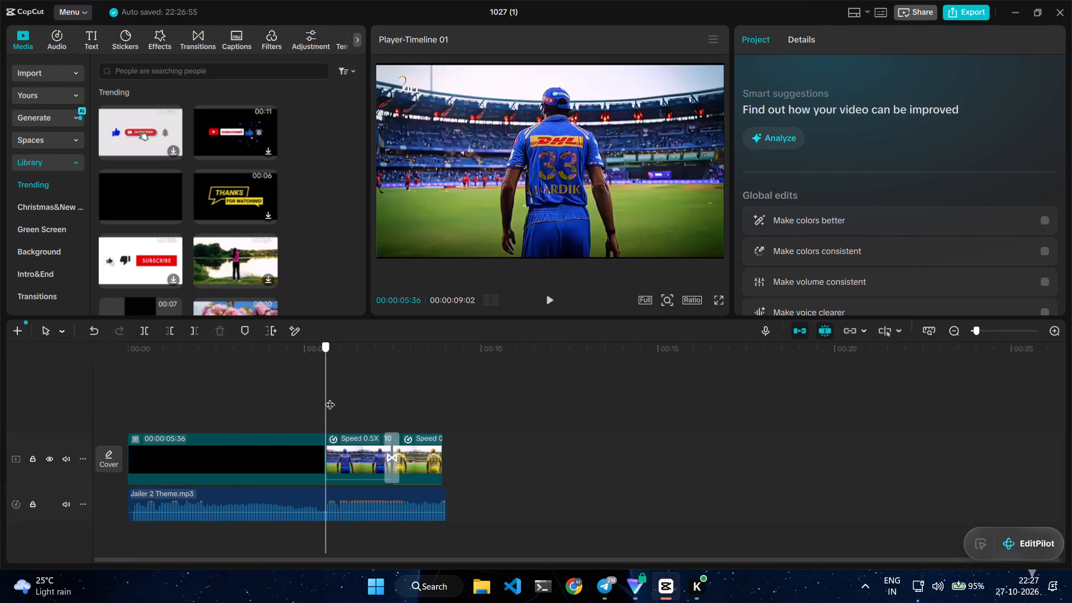
left_click_drag(330, 398, 454, 397)
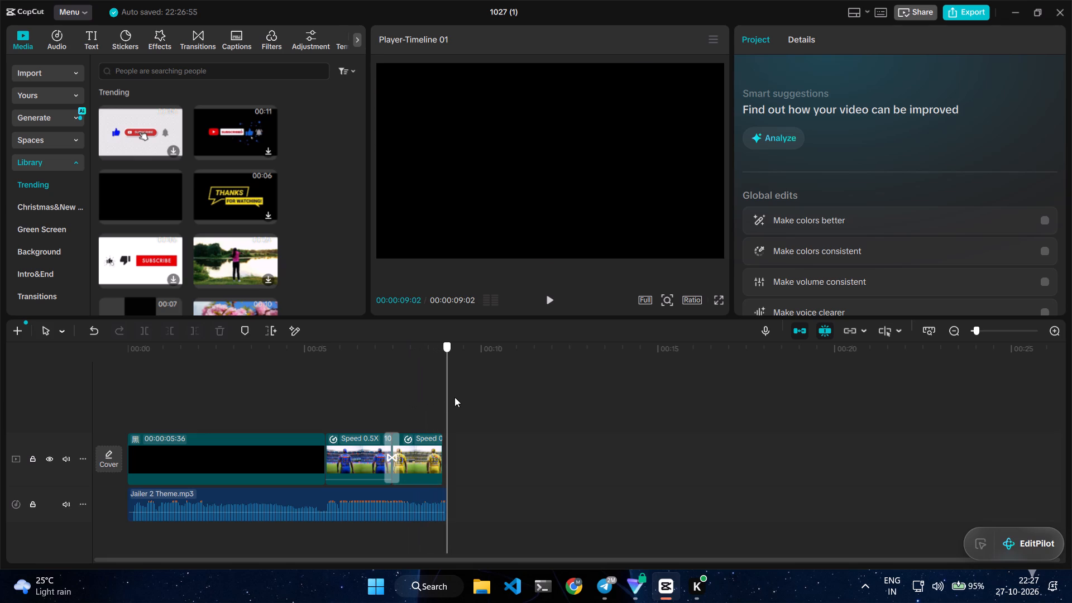
left_click_drag(454, 397, 363, 394)
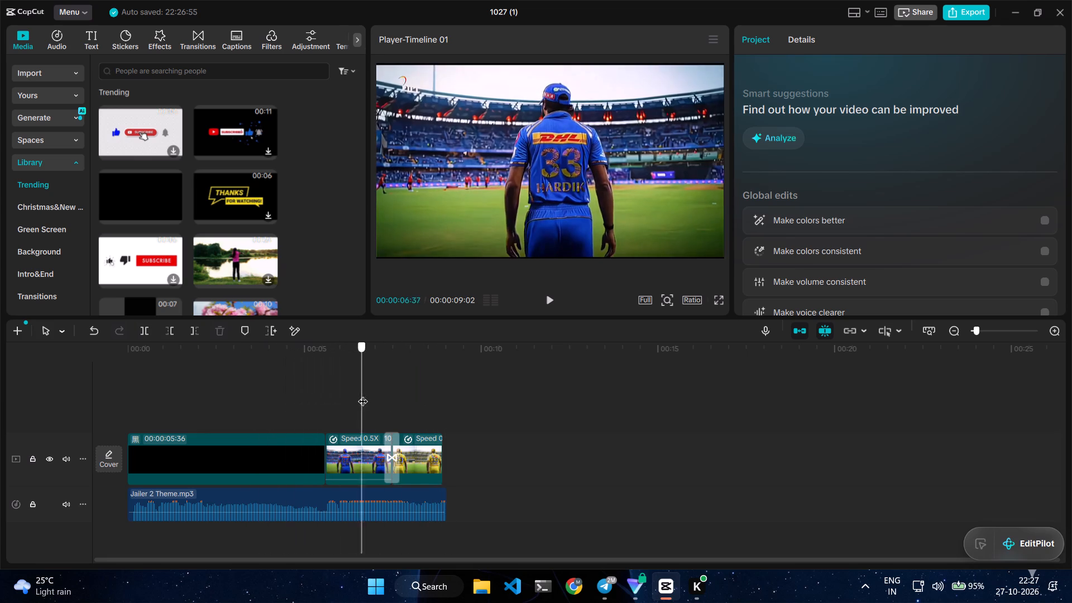
left_click_drag(363, 394, 400, 394)
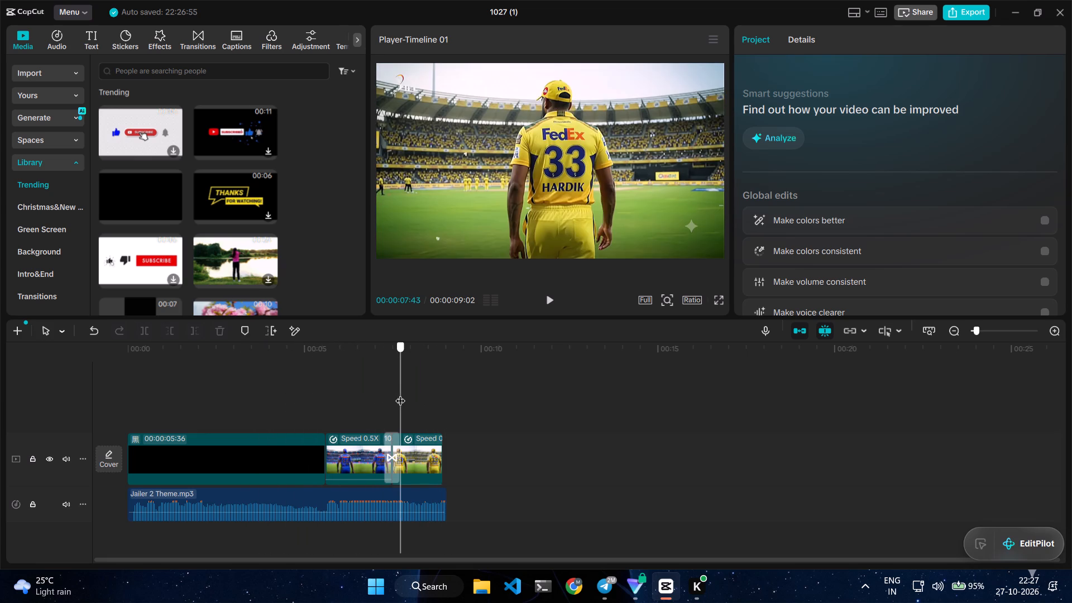
left_click_drag(400, 394, 396, 386)
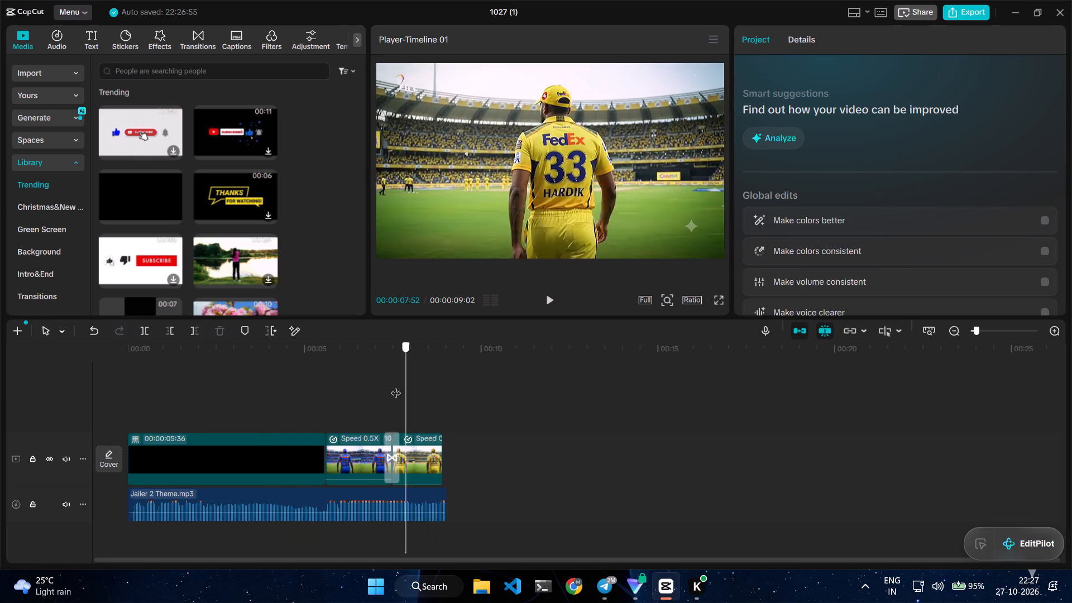
left_click_drag(396, 386, 367, 386)
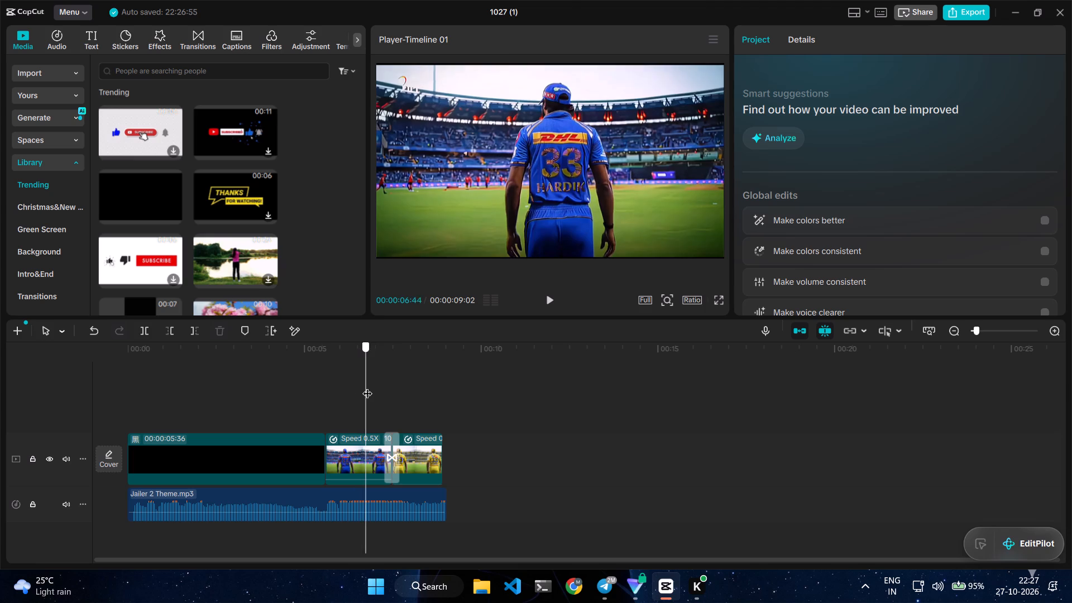
left_click_drag(367, 386, 405, 386)
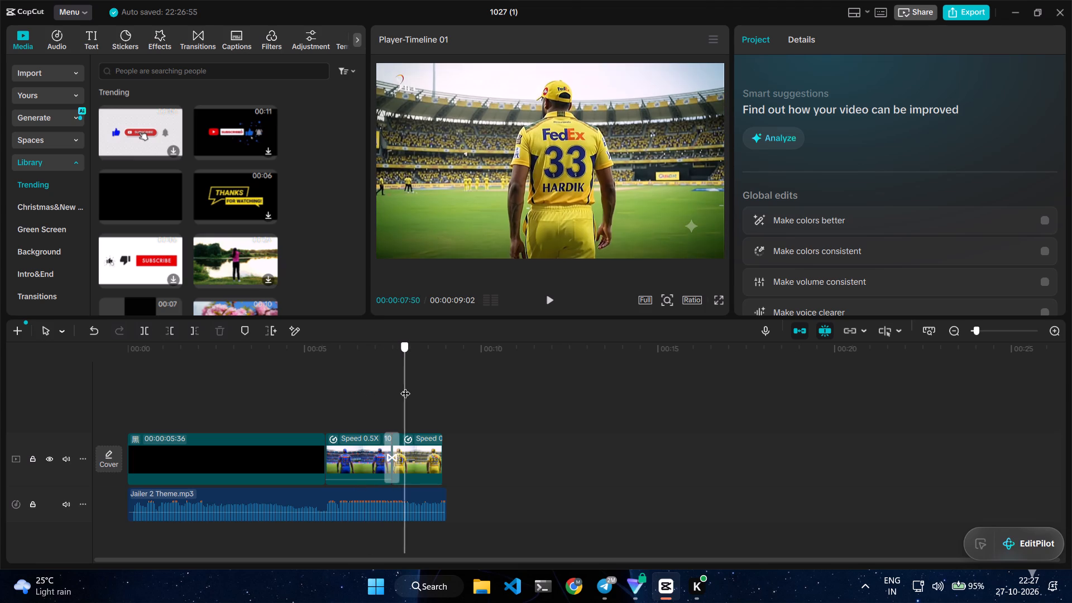
left_click_drag(405, 386, 417, 386)
Lower the speed of the yellow jersey clip to 0.30x.
left_click(427, 453)
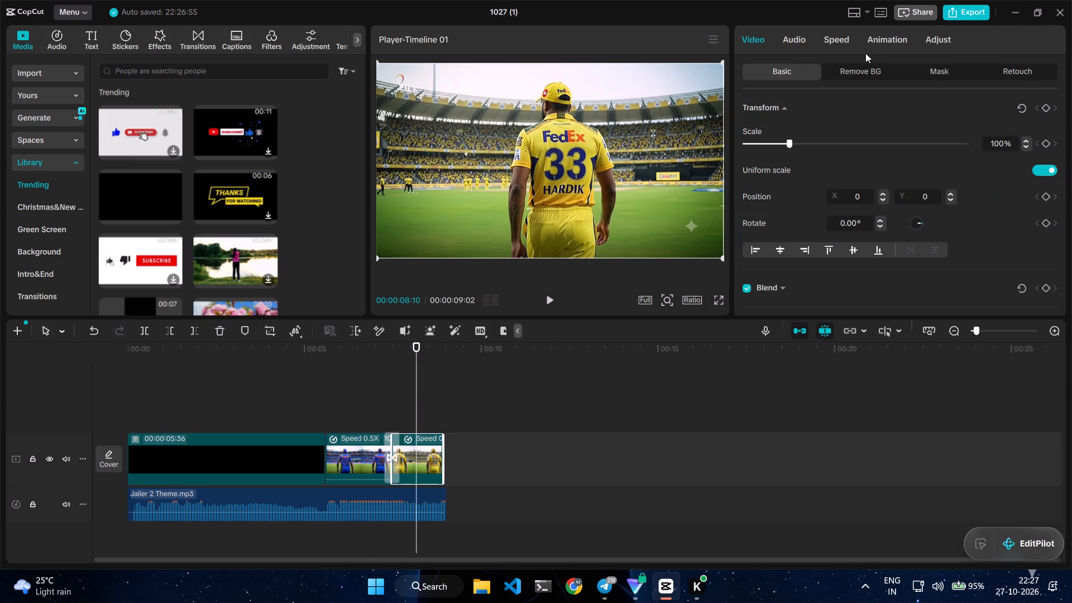
left_click(823, 41)
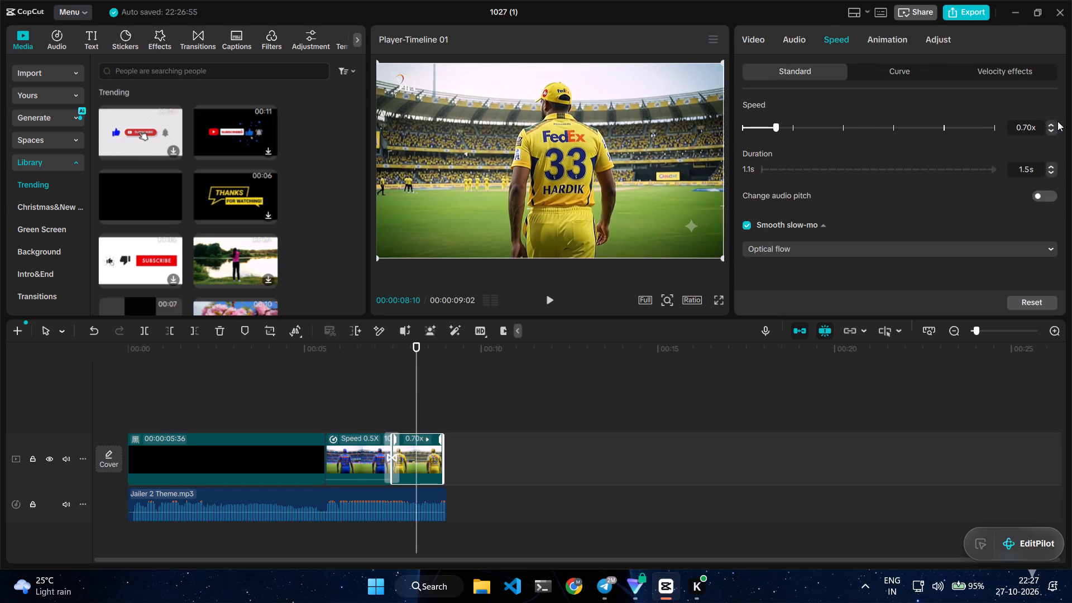
left_click(1052, 132)
left_click(1052, 132)
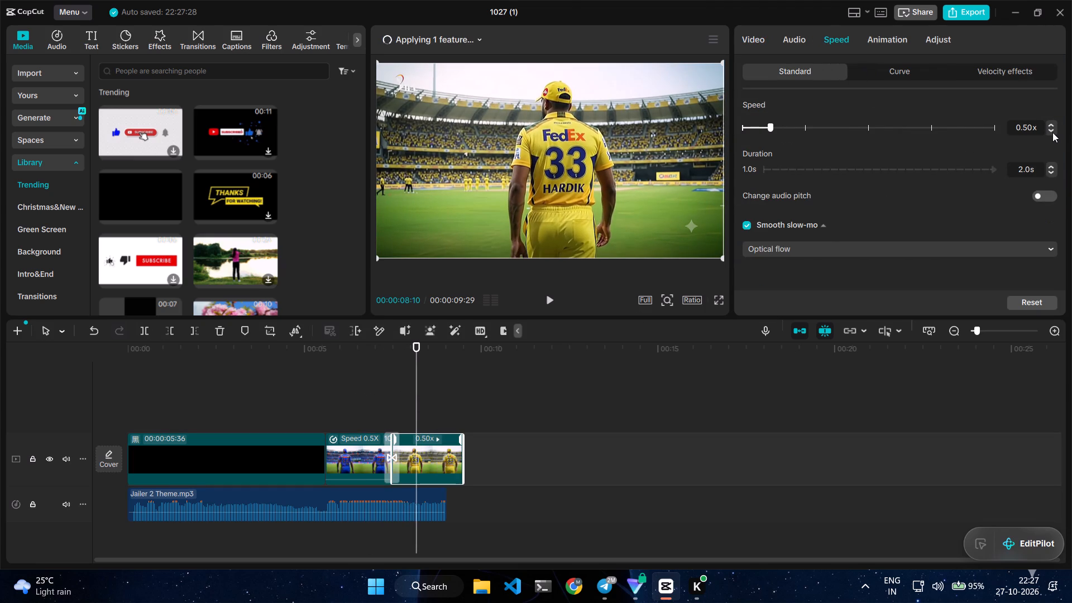
left_click(1052, 132)
left_click(1052, 132)
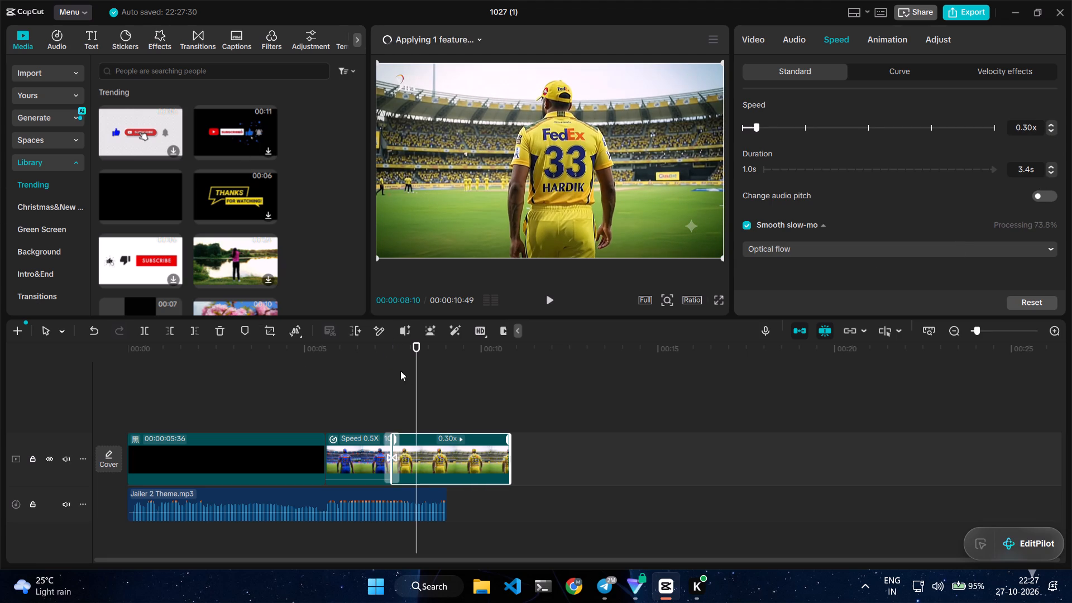
Trim the end of the black opening clip to a length of 00:00:03:51, bringing the jersey clips forward to end with the audio.
left_click(269, 443)
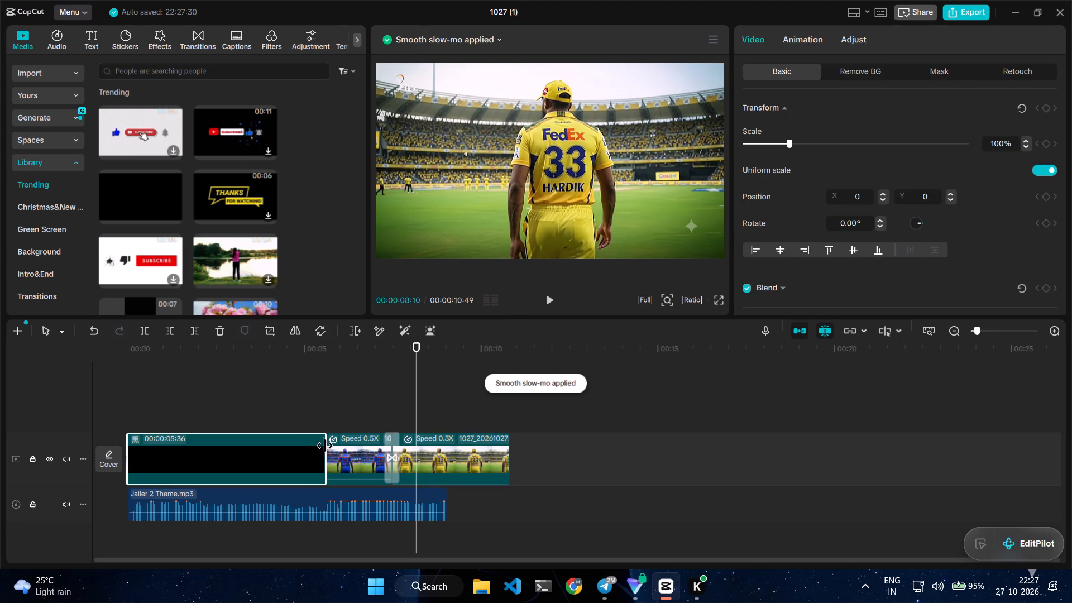
left_click_drag(327, 447, 261, 448)
Play and scrub through the retimed sequence to examine the jersey switch against the beat of the audio.
left_click(202, 356)
left_click(202, 382)
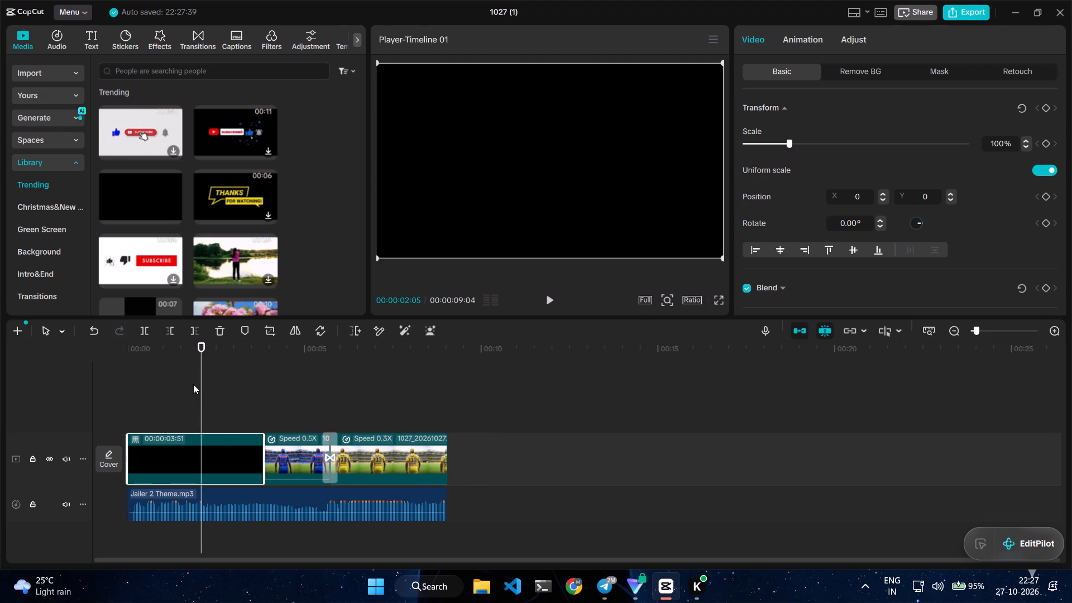
left_click_drag(195, 385, 202, 386)
left_click_drag(203, 386, 273, 392)
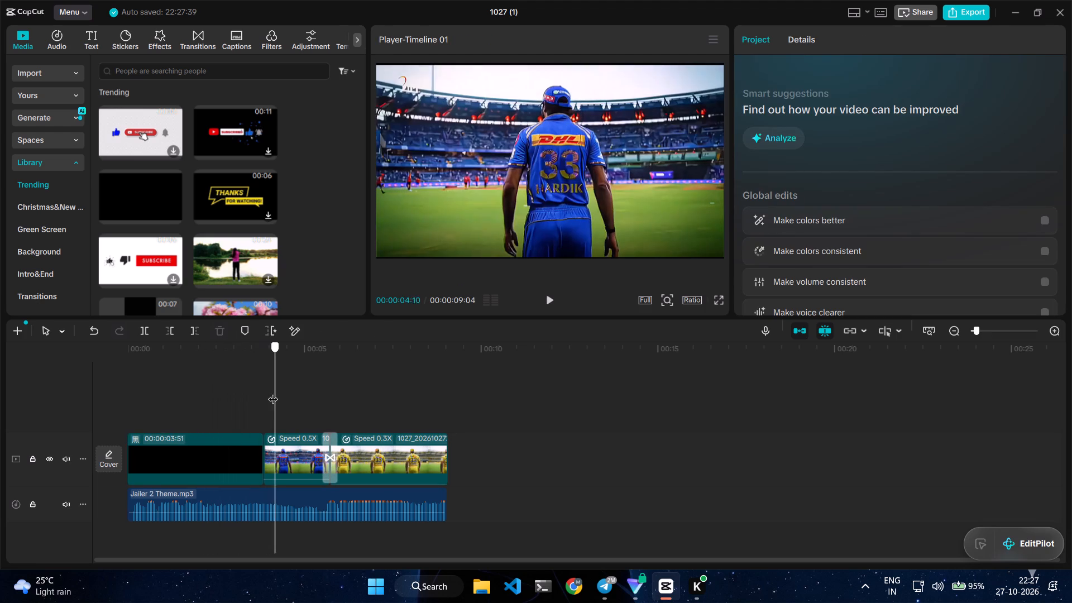
left_click_drag(273, 392, 262, 392)
left_click(541, 291)
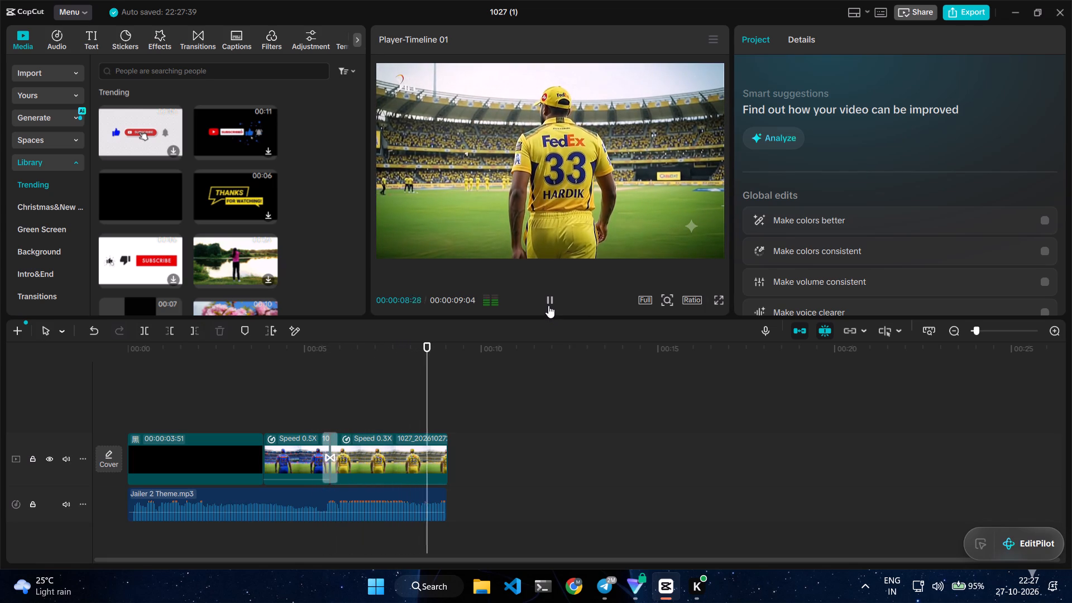
left_click(357, 398)
left_click_drag(357, 398, 382, 390)
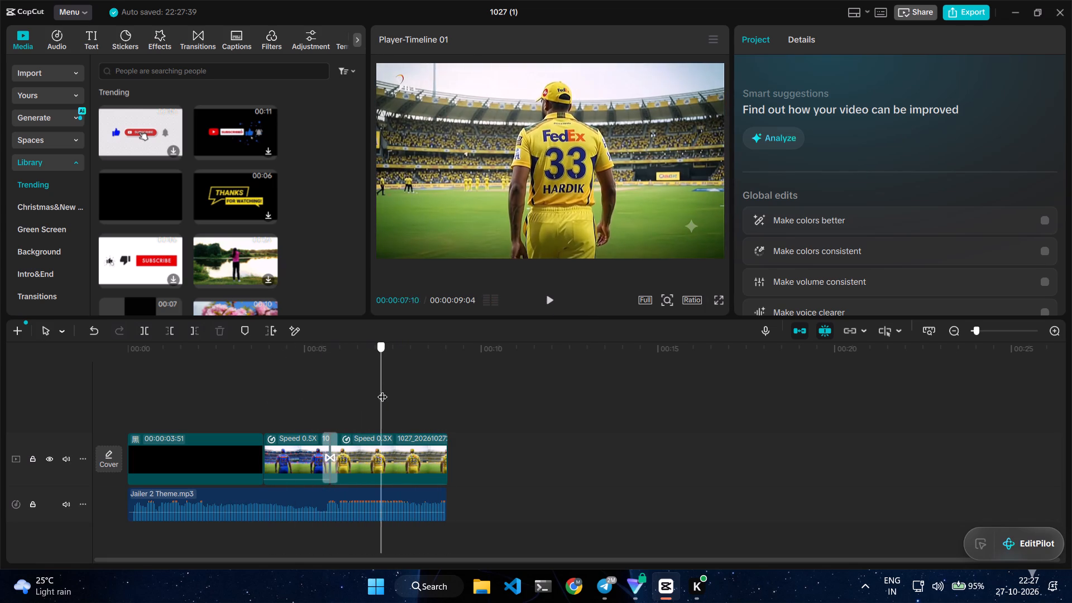
left_click_drag(382, 390, 140, 426)
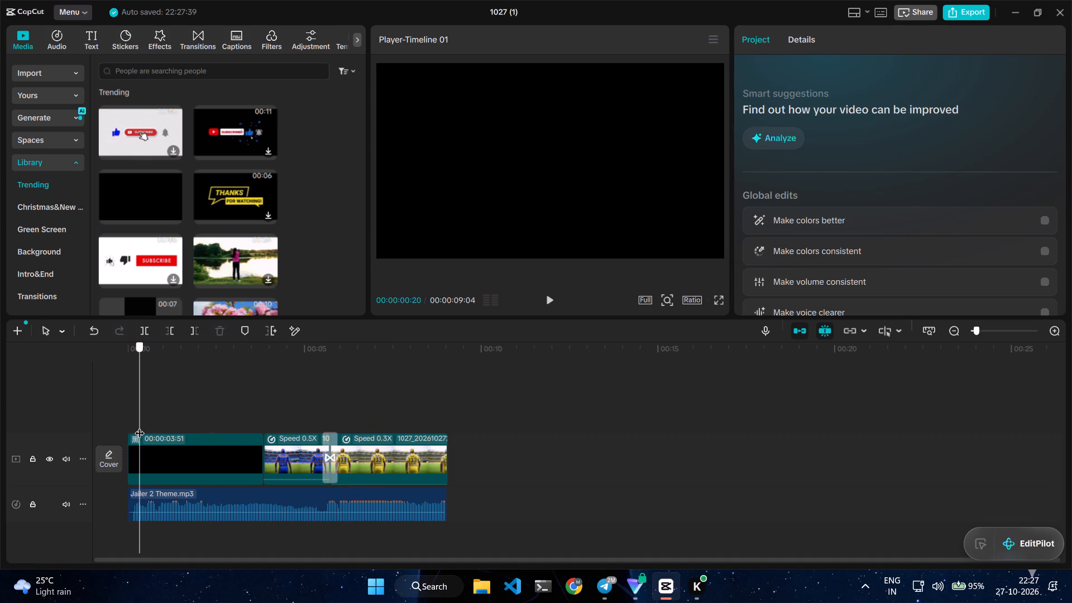
left_click_drag(140, 426, 321, 406)
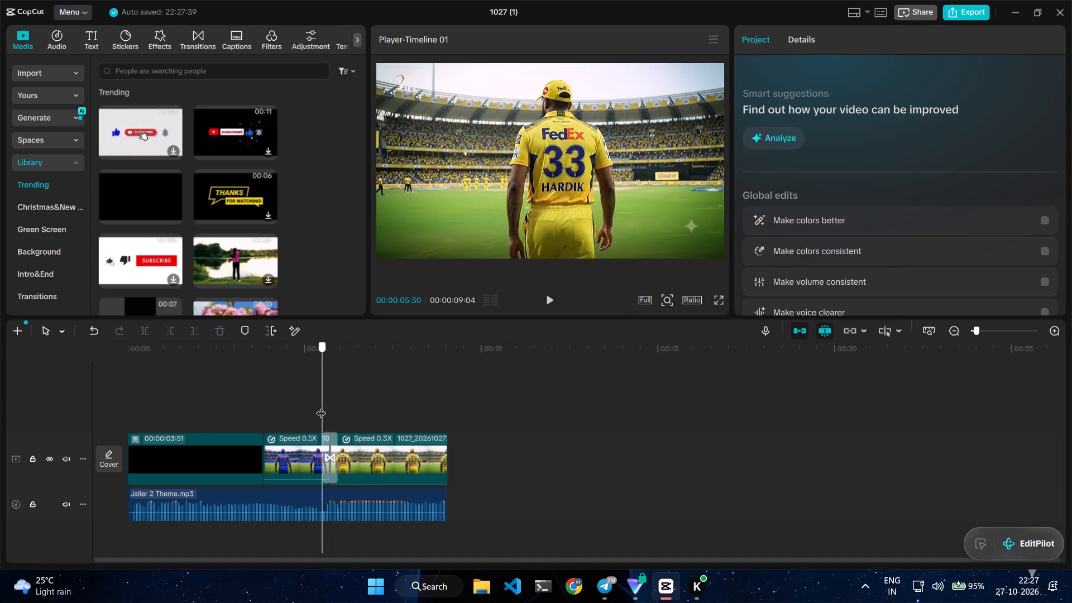
left_click_drag(321, 406, 306, 404)
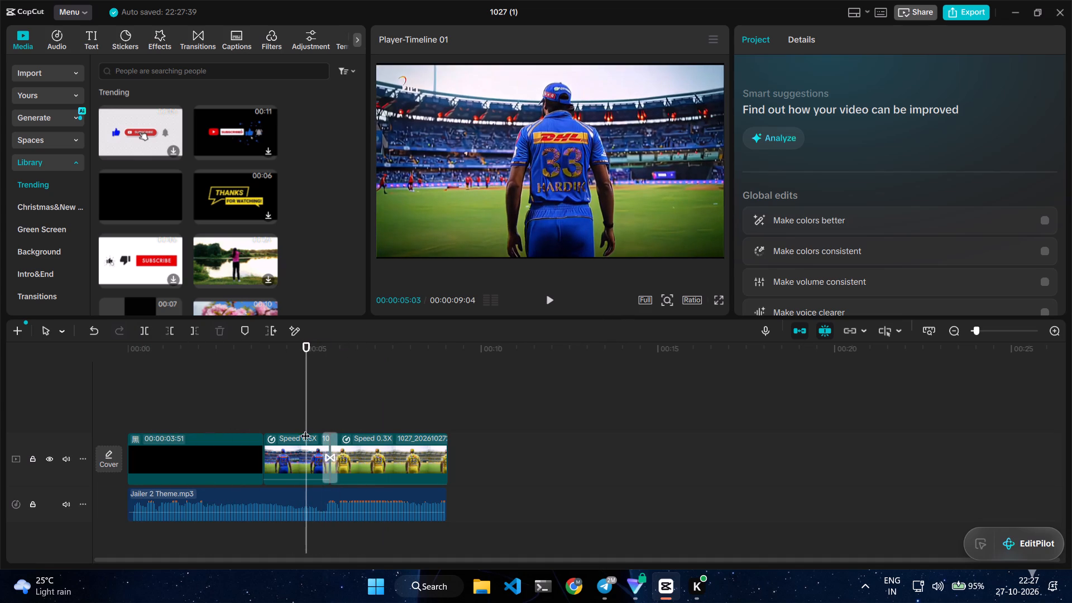
Duplicate both jersey clips with their transition and place the copy on an upper track just past the end of the sequence.
left_click_drag(273, 409, 422, 462)
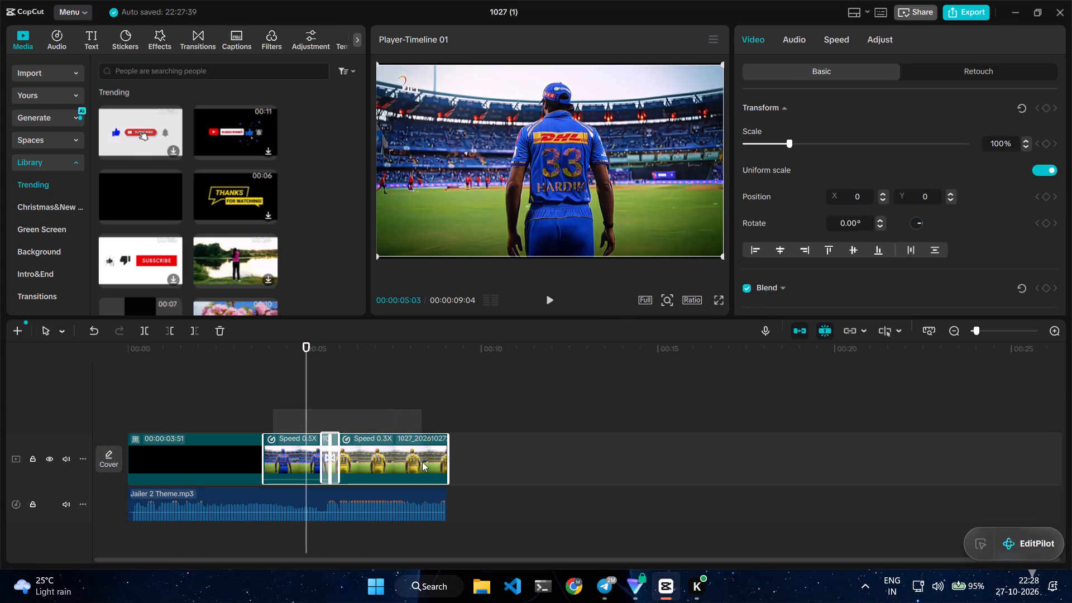
left_click_drag(422, 462, 437, 467)
right_click(414, 457)
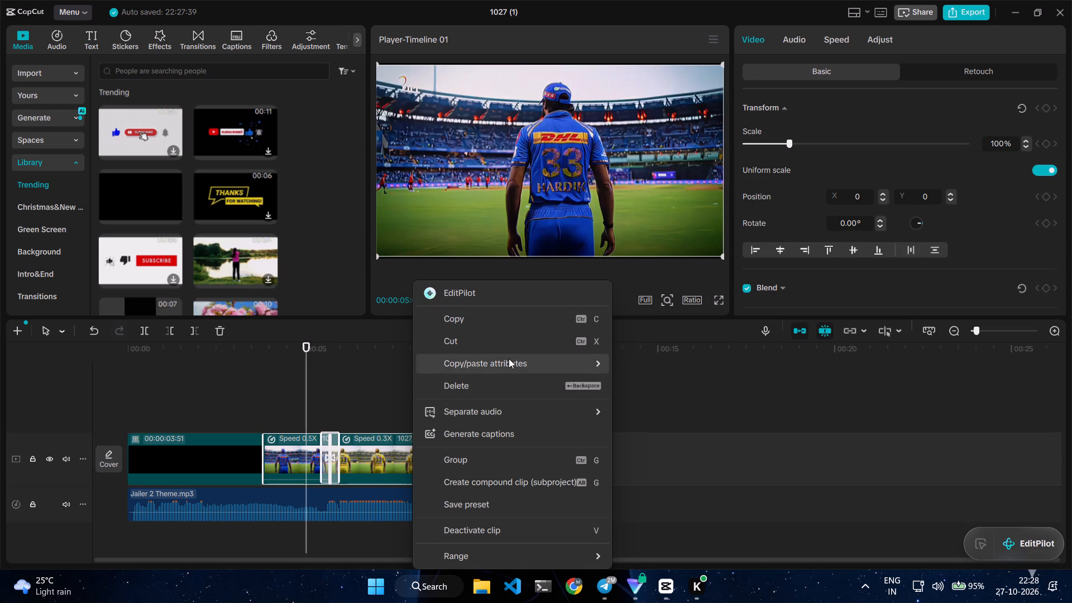
left_click(494, 319)
right_click(491, 391)
left_click(335, 395)
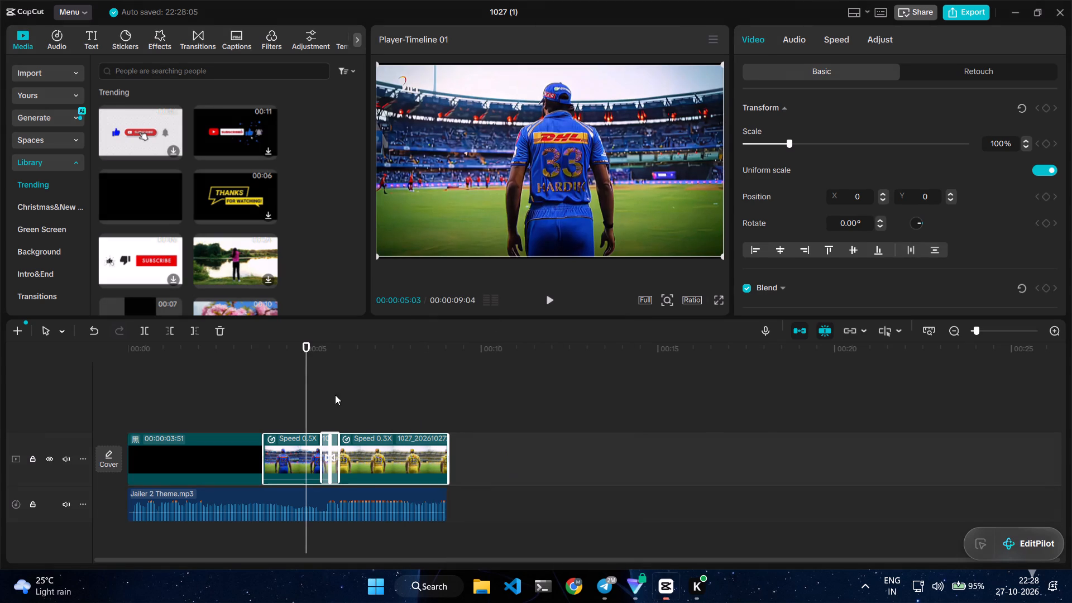
left_click_drag(306, 389, 449, 394)
right_click(477, 386)
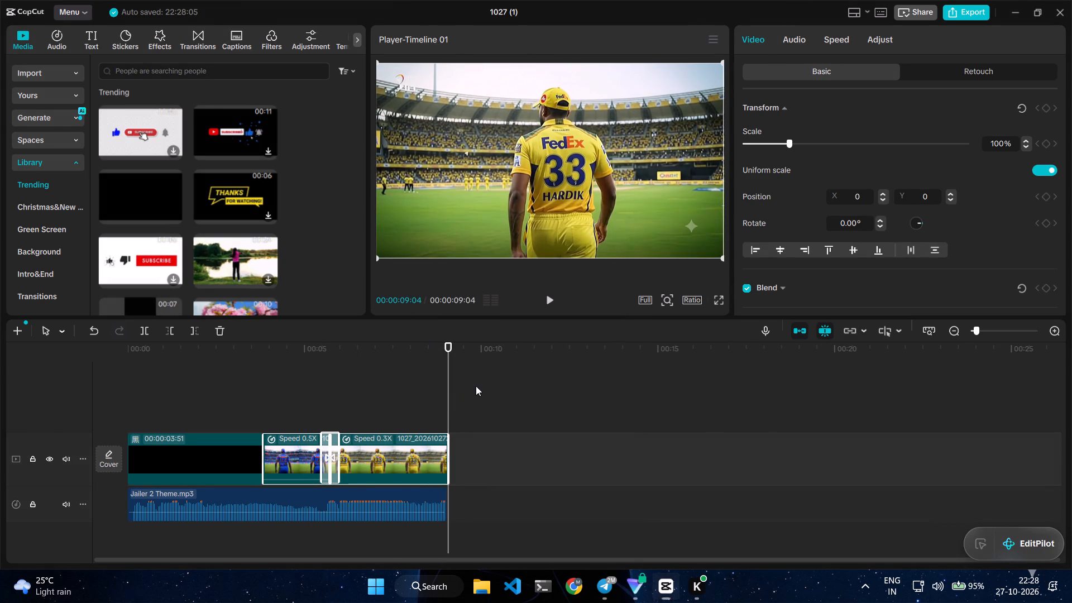
left_click(524, 450)
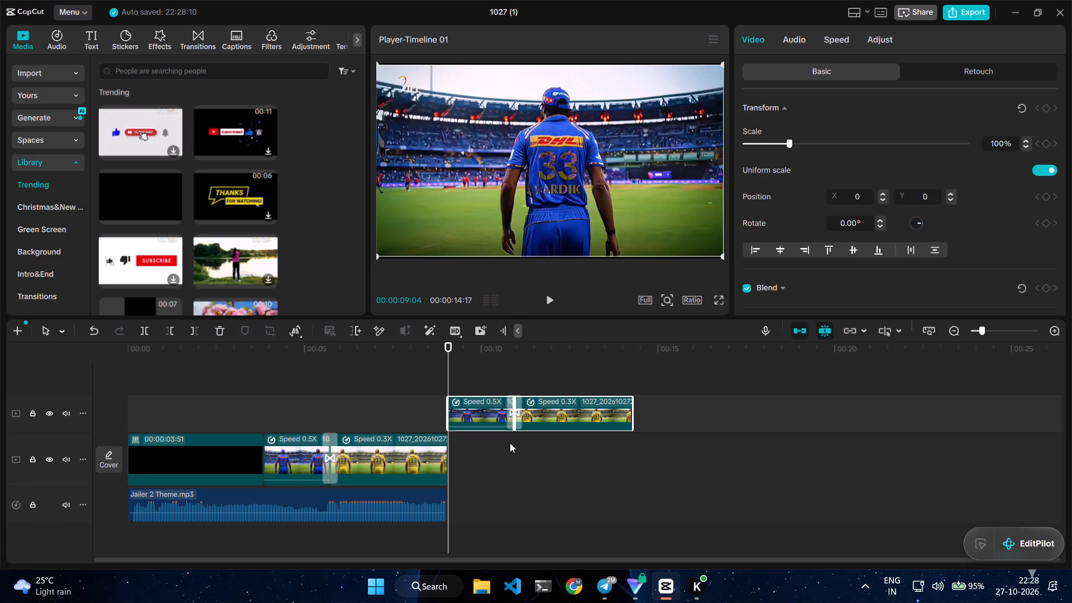
left_click_drag(471, 406, 499, 414)
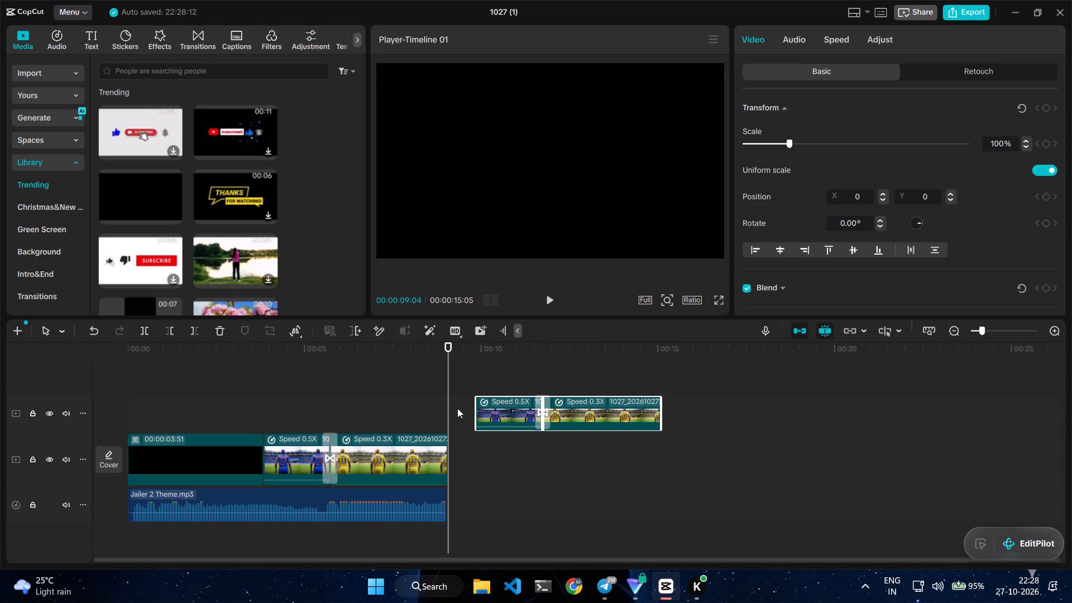
Combine the duplicated jersey clips and their transition on the upper track into one compound clip.
left_click_drag(450, 396, 476, 395)
right_click(504, 400)
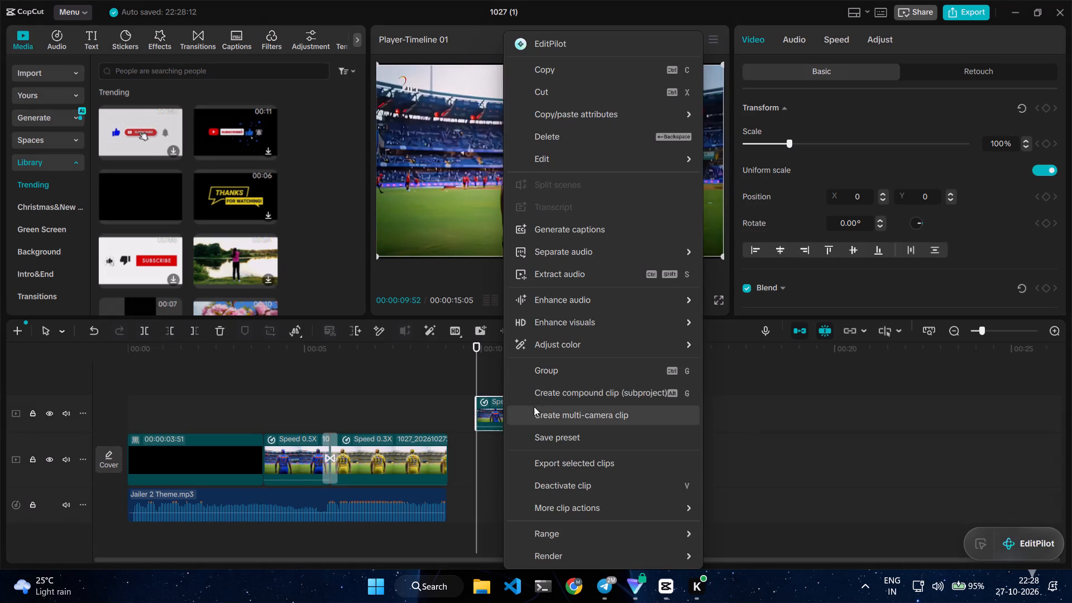
left_click(574, 396)
Split the upper-track compound clip at 00:00:11:40 and 00:00:12:12 to isolate the shake transition segment.
left_click_drag(478, 380, 504, 378)
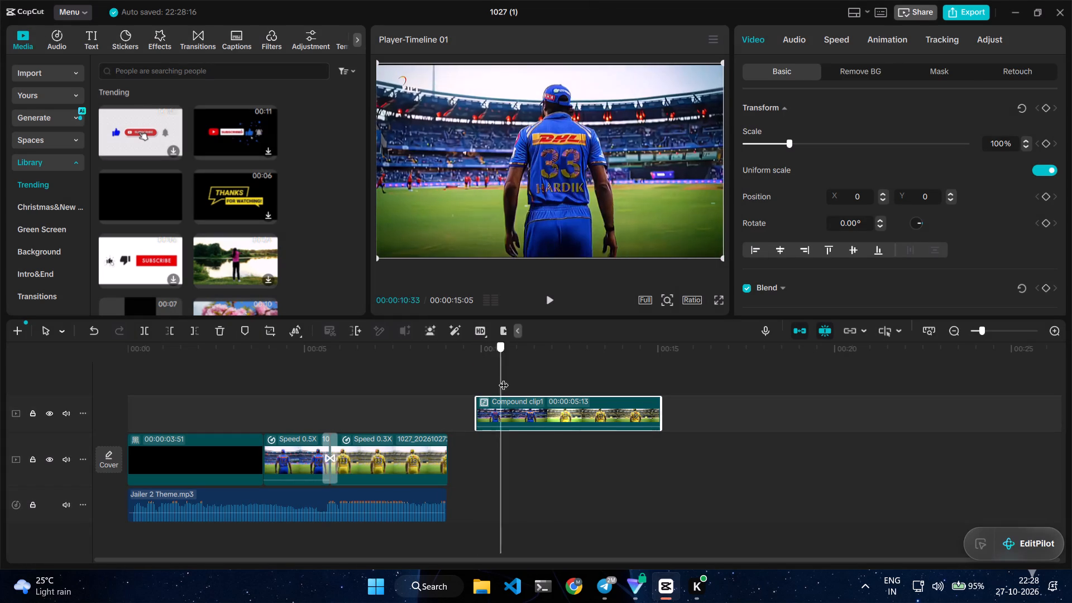
left_click_drag(504, 378, 552, 381)
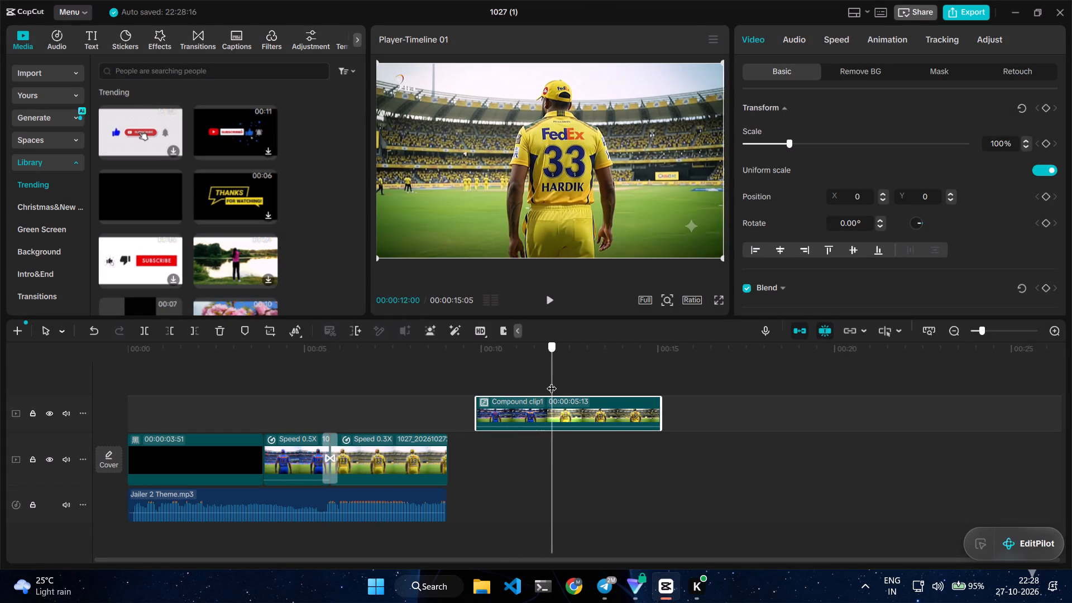
left_click_drag(552, 381, 540, 383)
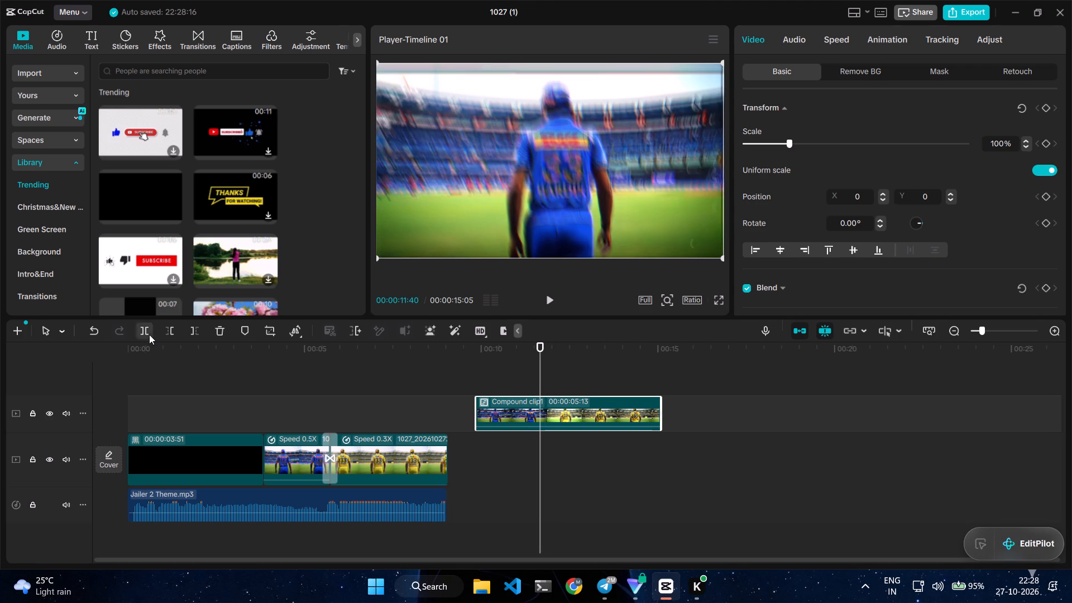
left_click(149, 334)
left_click_drag(542, 375, 556, 374)
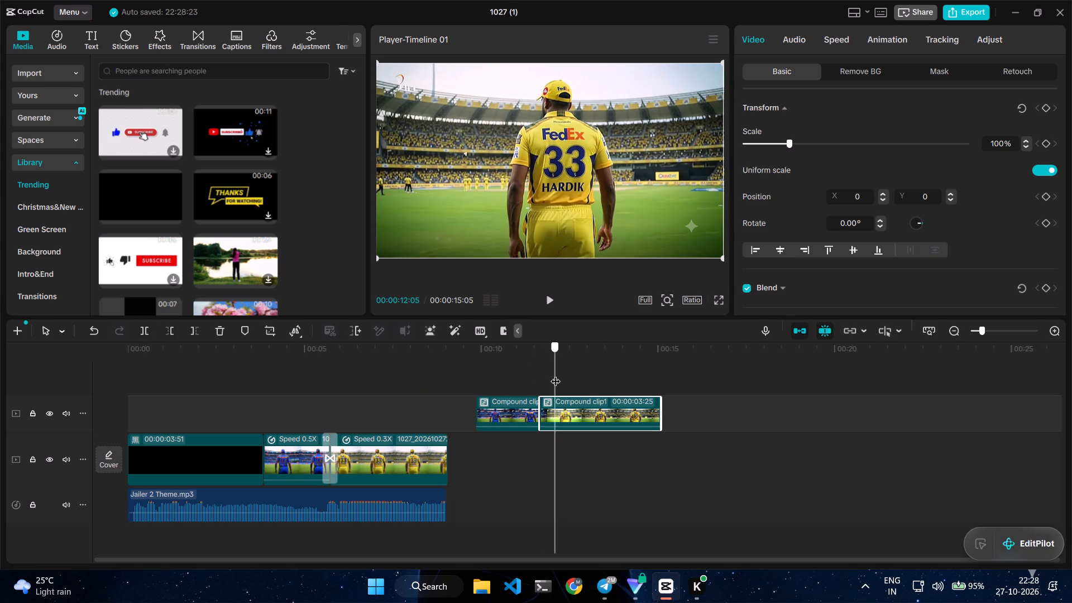
left_click_drag(556, 374, 564, 373)
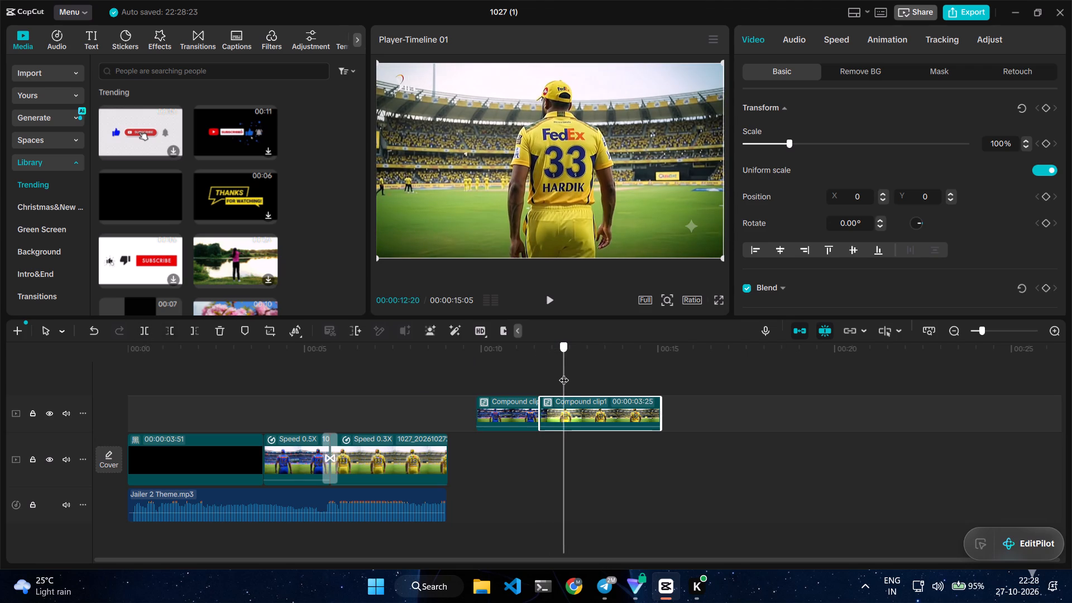
left_click_drag(564, 373, 559, 373)
left_click(149, 329)
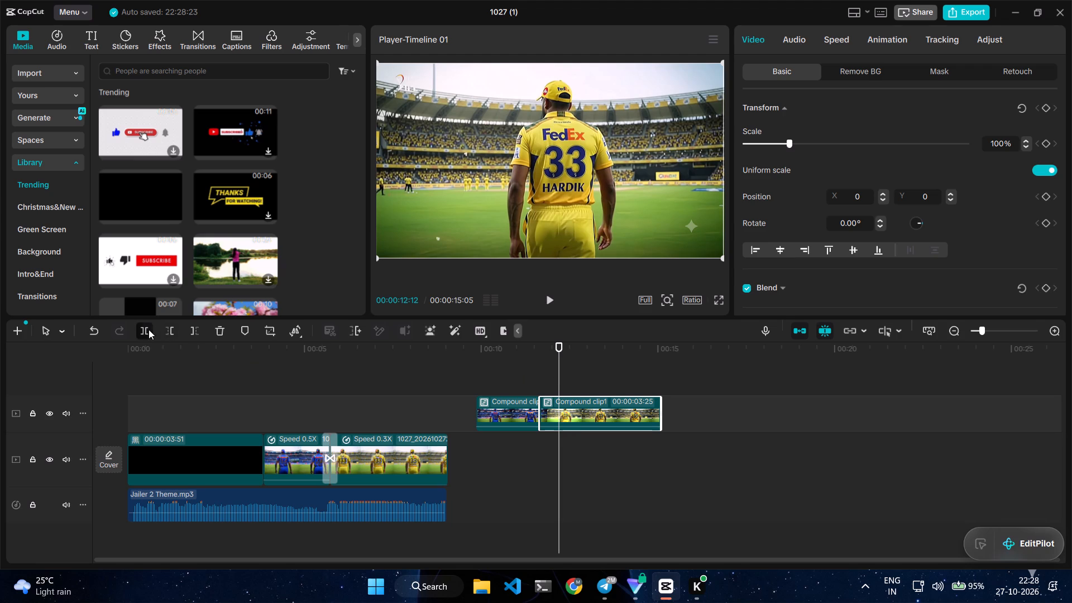
Delete the first and last pieces of the split compound clip, keeping only the short transition segment.
left_click(502, 400)
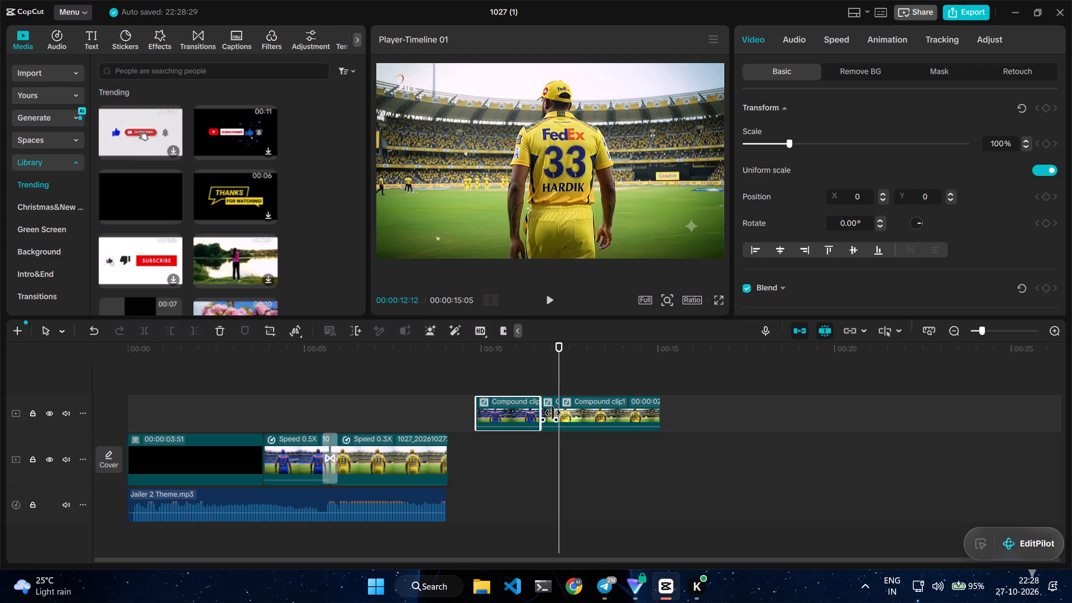
key("Delete")
left_click(594, 414)
key("Delete")
left_click_drag(567, 409, 561, 413)
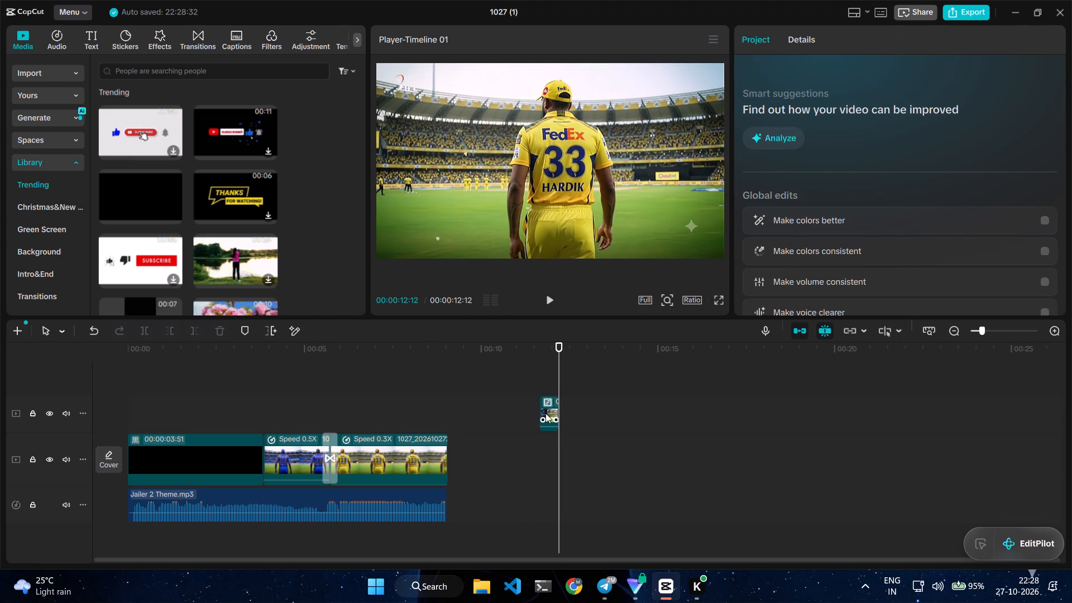
Reverse the short transition segment and shift it slightly earlier on the upper track.
left_click(548, 408)
right_click(548, 408)
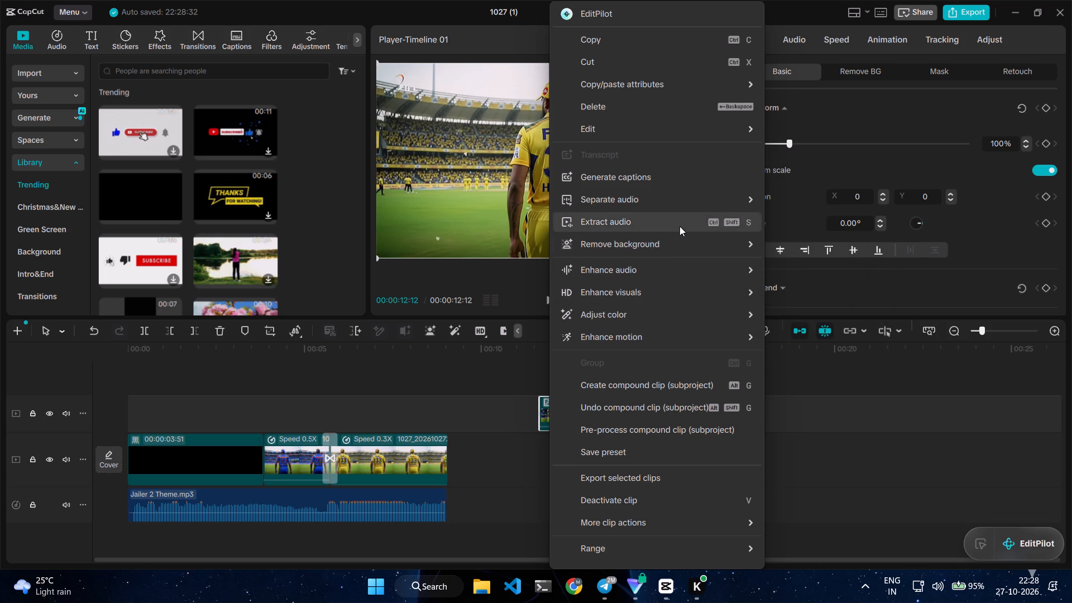
left_click(790, 151)
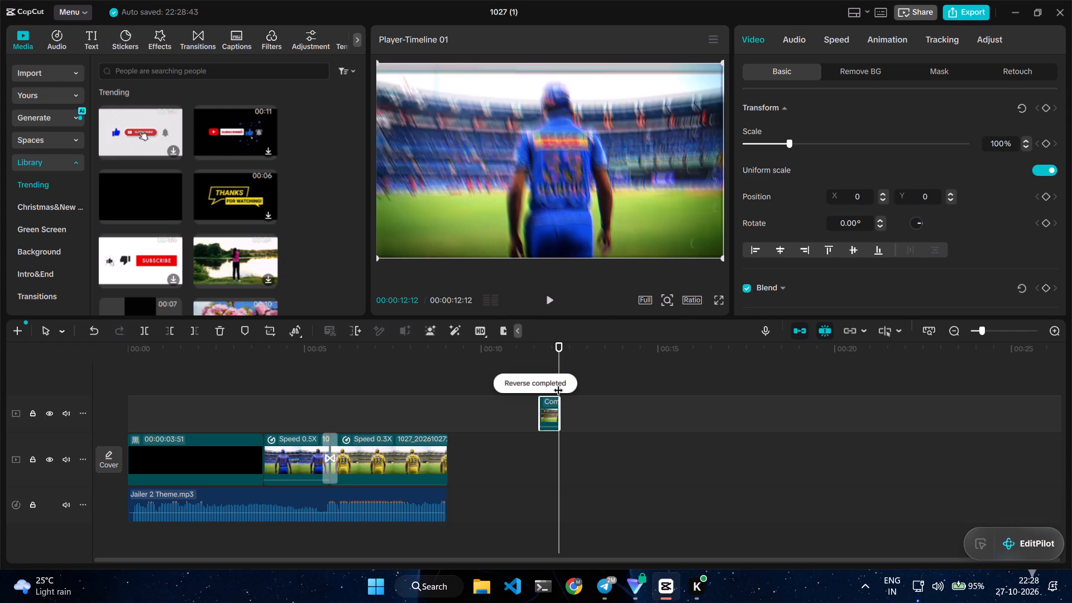
left_click_drag(549, 410, 535, 382)
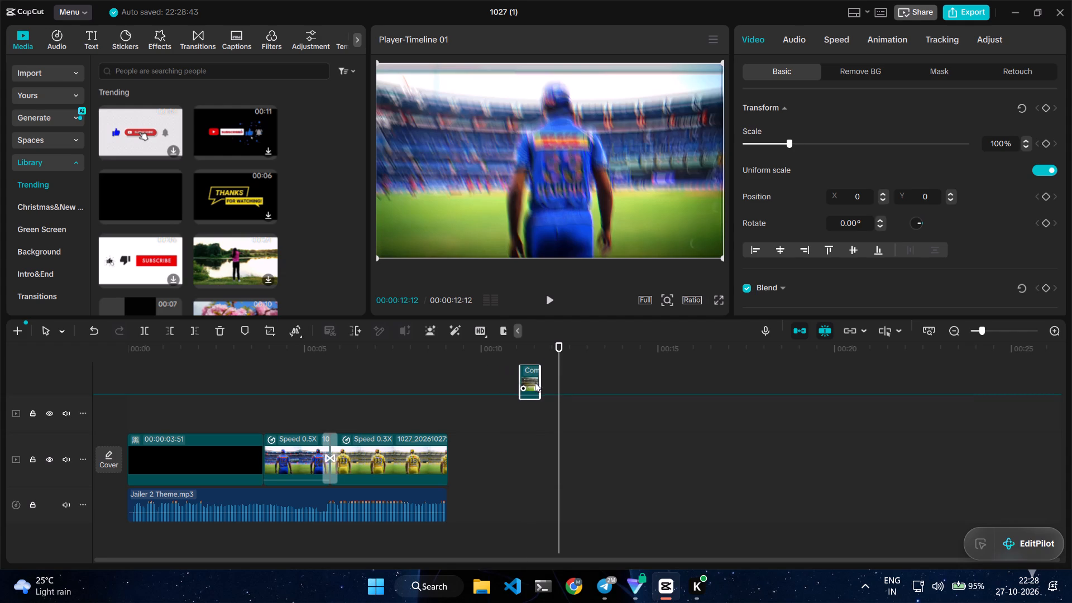
left_click_drag(535, 382, 534, 389)
Combine the blue and yellow jersey clips and their transition on the main track into one compound clip.
left_click_drag(540, 376, 334, 404)
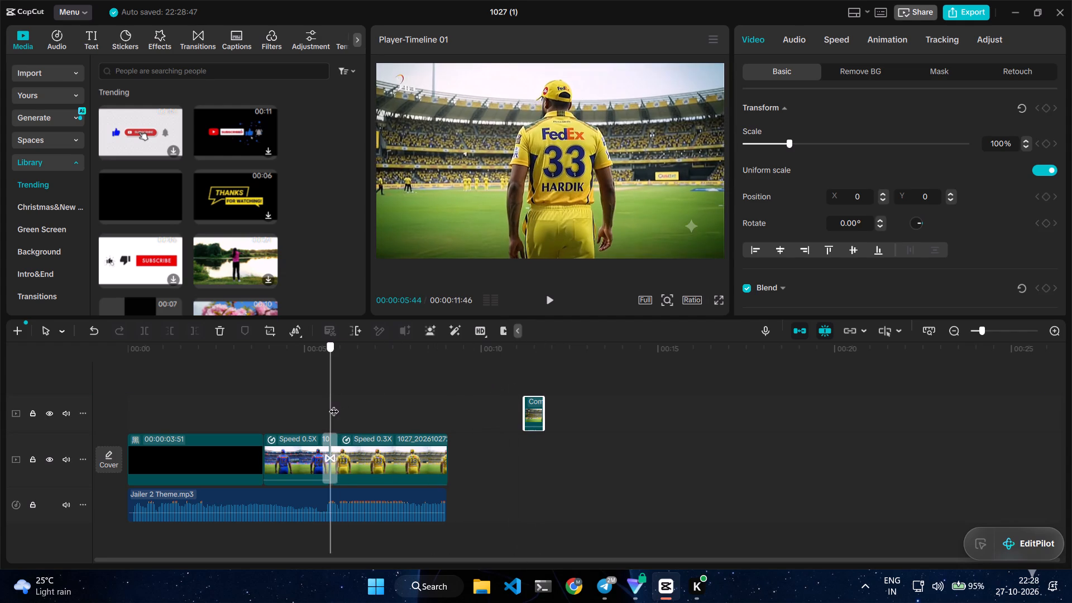
left_click_drag(334, 404, 338, 405)
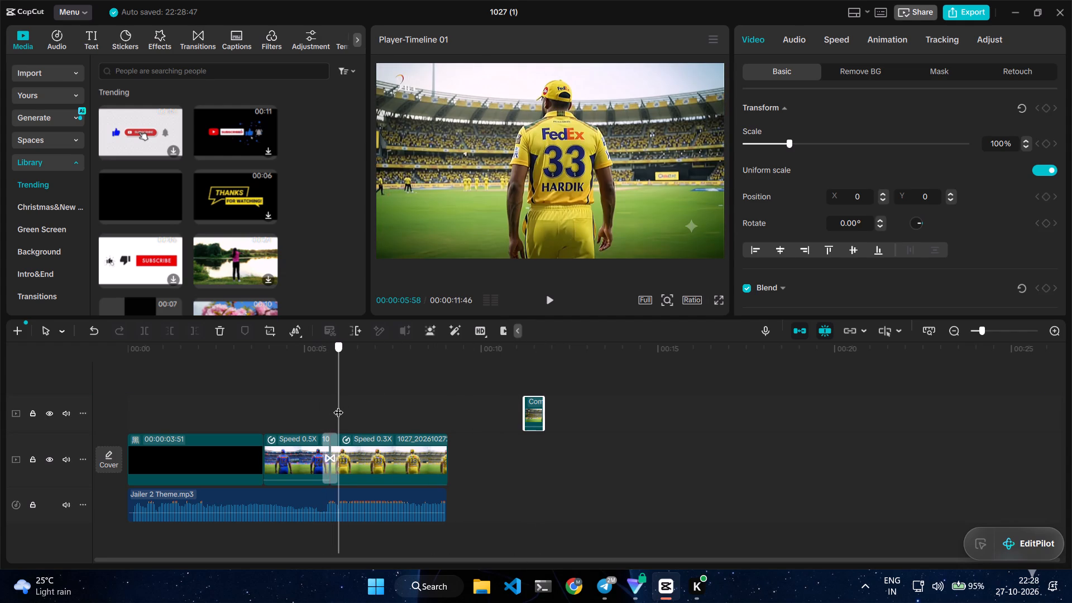
left_click_drag(338, 405, 338, 406)
left_click_drag(267, 418, 432, 466)
right_click(404, 458)
left_click(485, 478)
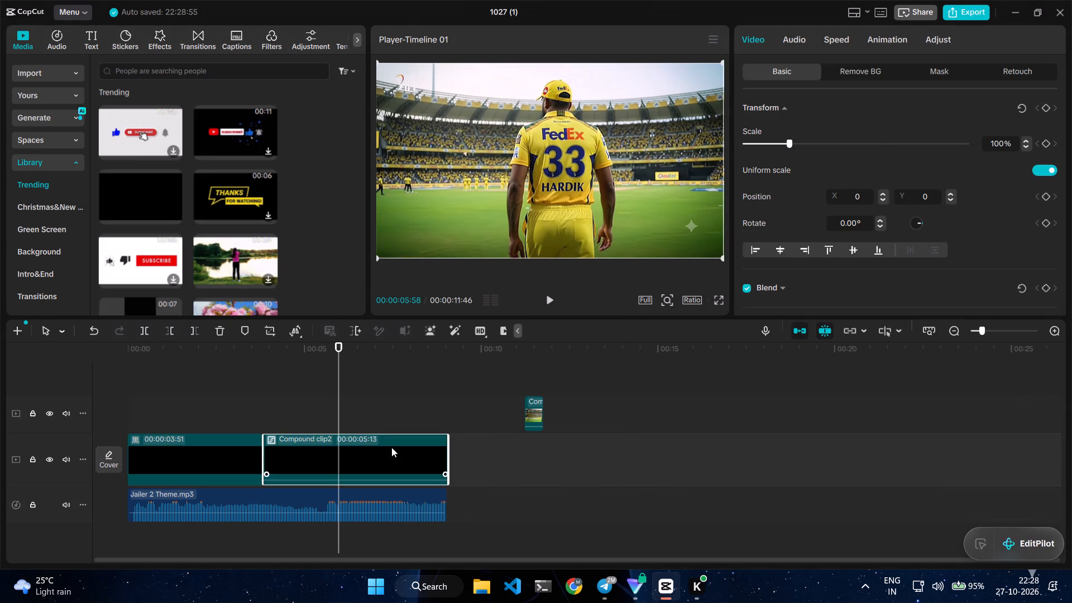
Split the main-track compound clip at 00:00:05:48, where the picture changes to the yellow jersey.
left_click_drag(338, 408, 333, 407)
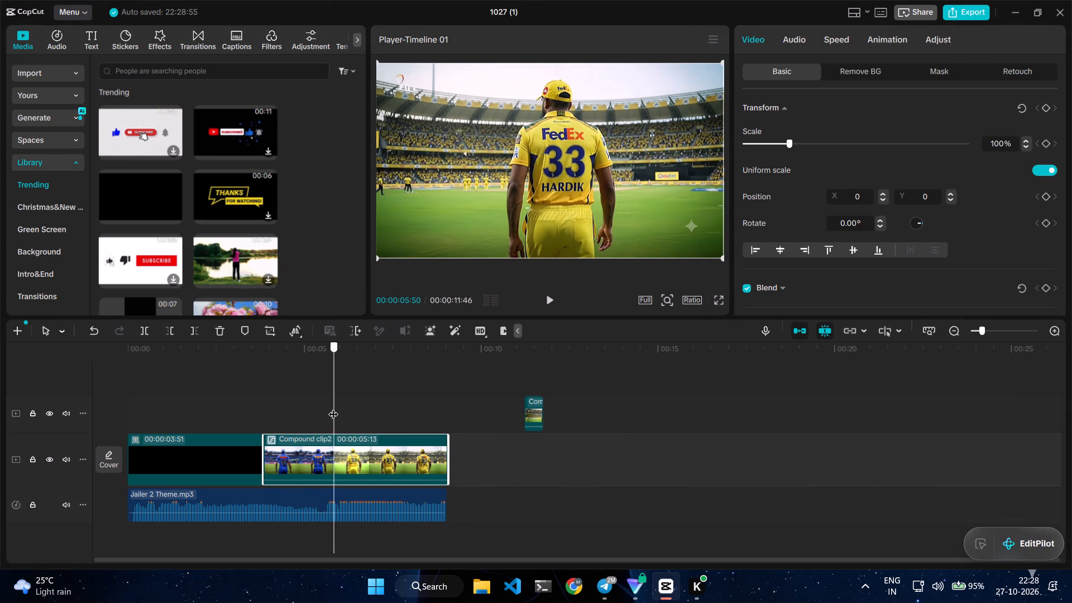
left_click_drag(333, 407, 328, 408)
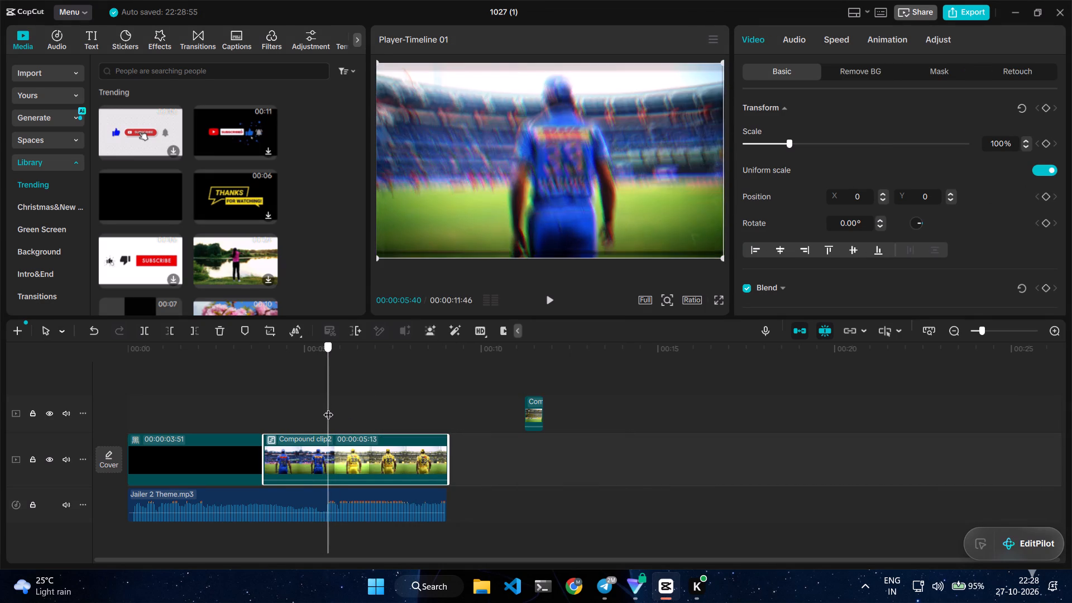
left_click_drag(328, 408, 333, 407)
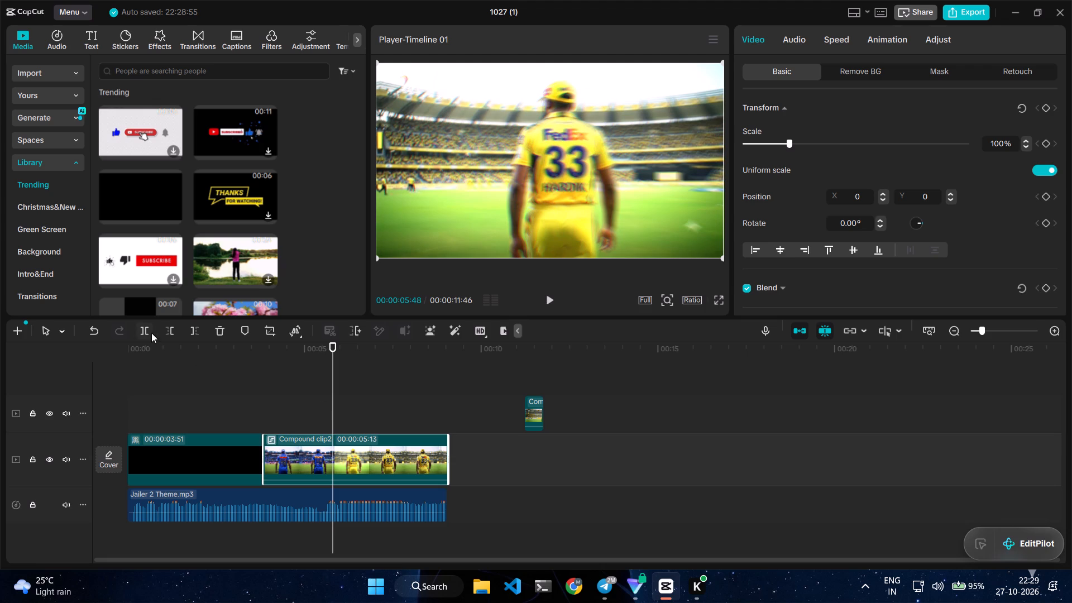
left_click(151, 333)
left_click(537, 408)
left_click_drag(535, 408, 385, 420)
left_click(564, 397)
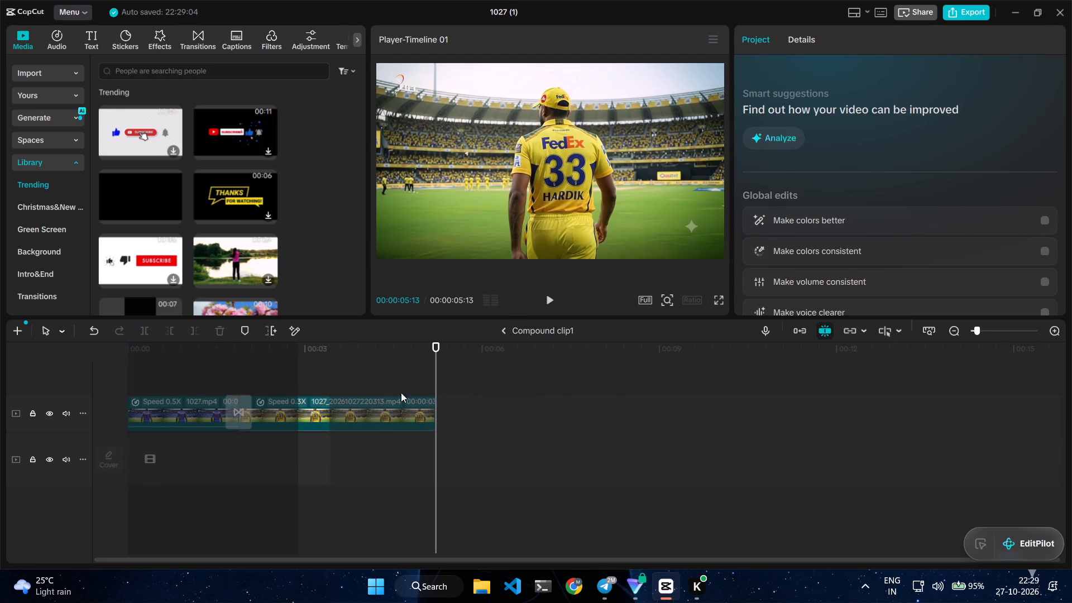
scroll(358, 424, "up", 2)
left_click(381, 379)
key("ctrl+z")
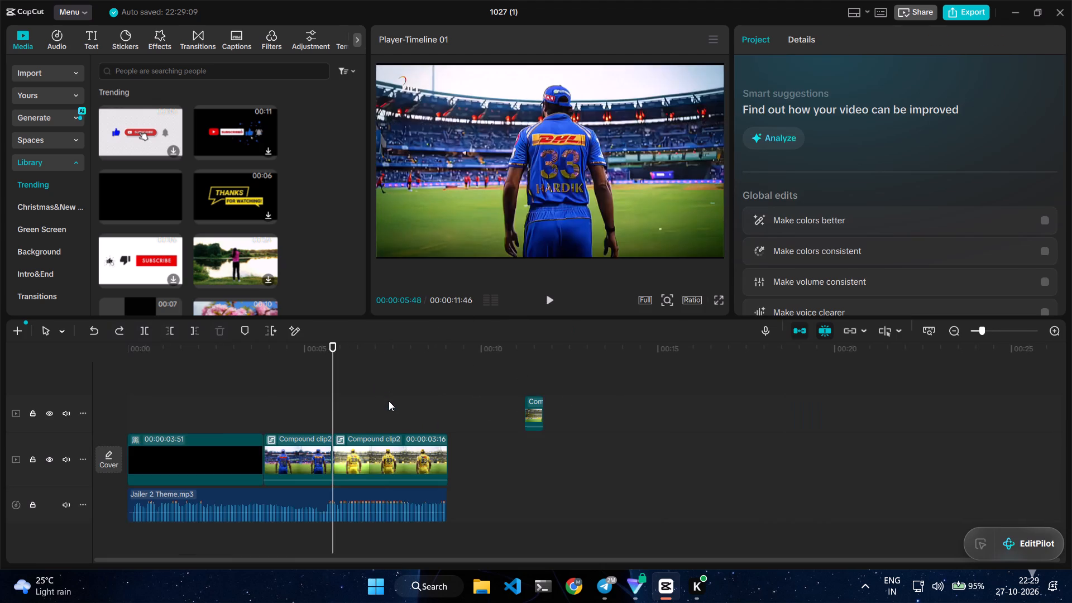
Insert the reversed transition segment between the two halves of the main-track compound clip at 00:00:05:48.
left_click(538, 414)
left_click_drag(535, 409, 291, 452)
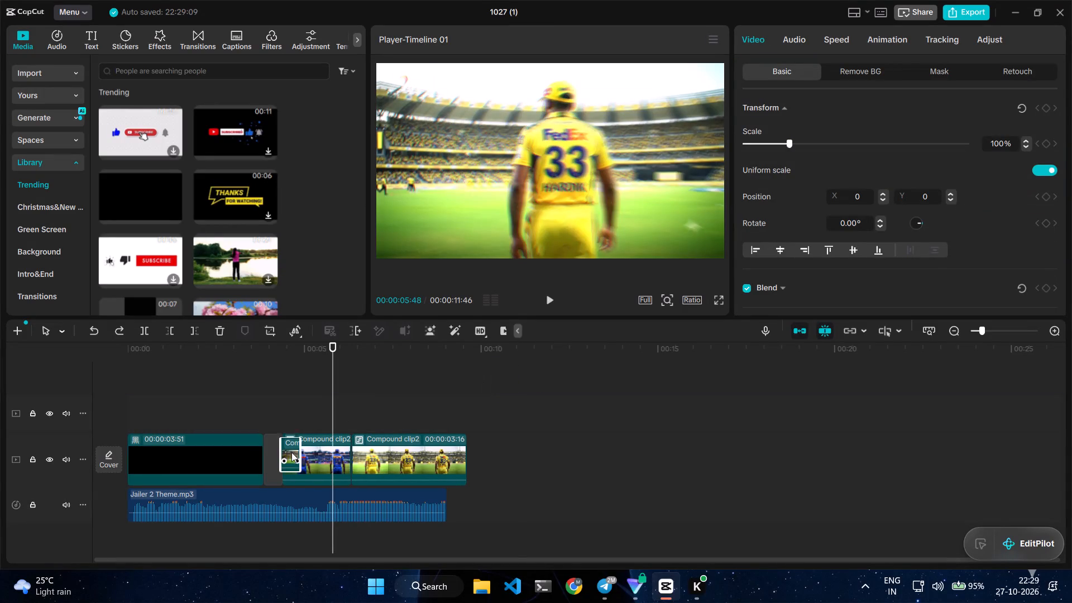
left_click_drag(291, 452, 356, 452)
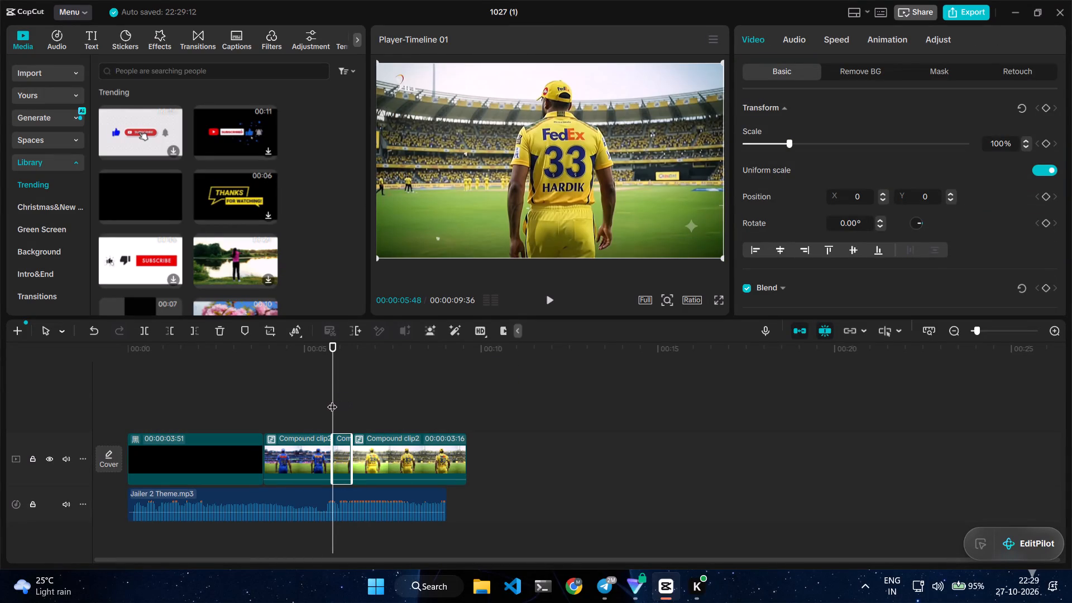
Play the sequence from the start of the blue jersey clip to examine the repeated jersey switch against the audio.
left_click(545, 294)
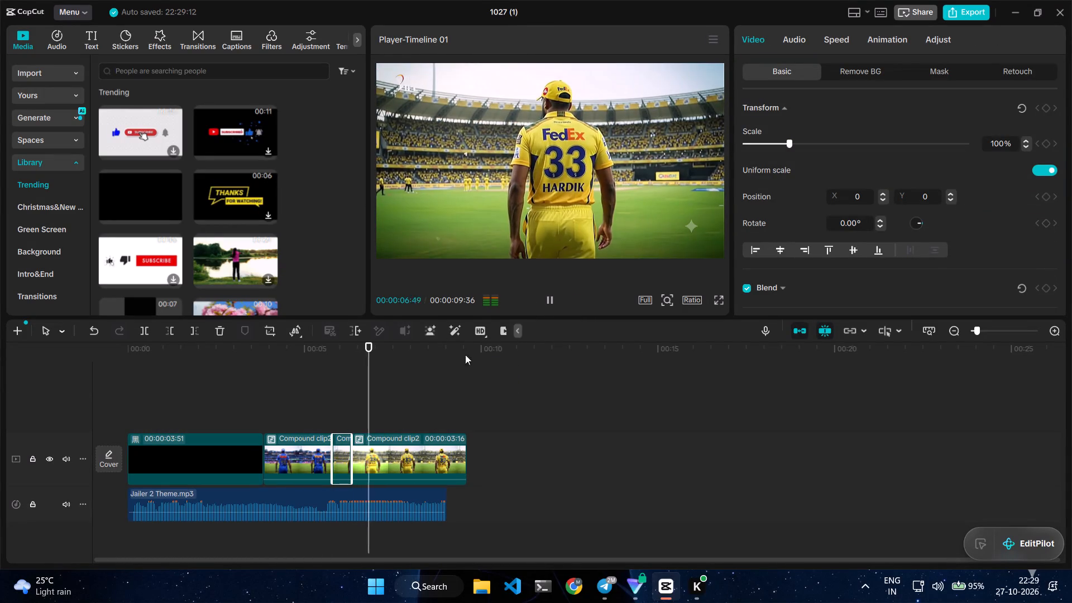
left_click(320, 416)
left_click_drag(320, 416, 268, 414)
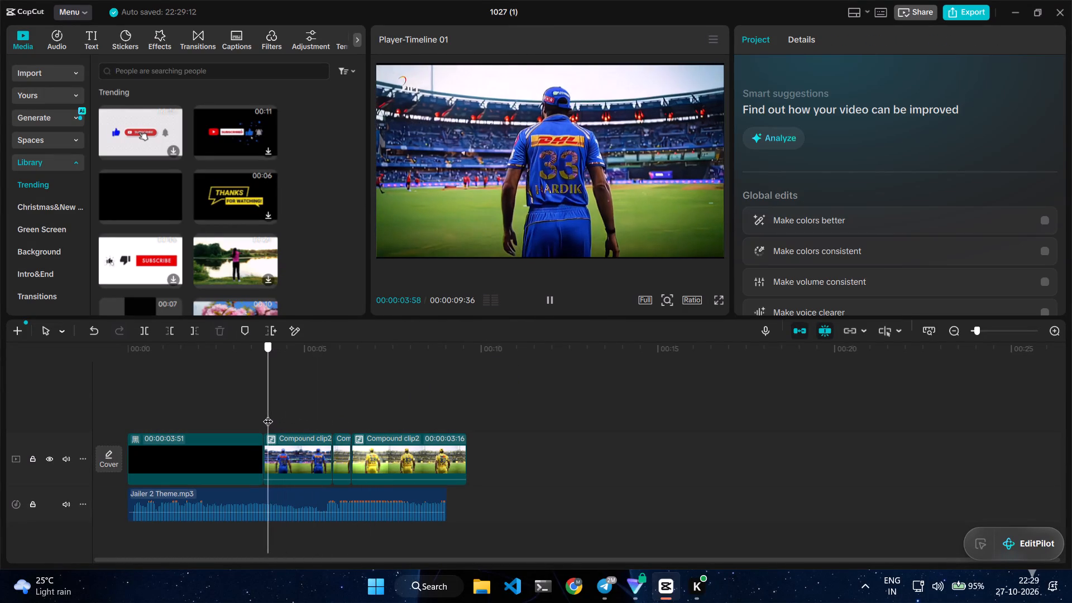
left_click_drag(268, 414, 266, 414)
left_click(547, 298)
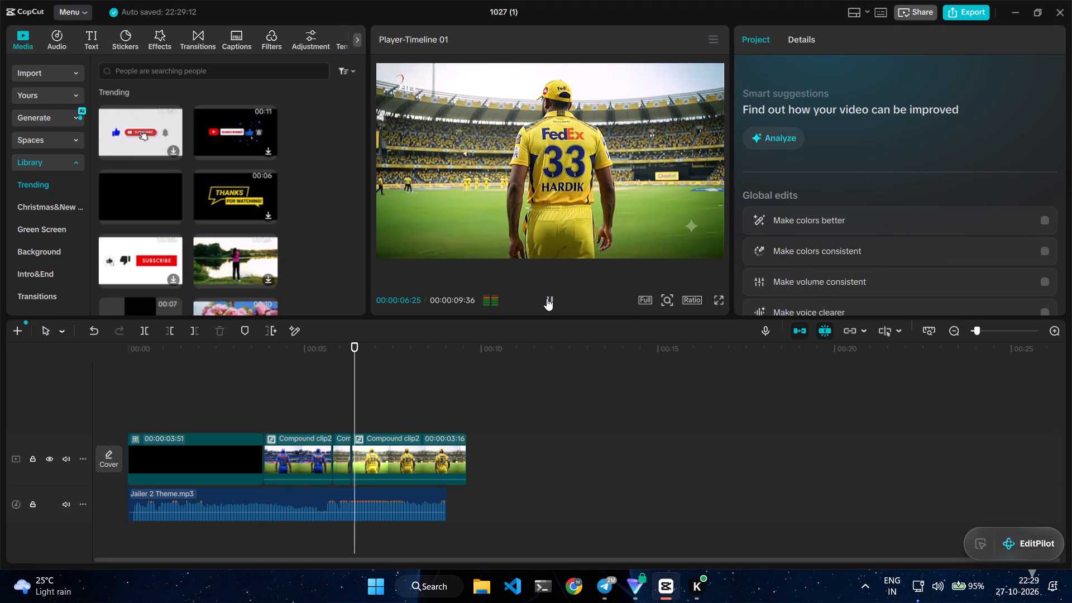
left_click(361, 410)
left_click_drag(361, 410, 316, 424)
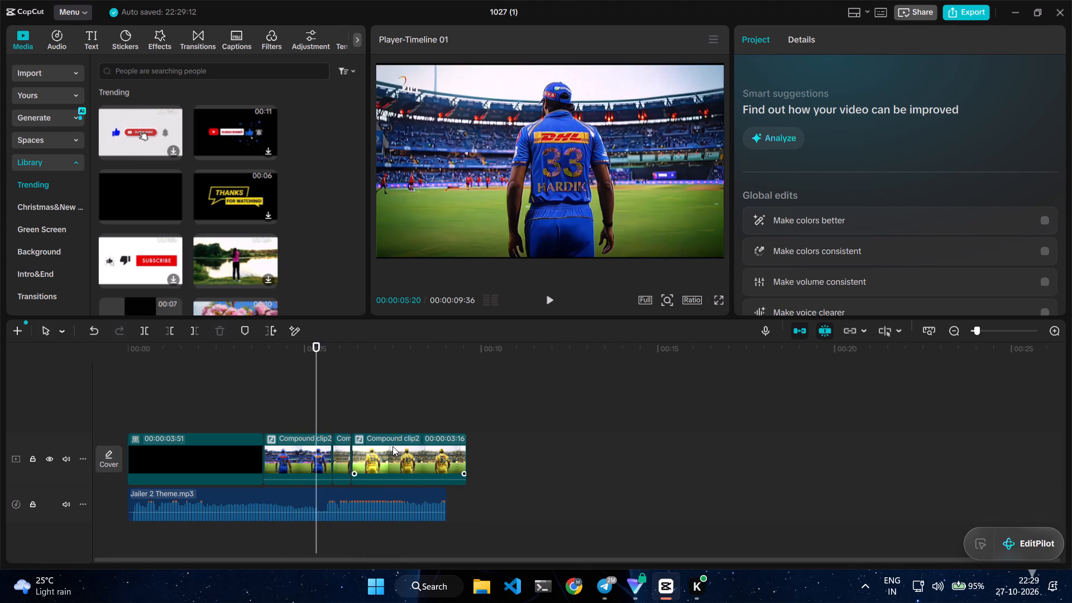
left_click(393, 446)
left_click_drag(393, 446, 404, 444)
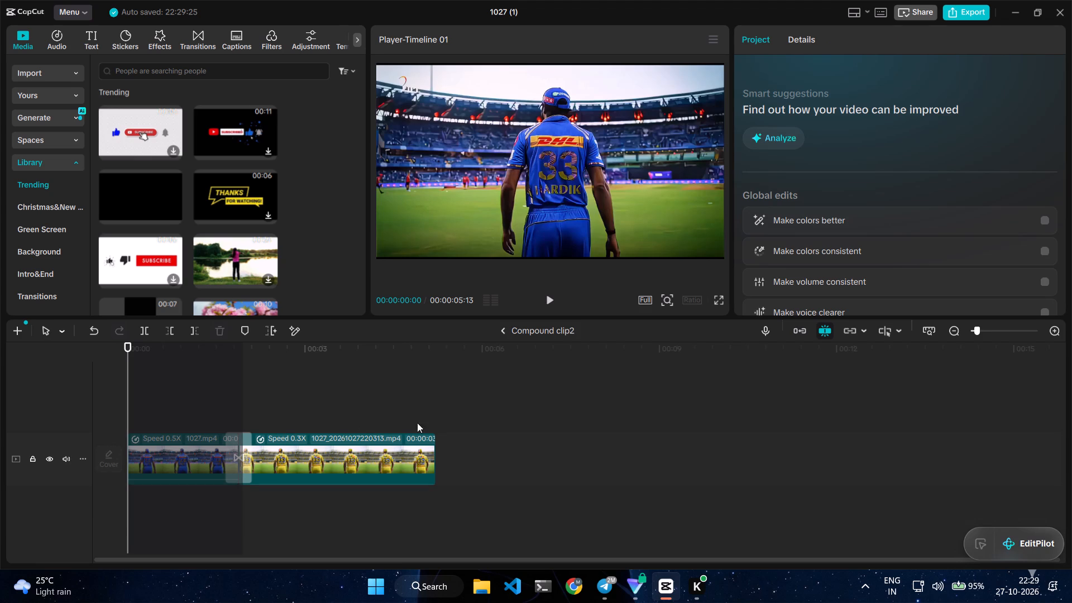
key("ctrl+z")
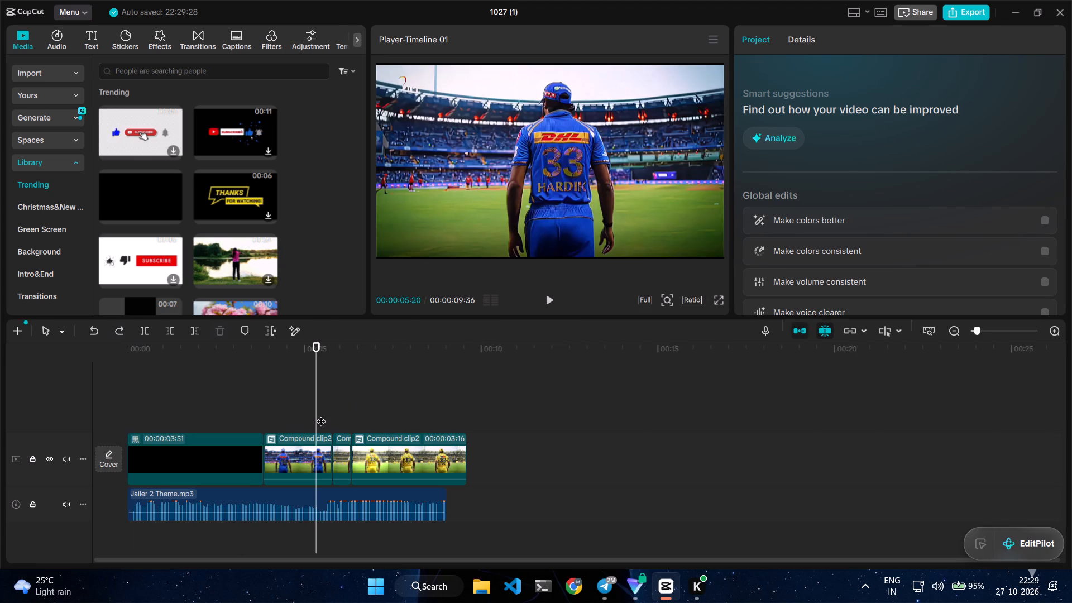
Play and scrub through the inserted reversed segment and its neighbouring cuts to examine the jersey switch against the audio.
left_click_drag(318, 413, 355, 410)
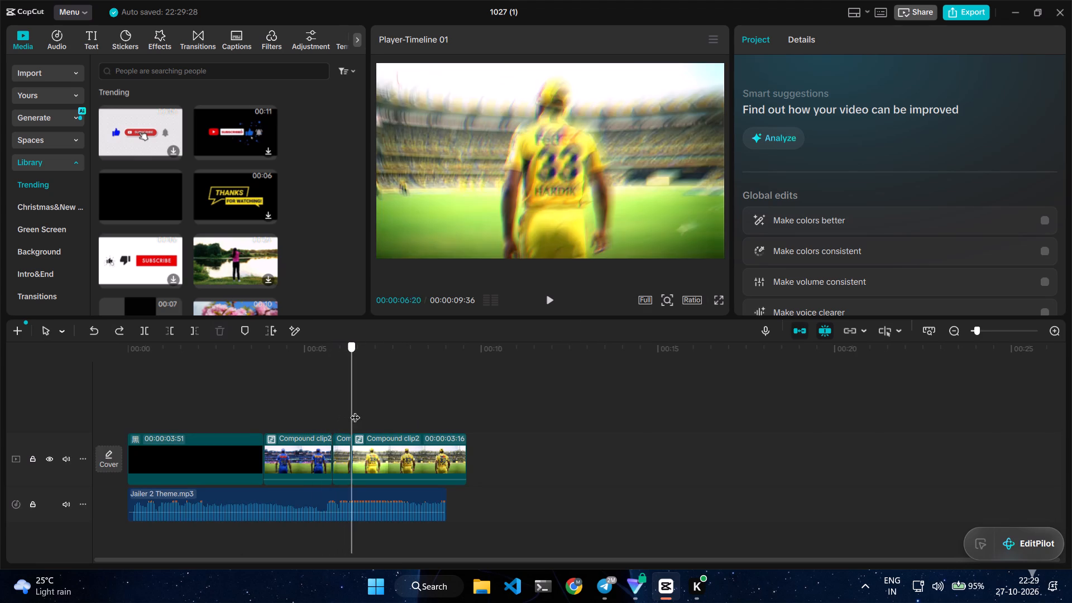
left_click_drag(355, 410, 312, 417)
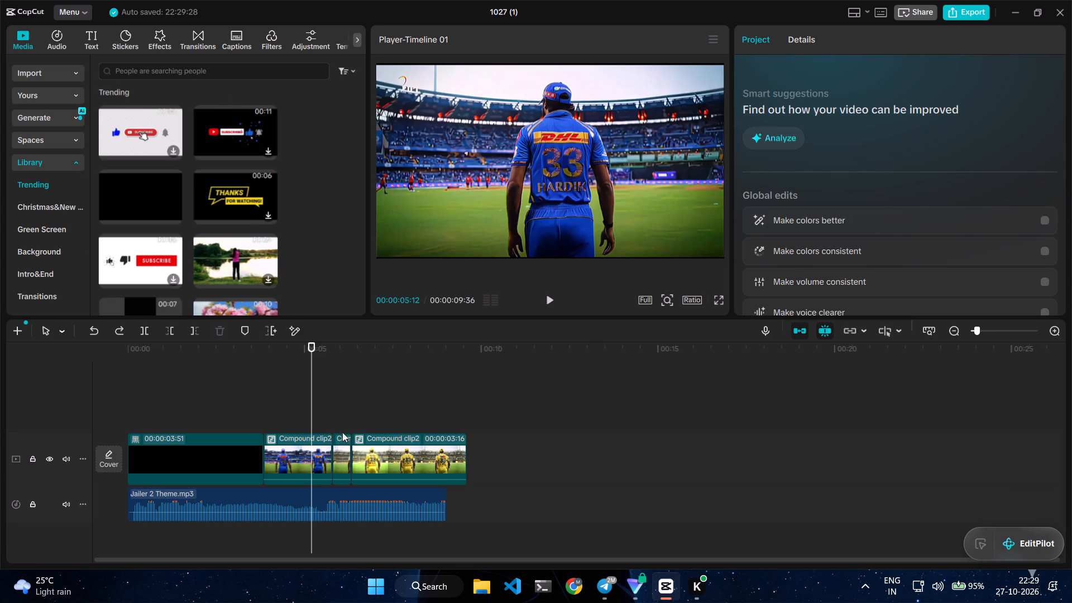
left_click(553, 303)
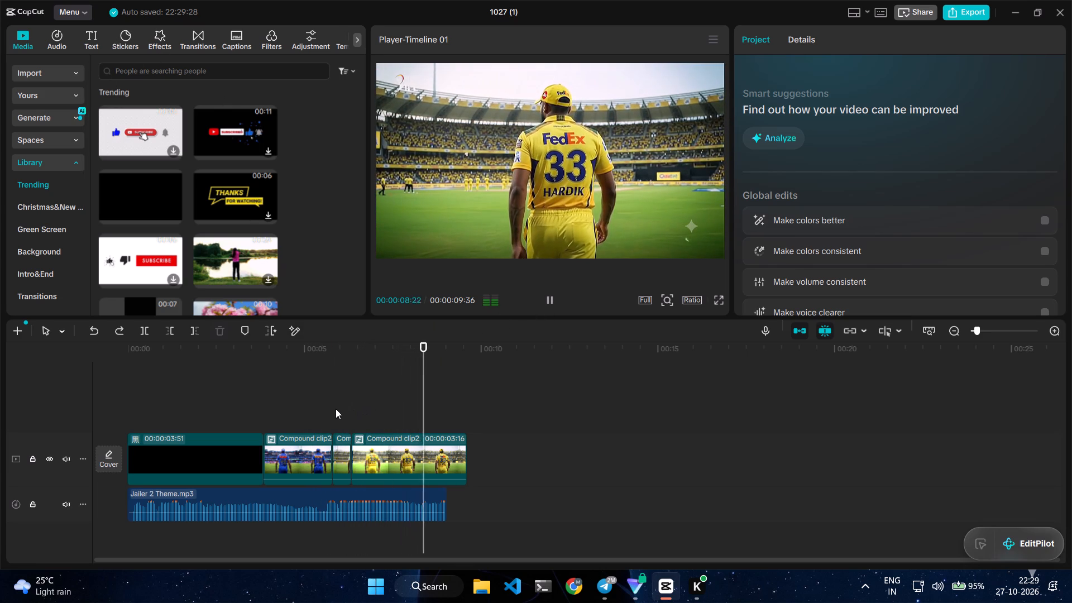
scroll(354, 417, "up", 10, "ctrl")
scroll(445, 418, "up", 6, "ctrl")
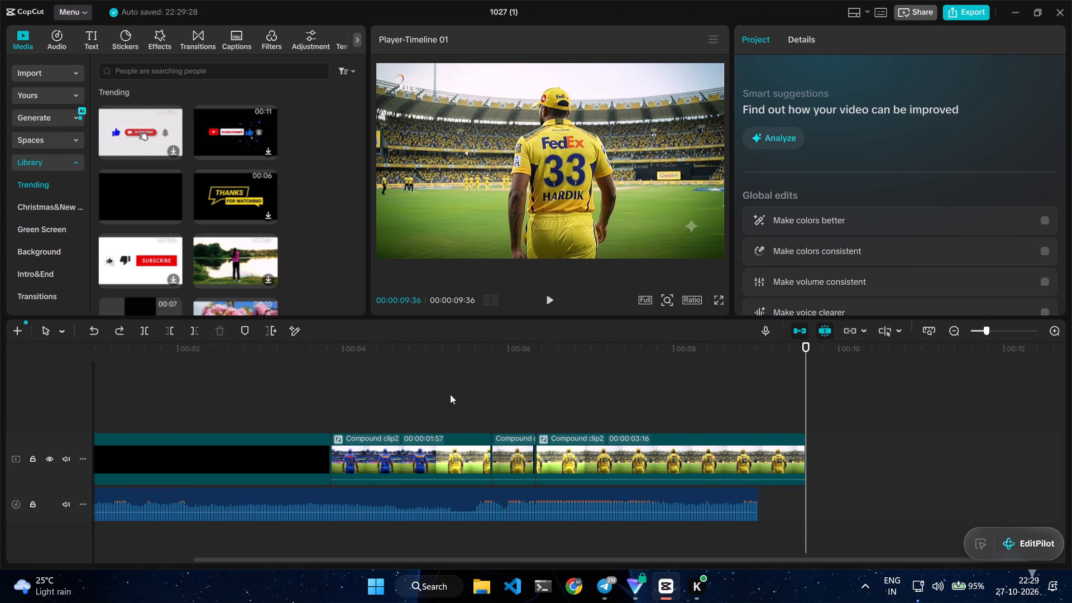
left_click_drag(403, 386, 456, 398)
left_click(429, 405)
left_click_drag(429, 402, 471, 402)
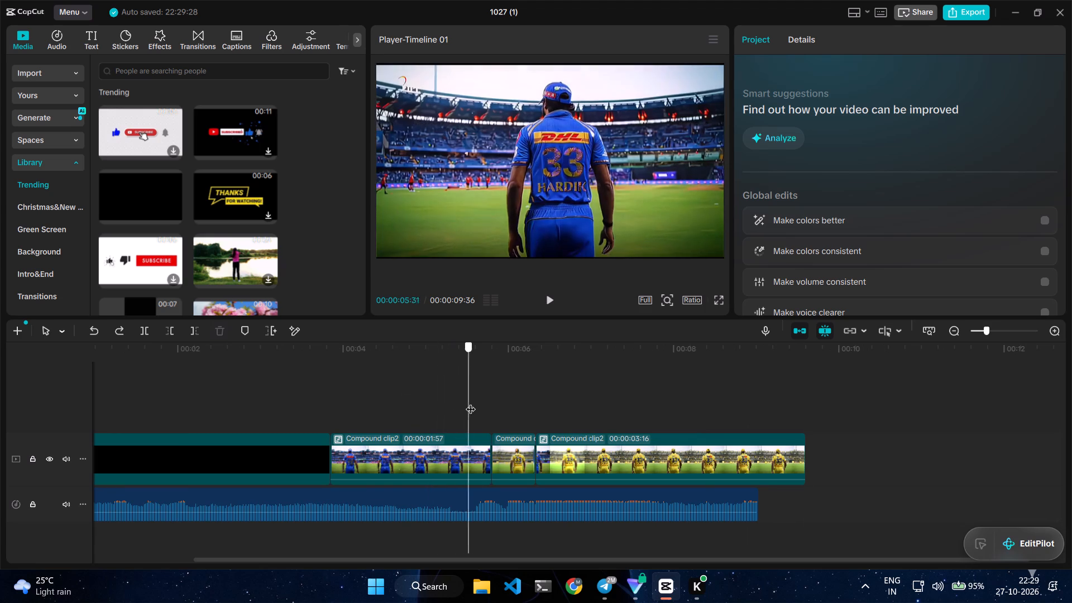
left_click_drag(471, 402, 523, 402)
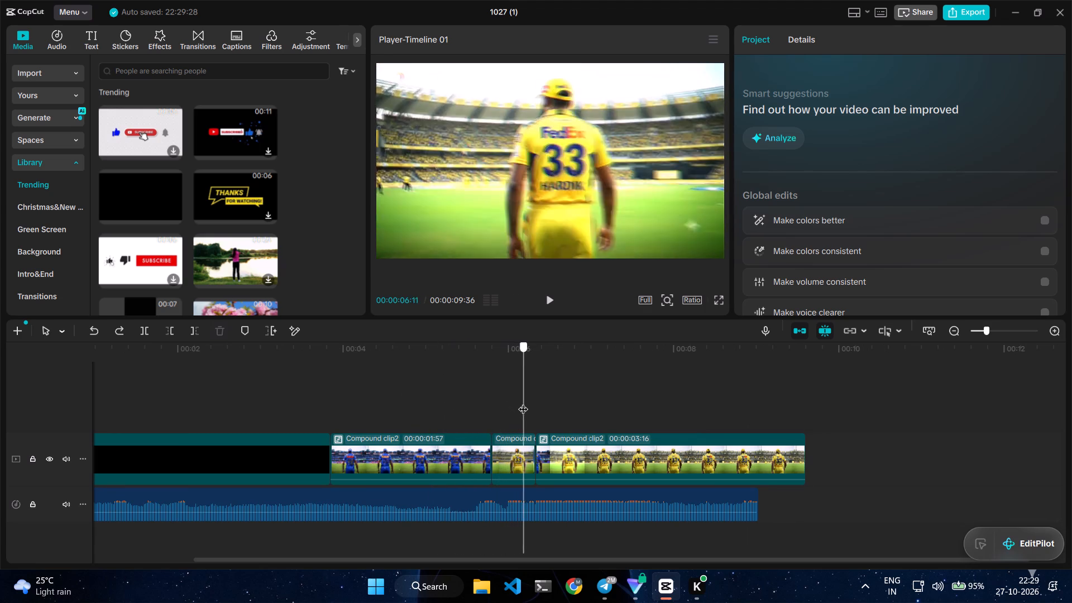
left_click_drag(523, 402, 517, 408)
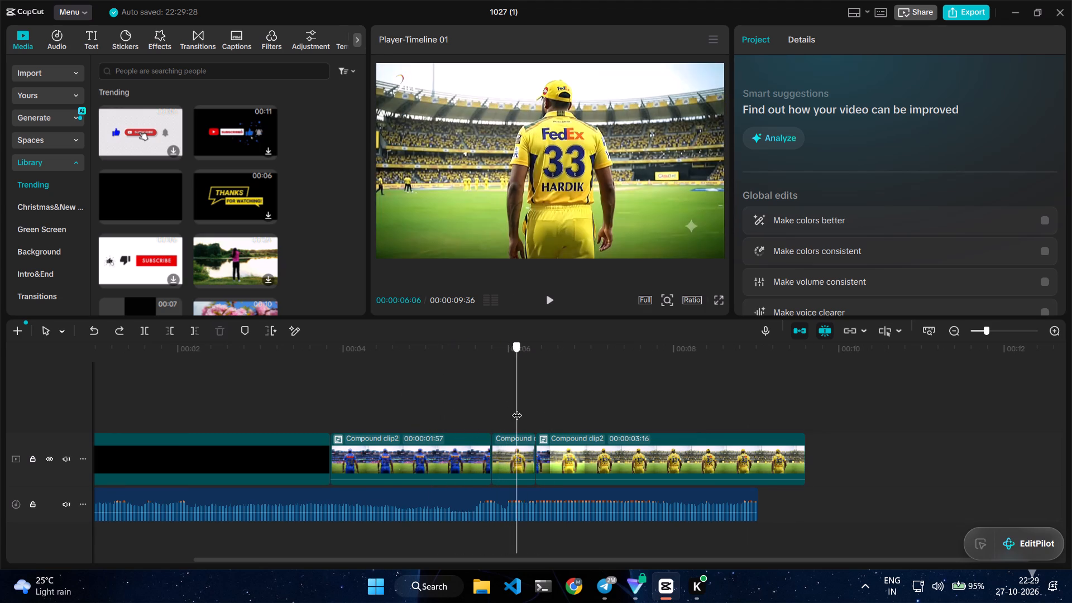
left_click_drag(517, 408, 535, 411)
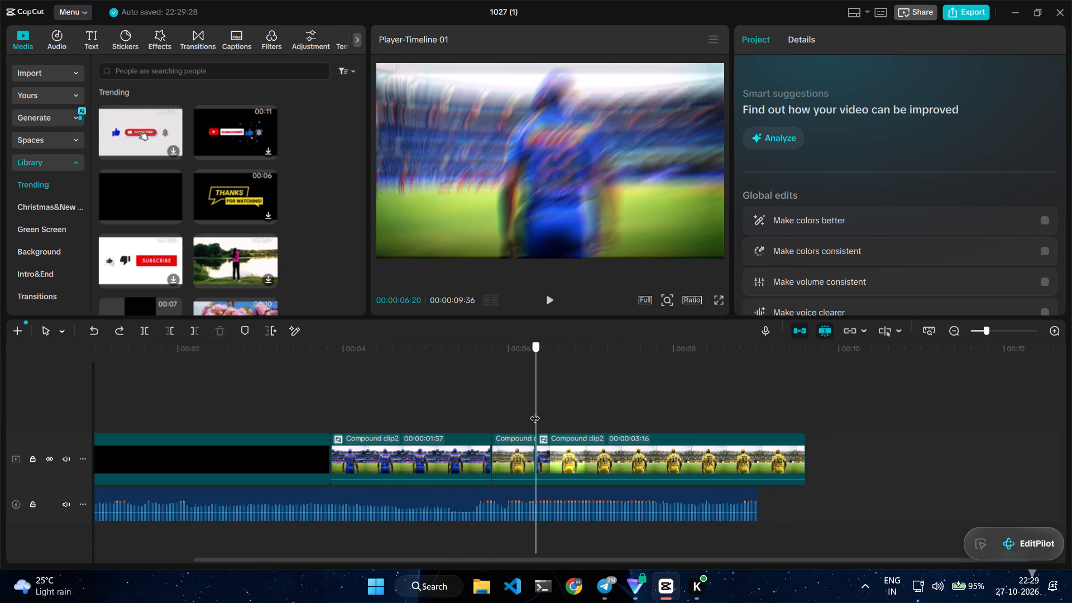
left_click_drag(535, 411, 517, 414)
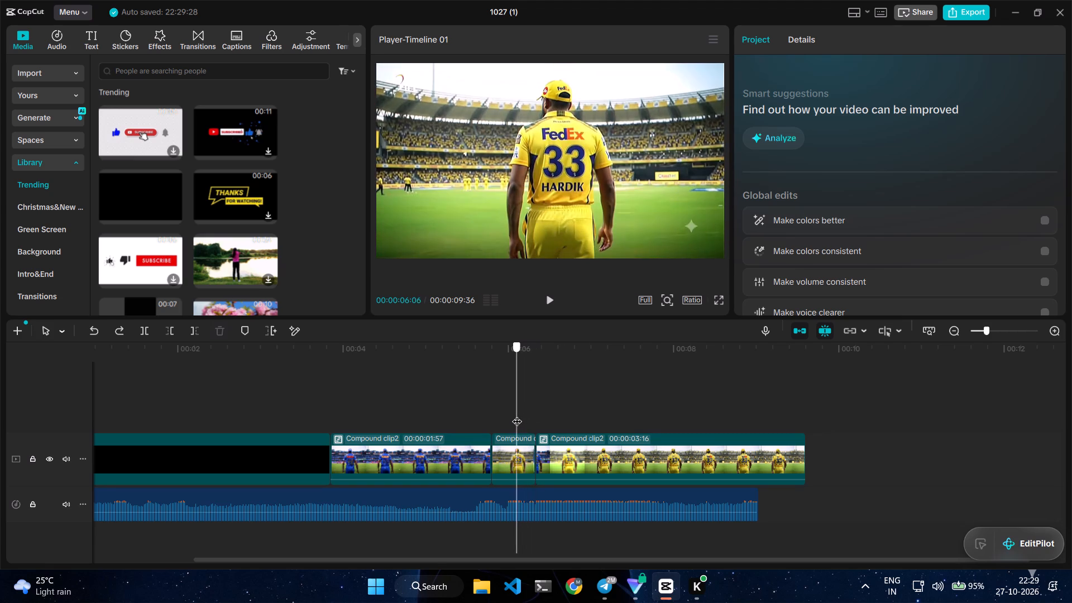
left_click_drag(517, 414, 557, 414)
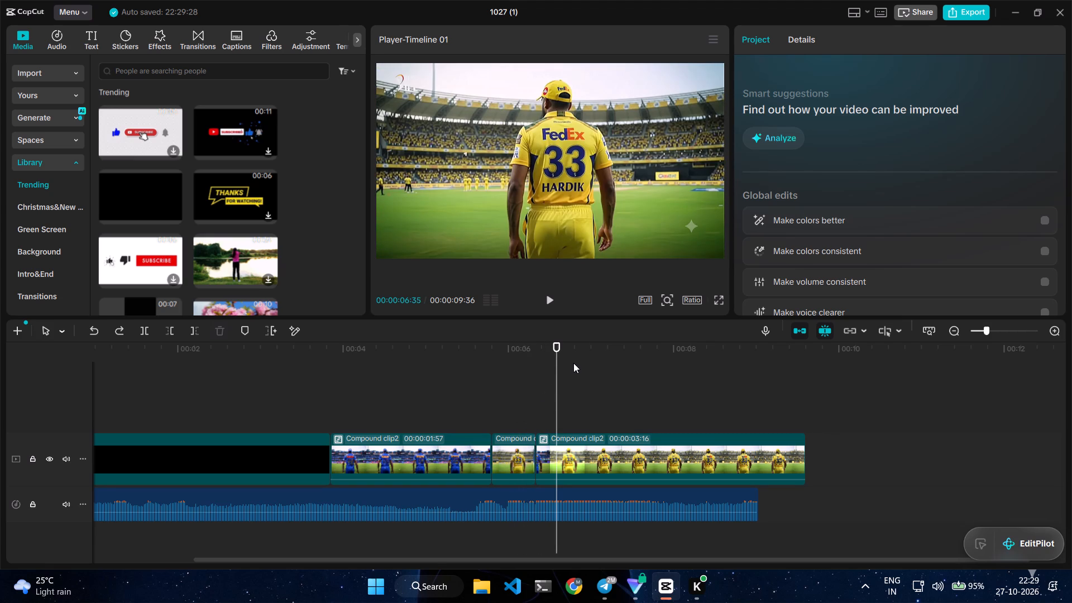
Undo the insertion of the reversed segment and the split of the main-track compound clip.
key("ctrl+z")
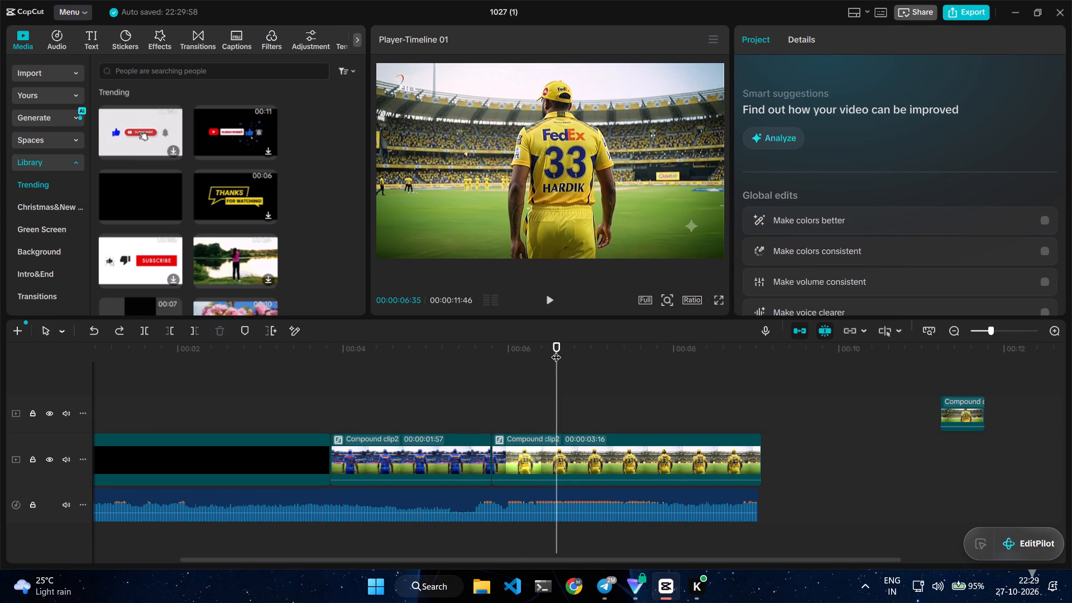
key("ctrl+z")
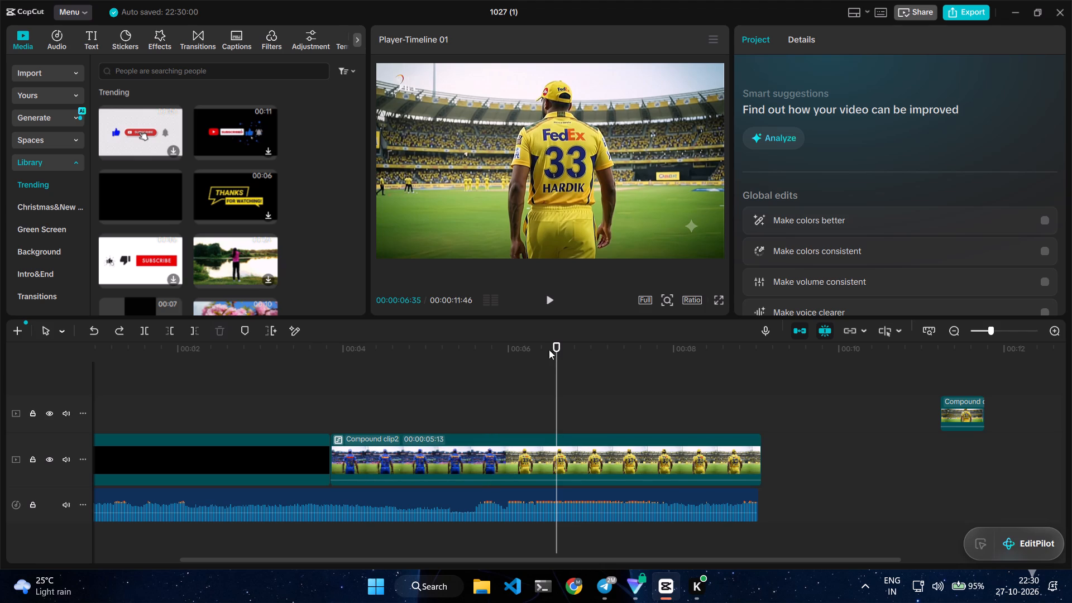
Delete the leftover reversed transition segment from the track above the main track.
left_click(971, 399)
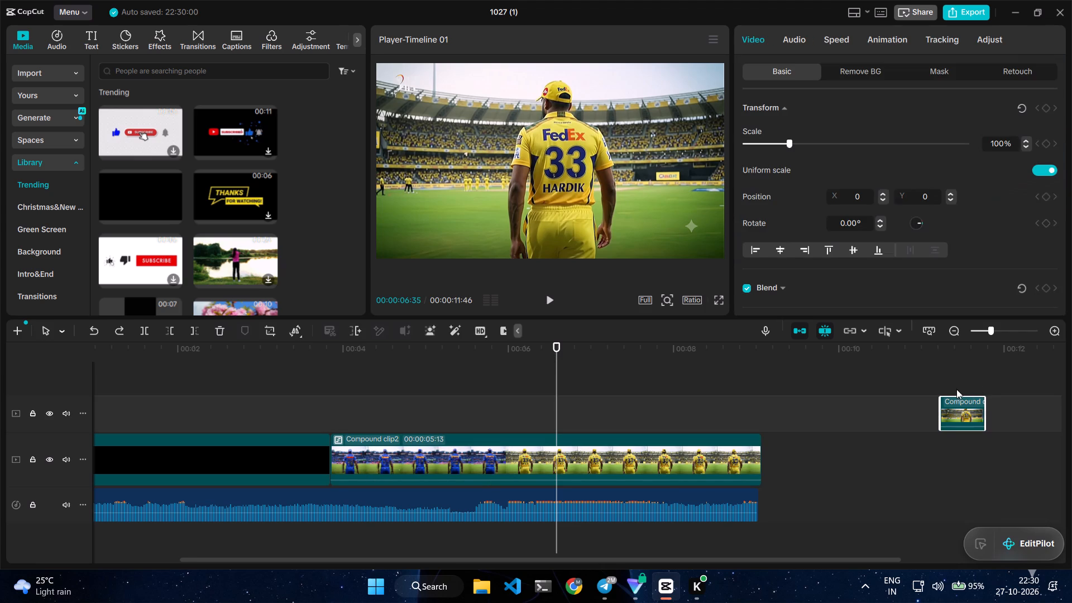
key("Delete")
Play the sequence from 00:00:03:51, the start of the compound clip, to review the single jersey switch.
left_click(482, 406)
left_click_drag(482, 403, 339, 402)
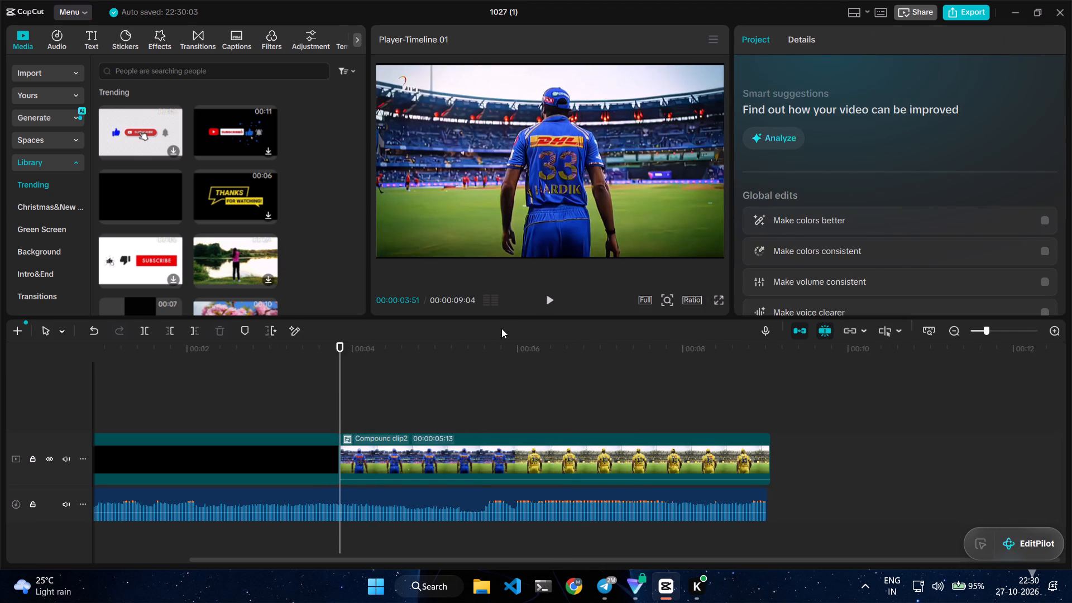
left_click(548, 296)
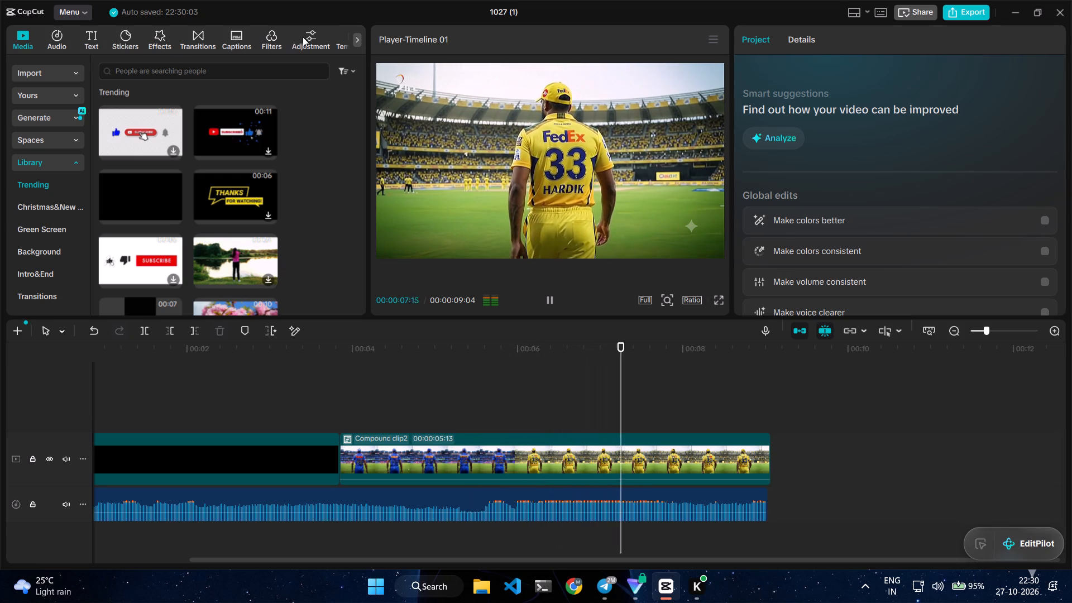
Preview the first featured black-and-white filter and the Light Boost filter on the footage.
left_click(269, 36)
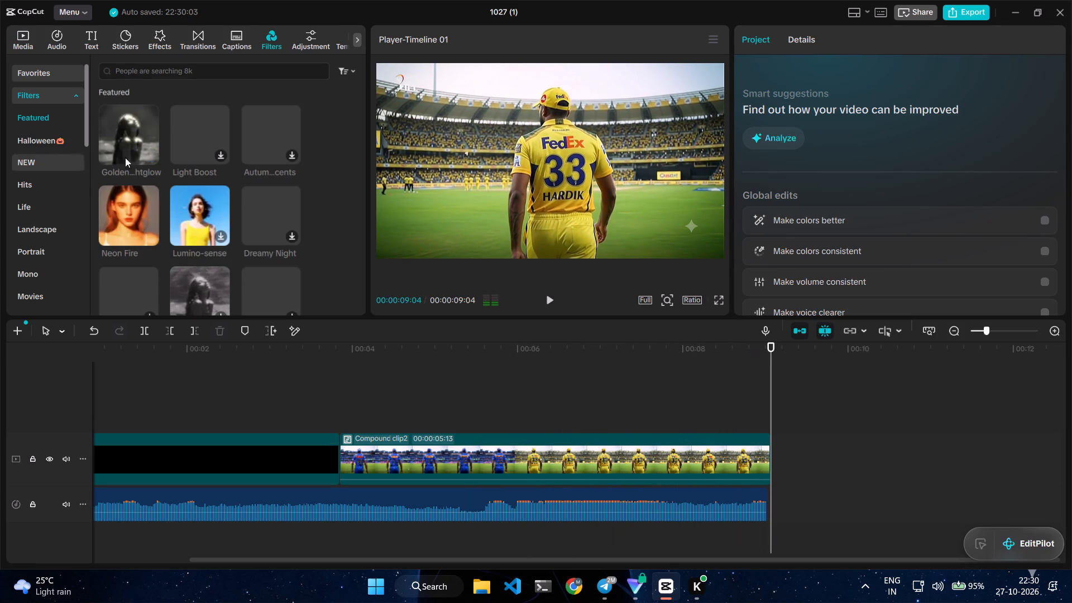
left_click(128, 138)
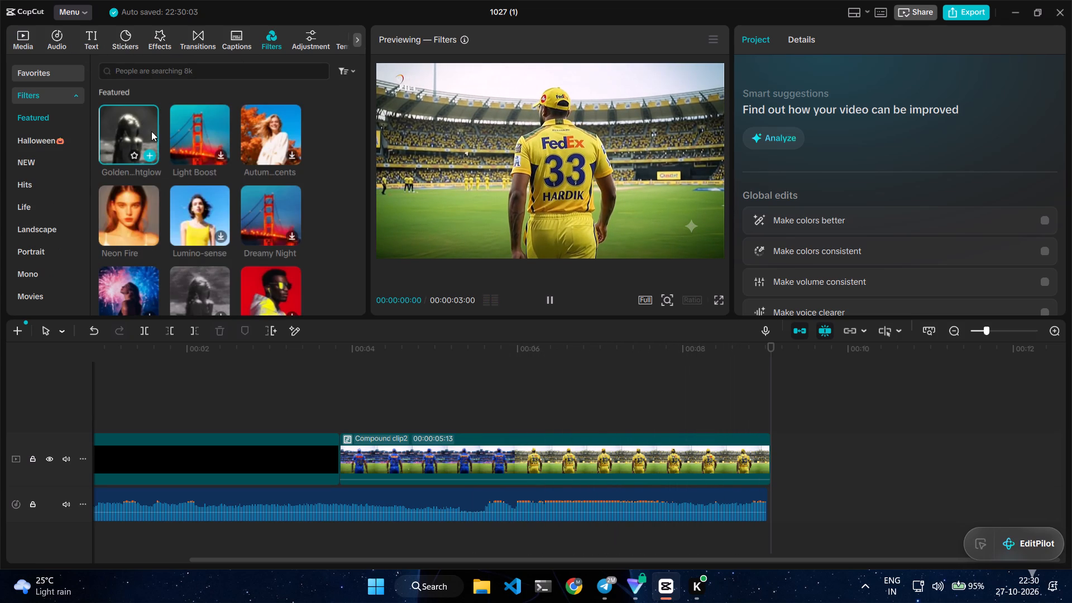
left_click(370, 404)
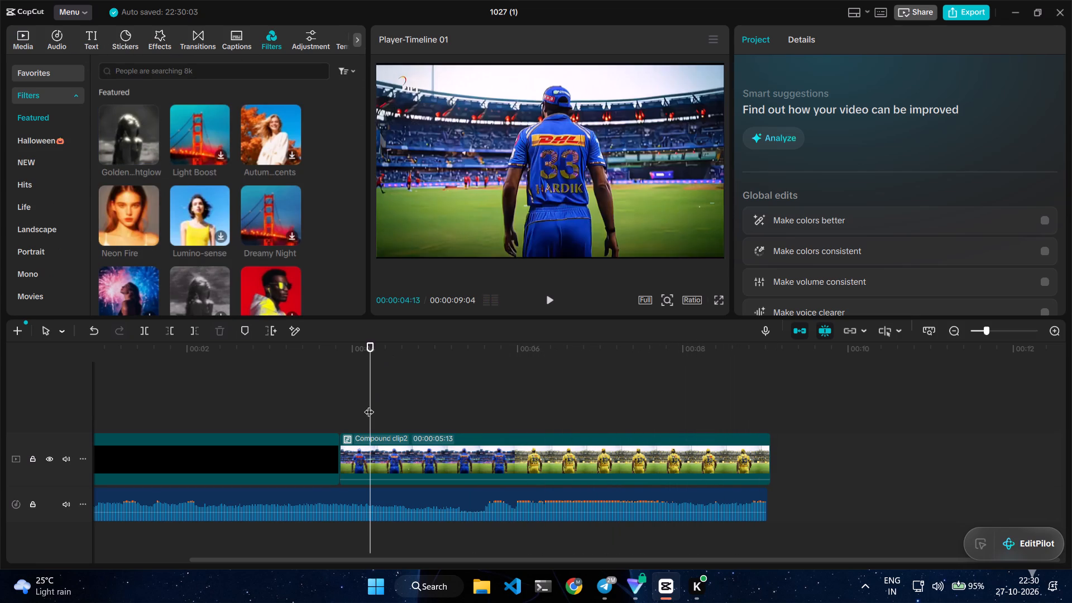
left_click_drag(366, 406, 322, 417)
left_click(127, 127)
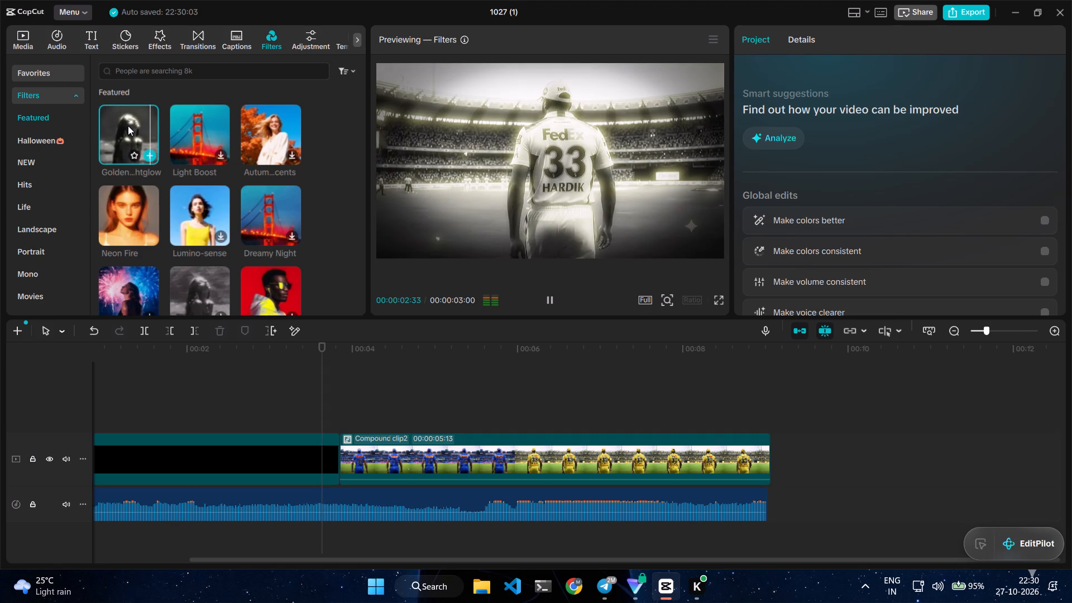
left_click(179, 128)
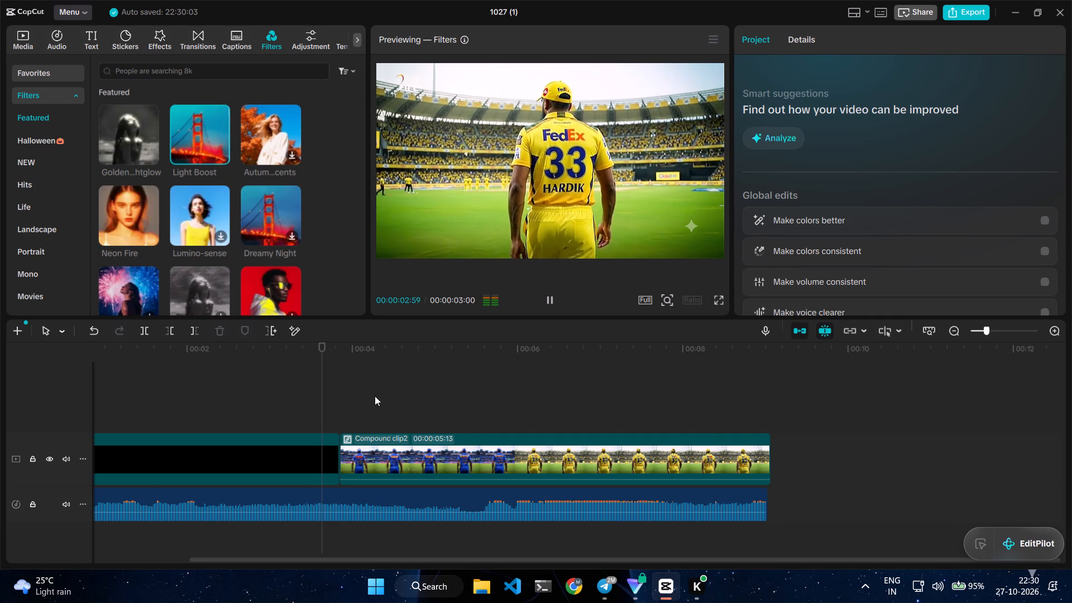
left_click(345, 402)
left_click_drag(345, 402, 351, 403)
left_click(204, 127)
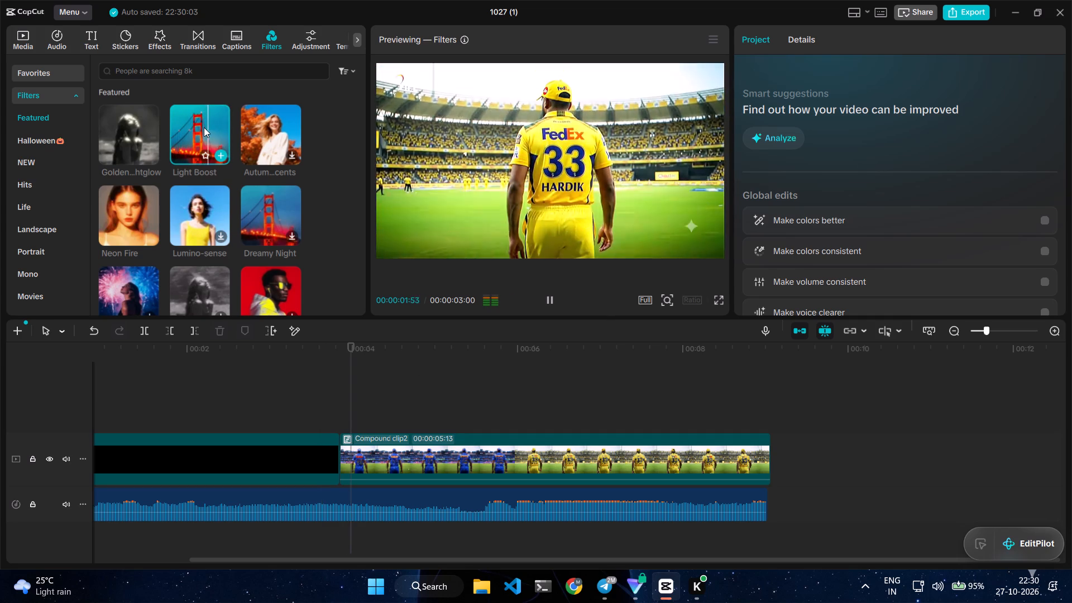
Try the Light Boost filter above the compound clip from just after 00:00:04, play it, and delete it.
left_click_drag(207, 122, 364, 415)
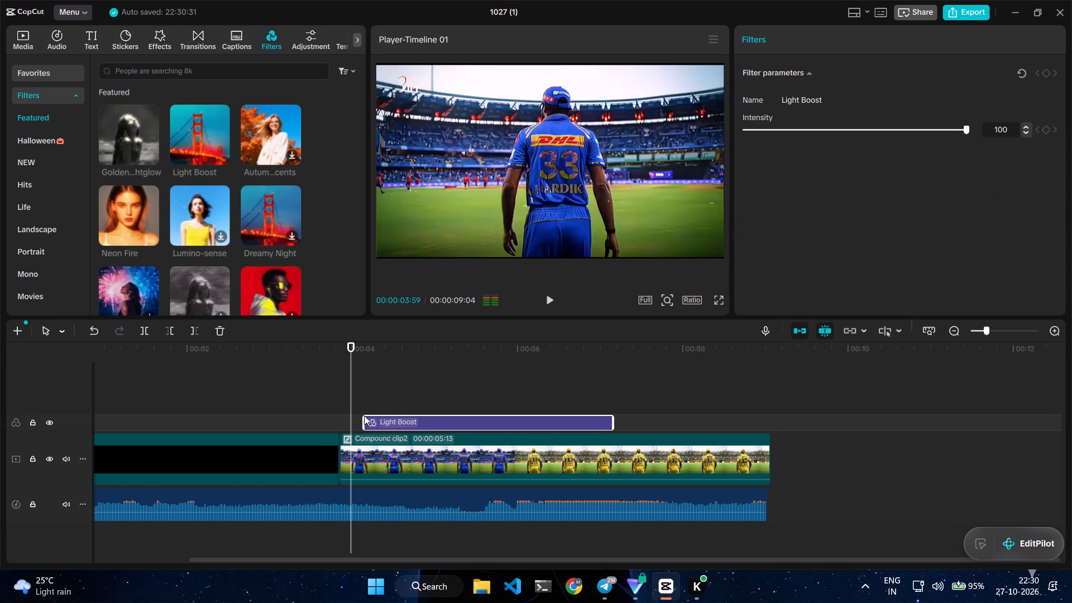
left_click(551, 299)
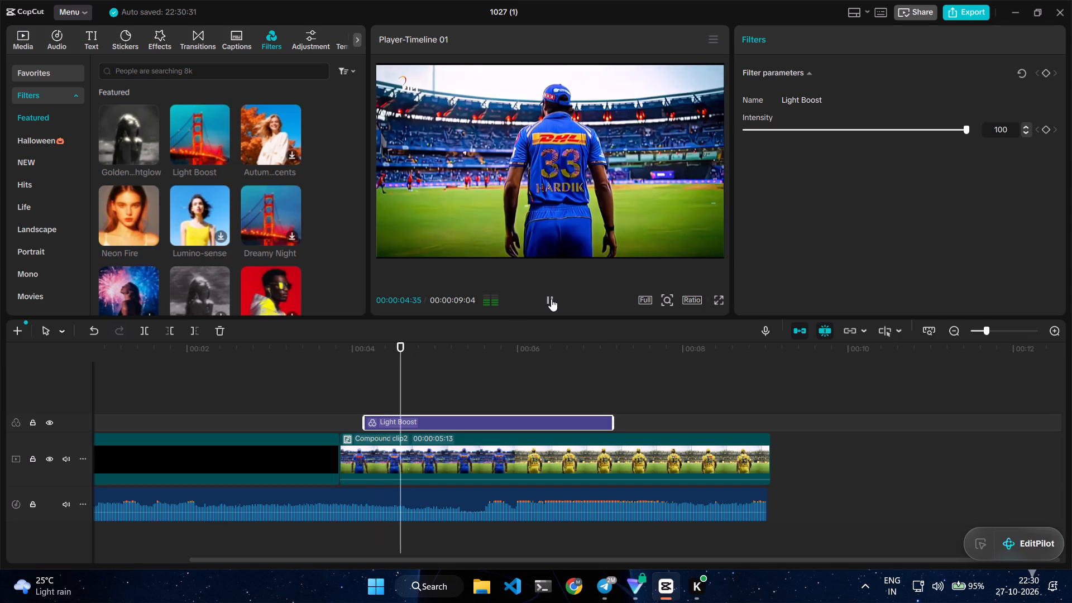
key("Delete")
Preview the Neon Fire, Lumino-sense, Dreamy Night and Cold Spark filters from 00:00:04:07 in the compound clip.
left_click(408, 386)
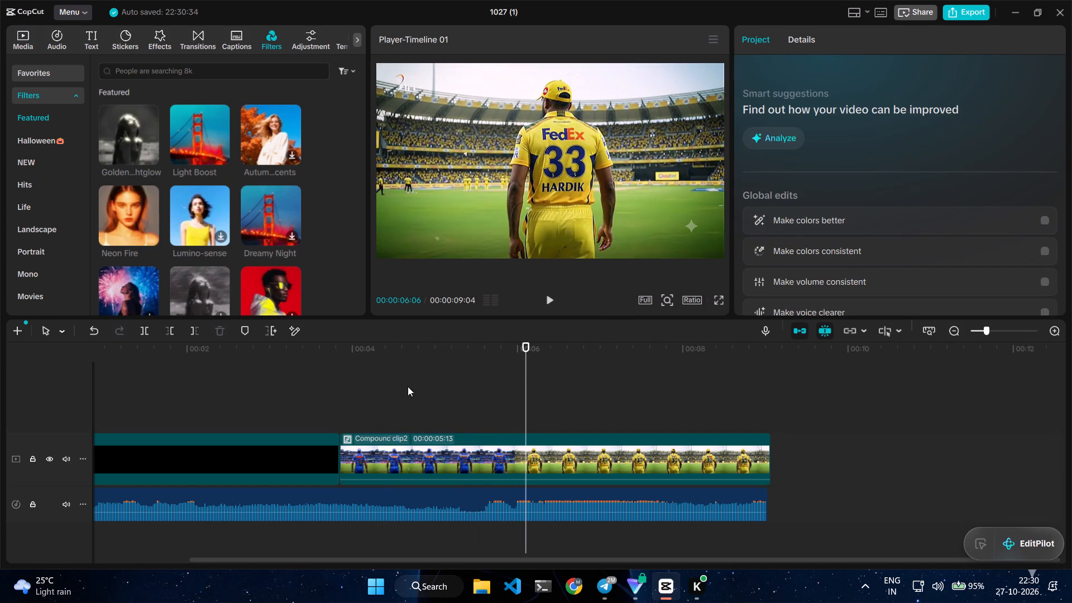
left_click_drag(408, 386, 362, 391)
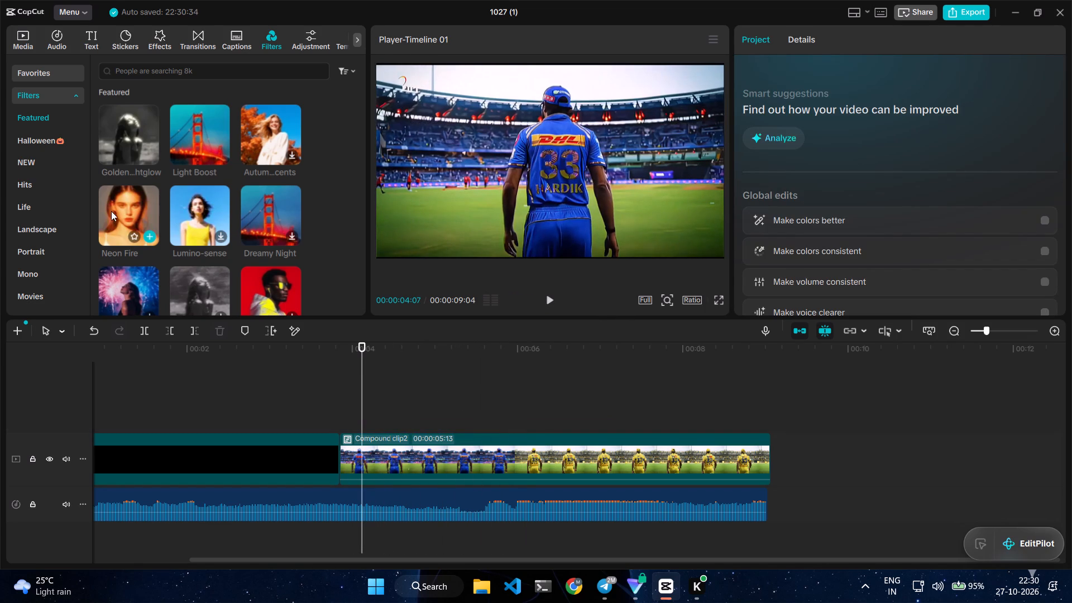
left_click(114, 214)
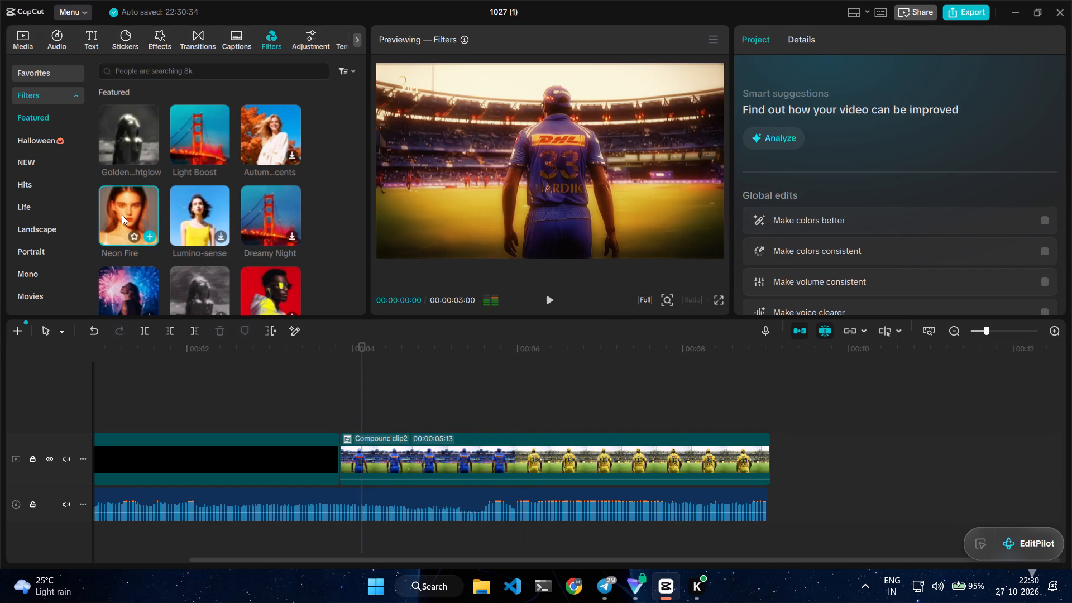
scroll(188, 200, "down", 1)
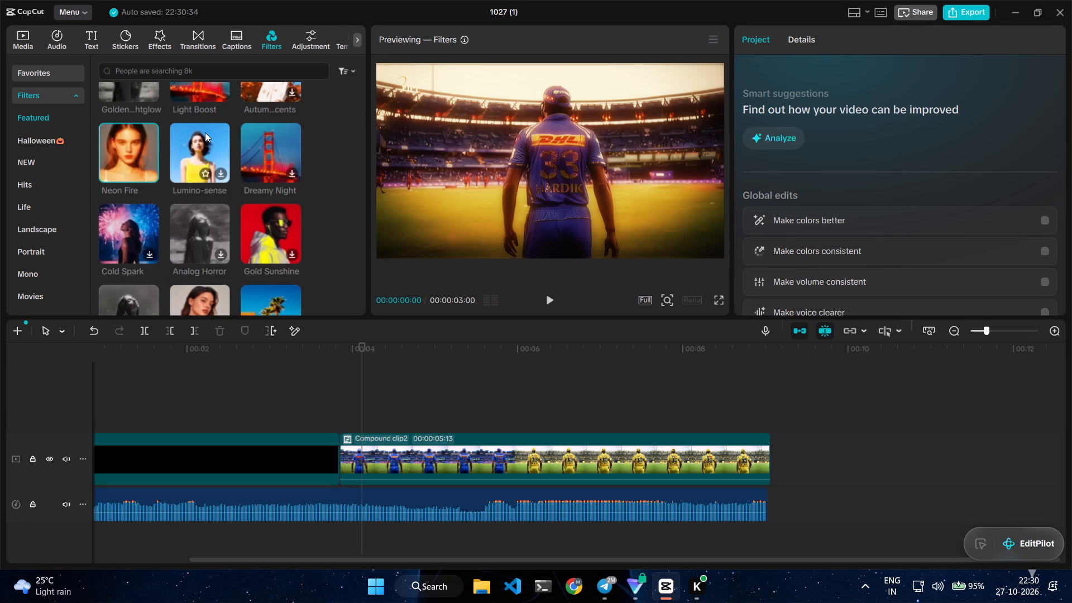
left_click(204, 136)
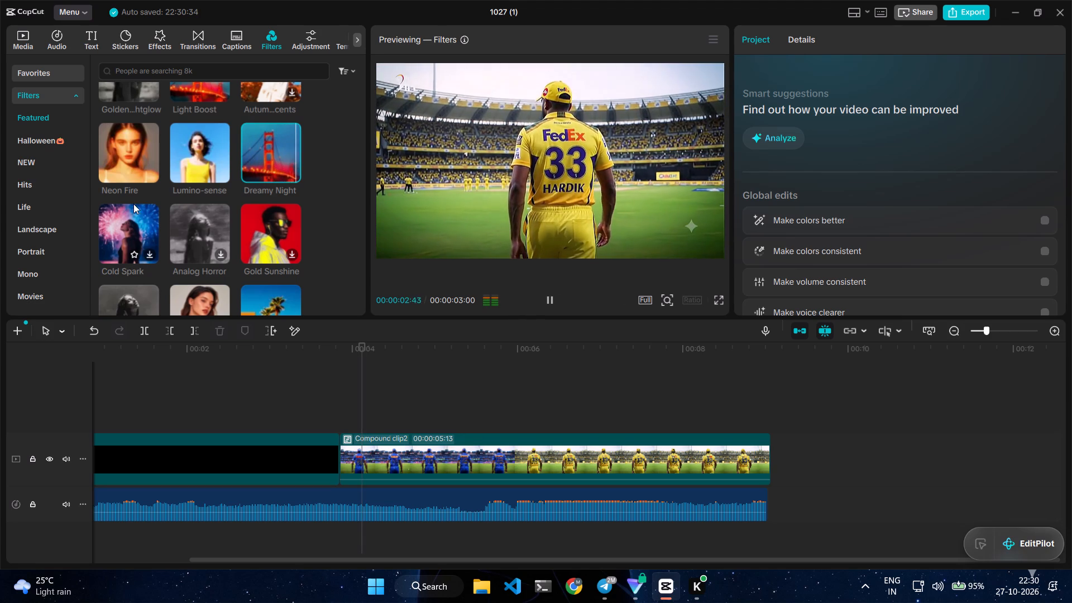
left_click(126, 226)
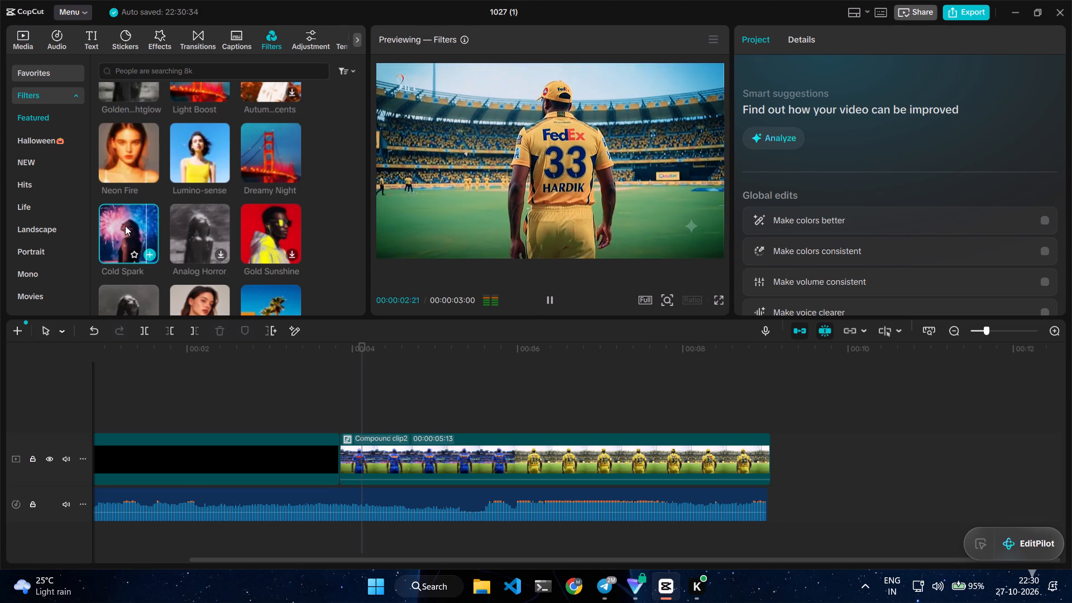
left_click_drag(124, 225, 131, 223)
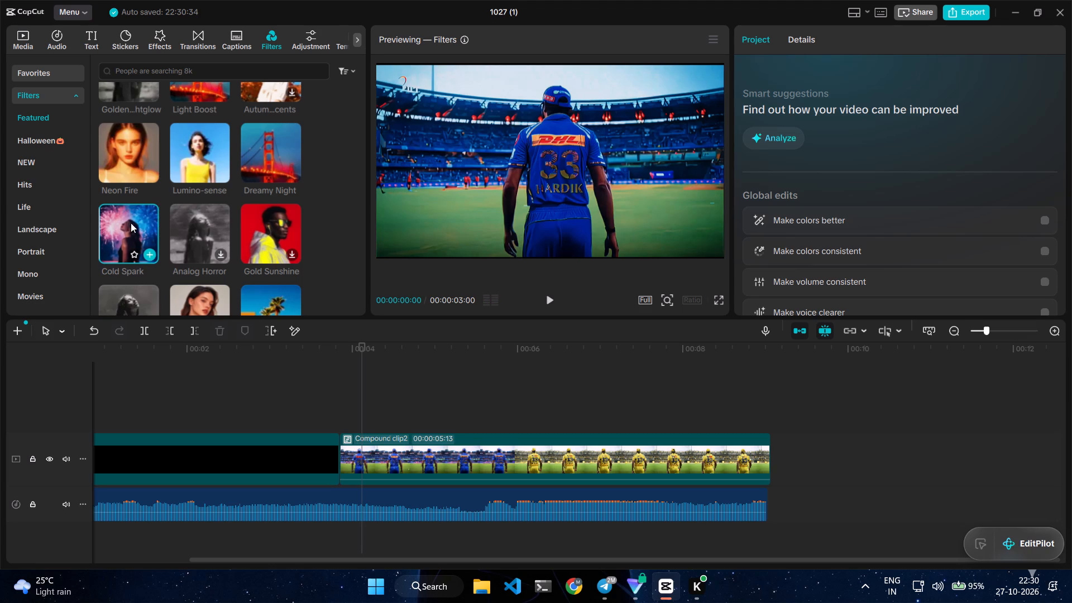
Add the Cold Spark filter above the compound clip, stretching it from the clip's start to the end of the audio.
left_click_drag(131, 223, 361, 422)
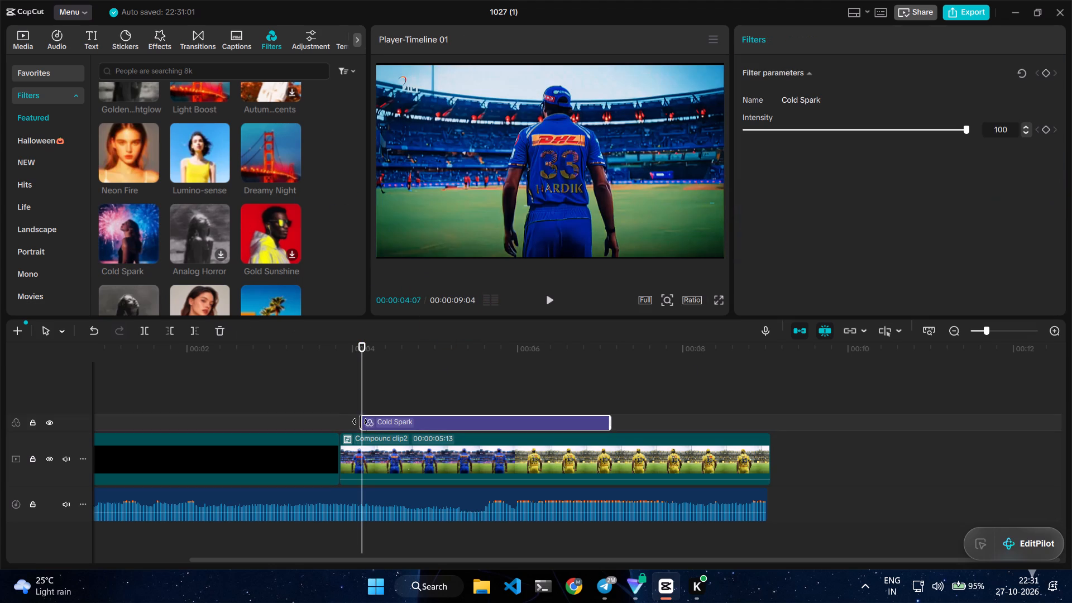
left_click_drag(360, 420, 342, 420)
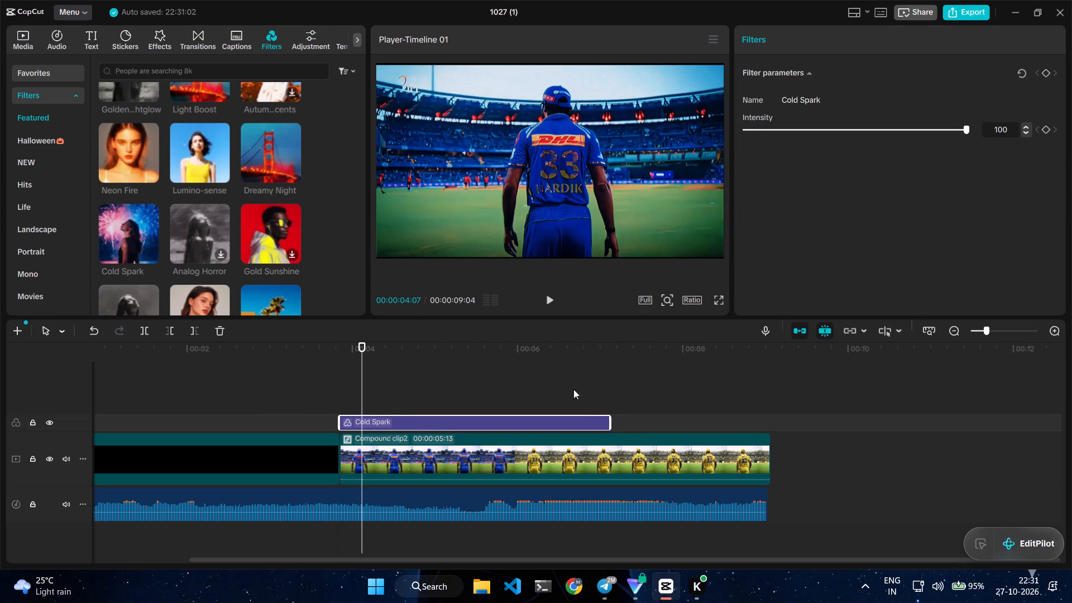
left_click_drag(610, 418, 763, 424)
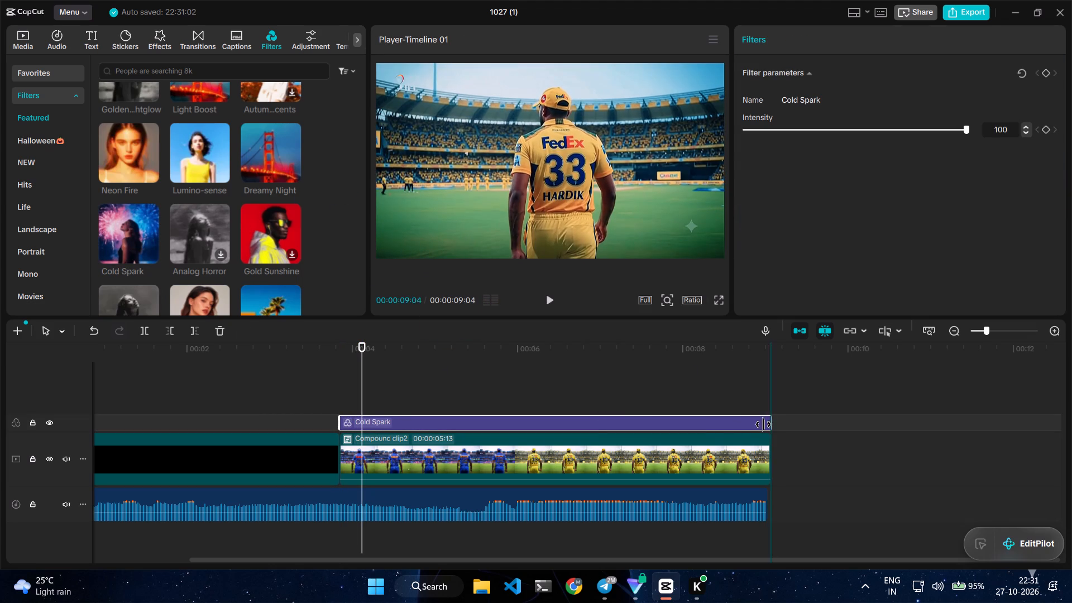
left_click_drag(763, 424, 763, 424)
left_click_drag(768, 420, 764, 420)
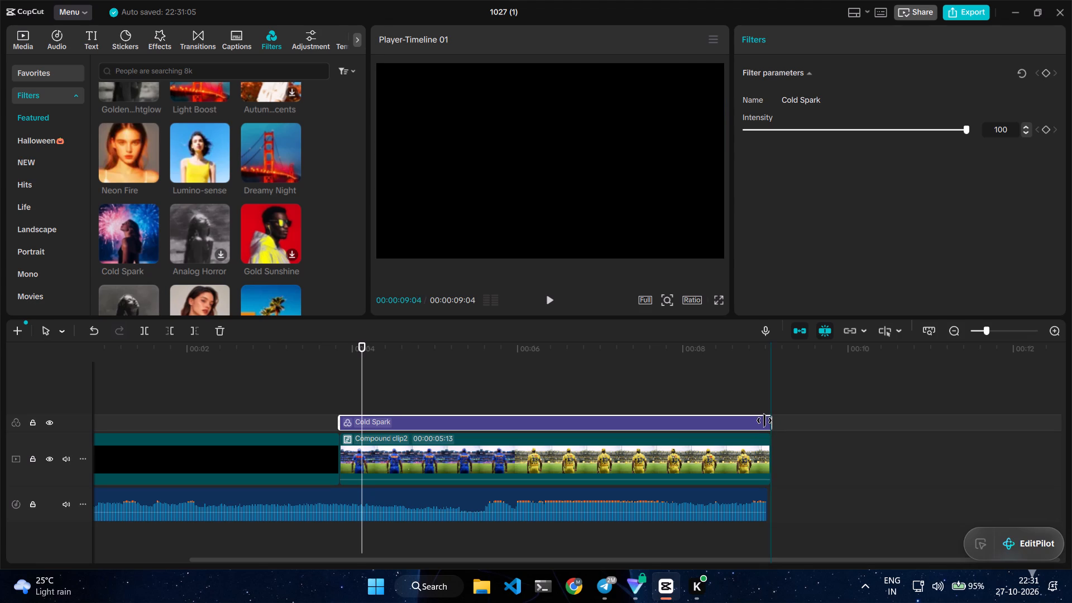
left_click_drag(764, 420, 762, 422)
Break the compound clip after the black opening back into its separate blue-jersey and yellow-jersey clips.
left_click(376, 458)
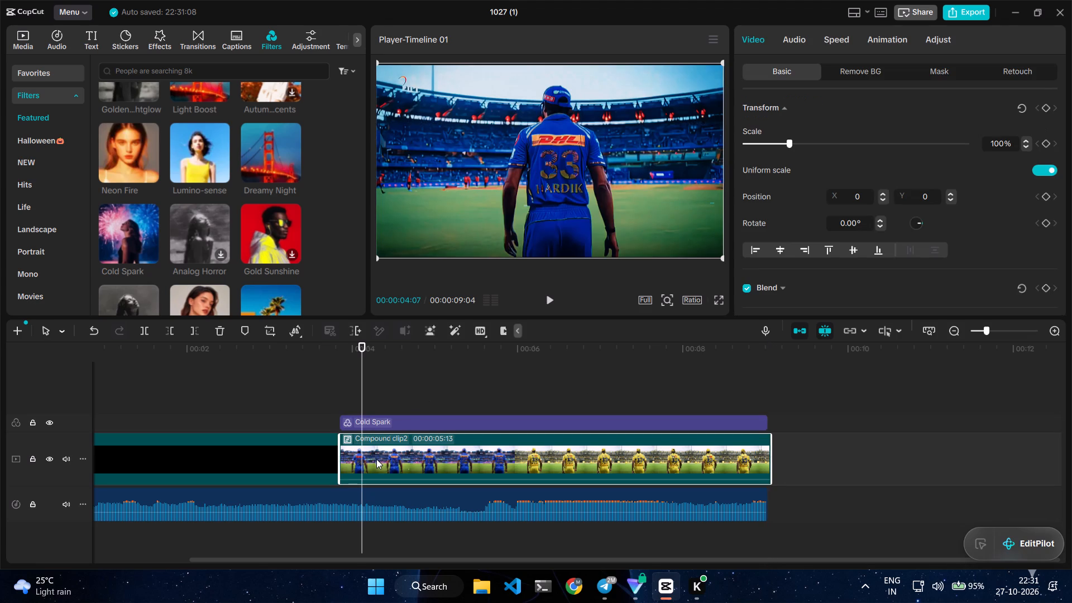
left_click_drag(365, 384, 437, 389)
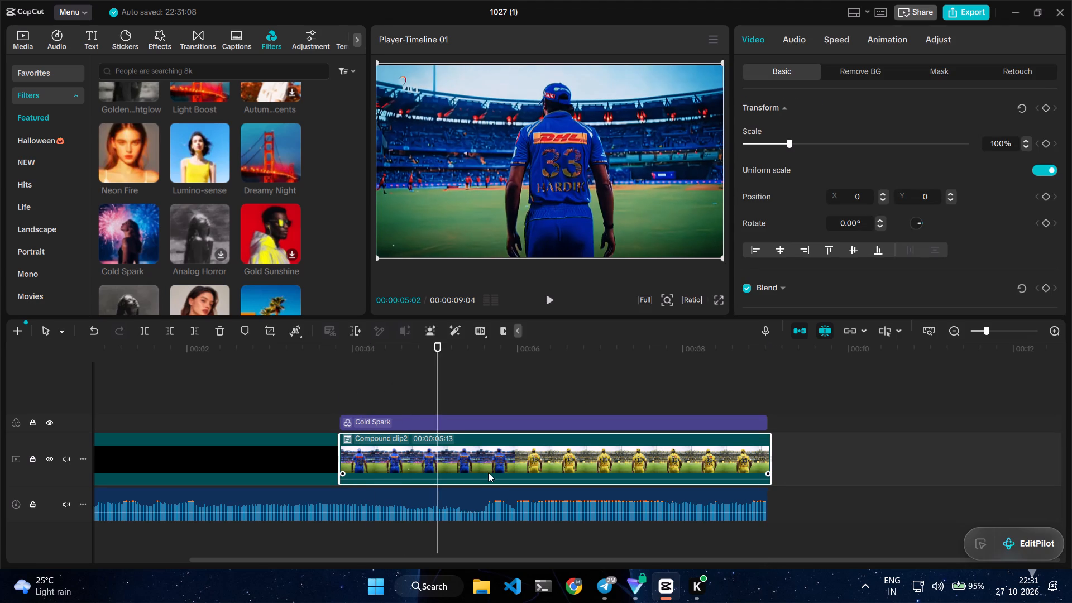
right_click(494, 468)
left_click(555, 409)
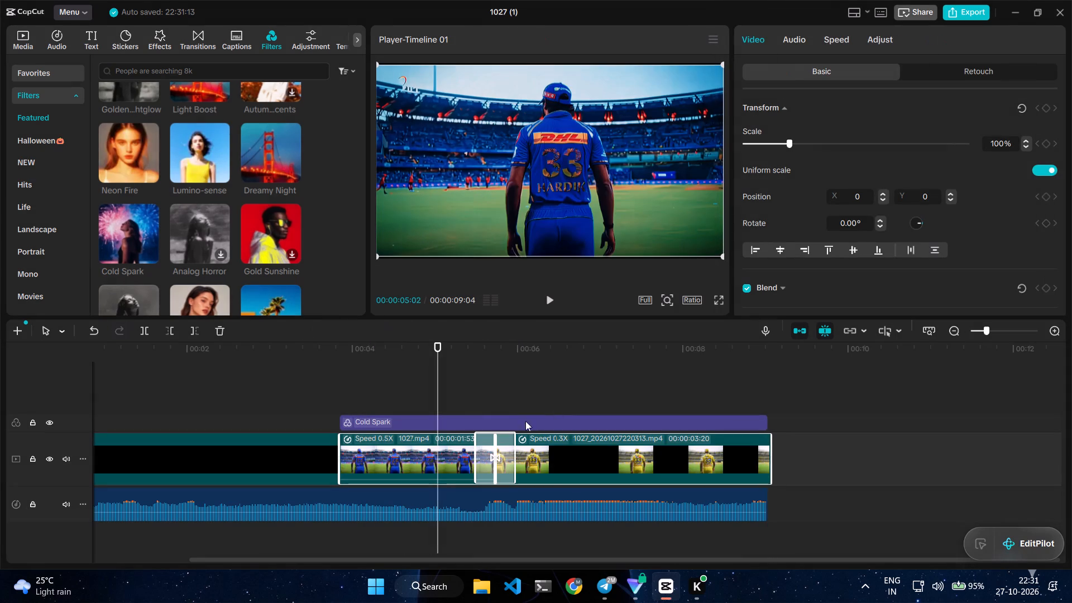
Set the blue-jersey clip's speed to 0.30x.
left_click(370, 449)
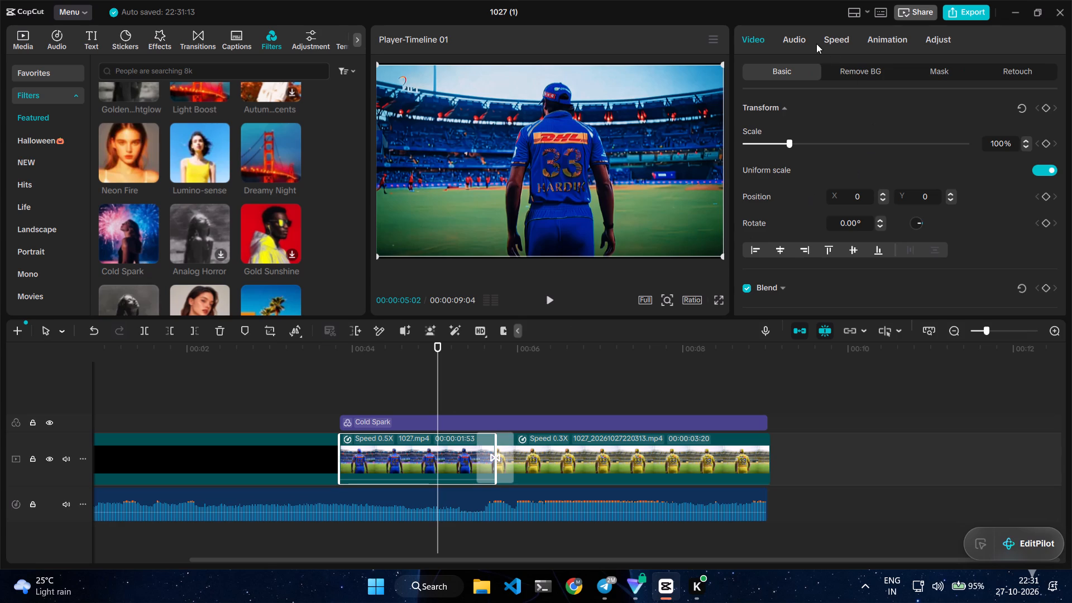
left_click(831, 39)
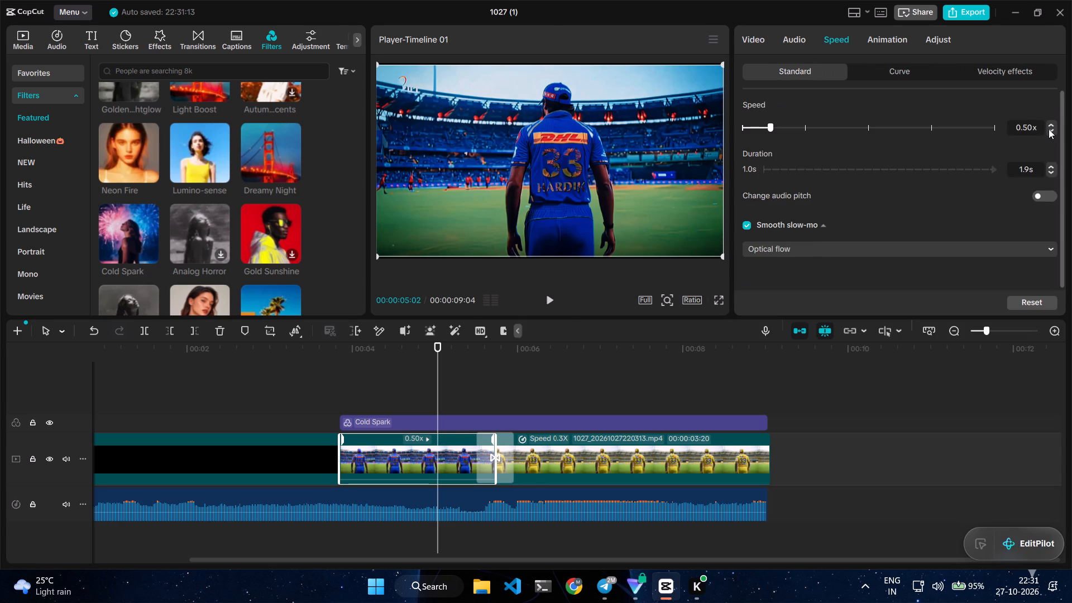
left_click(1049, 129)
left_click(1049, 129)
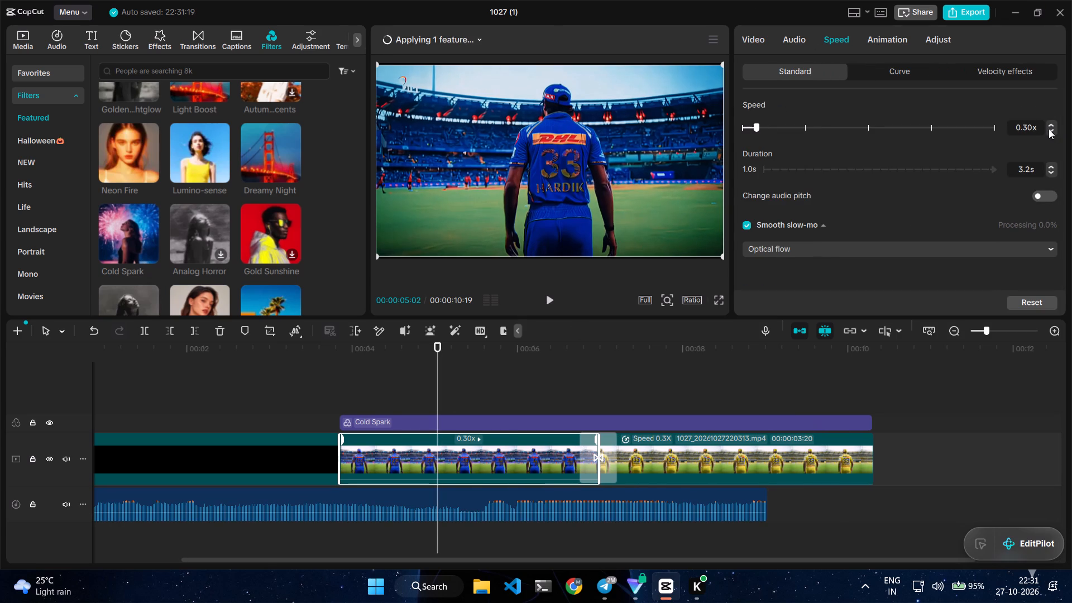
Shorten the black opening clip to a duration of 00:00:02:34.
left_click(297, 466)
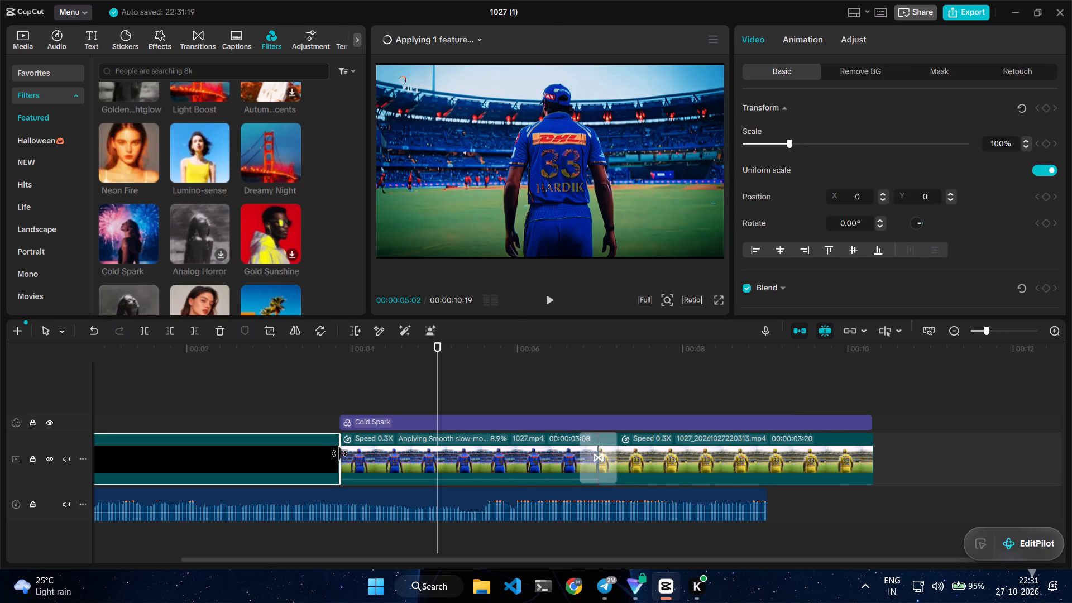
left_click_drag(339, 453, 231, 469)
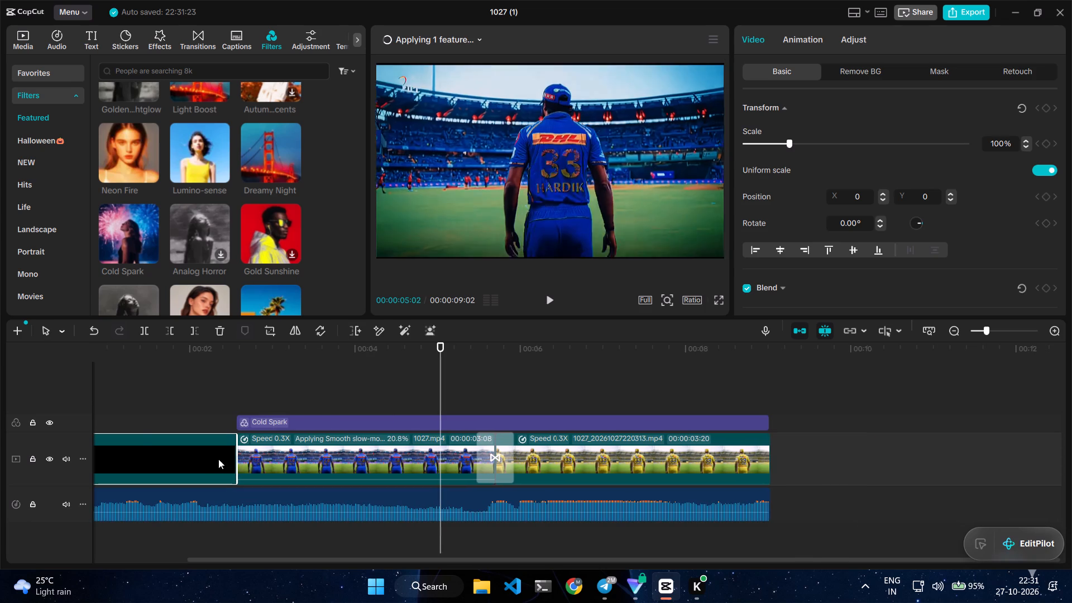
Scrub through the black opening and play the edit through to its end to check the timing against the music.
left_click(184, 390)
left_click_drag(185, 385, 64, 402)
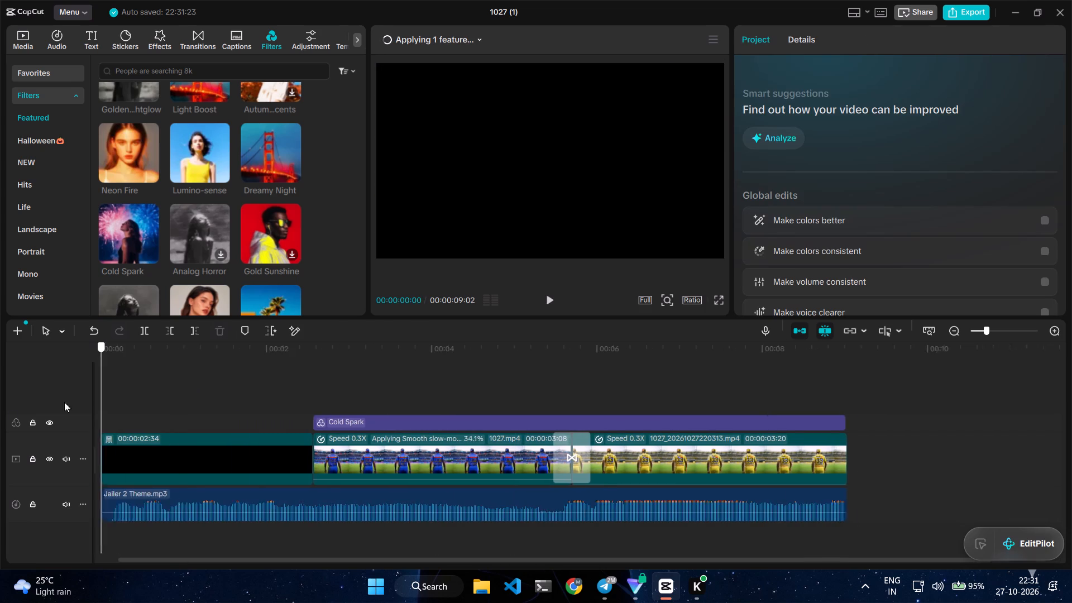
left_click_drag(64, 402, 299, 395)
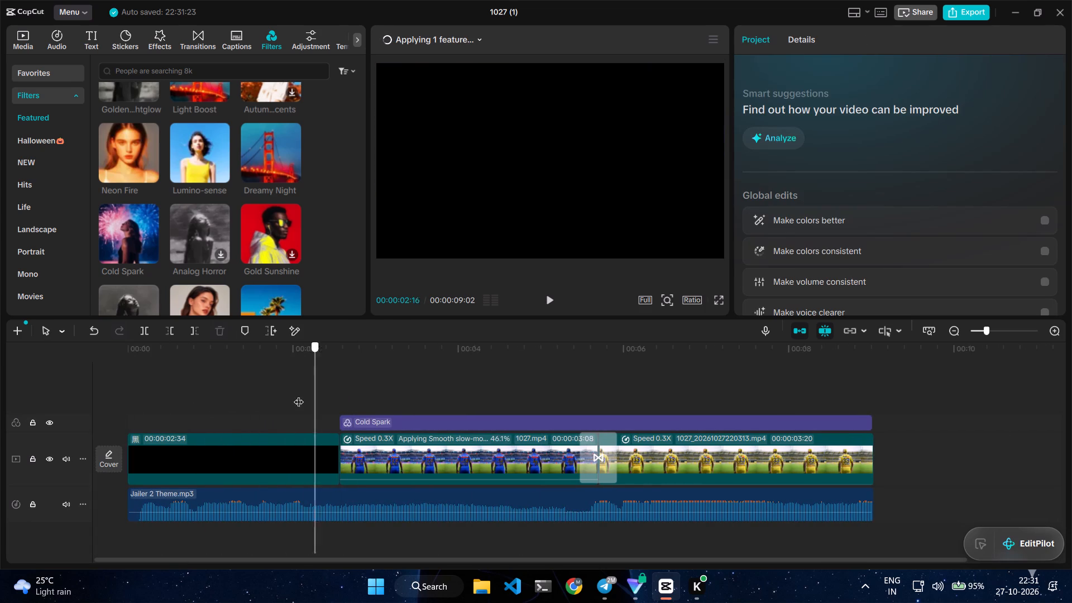
left_click_drag(299, 395, 295, 398)
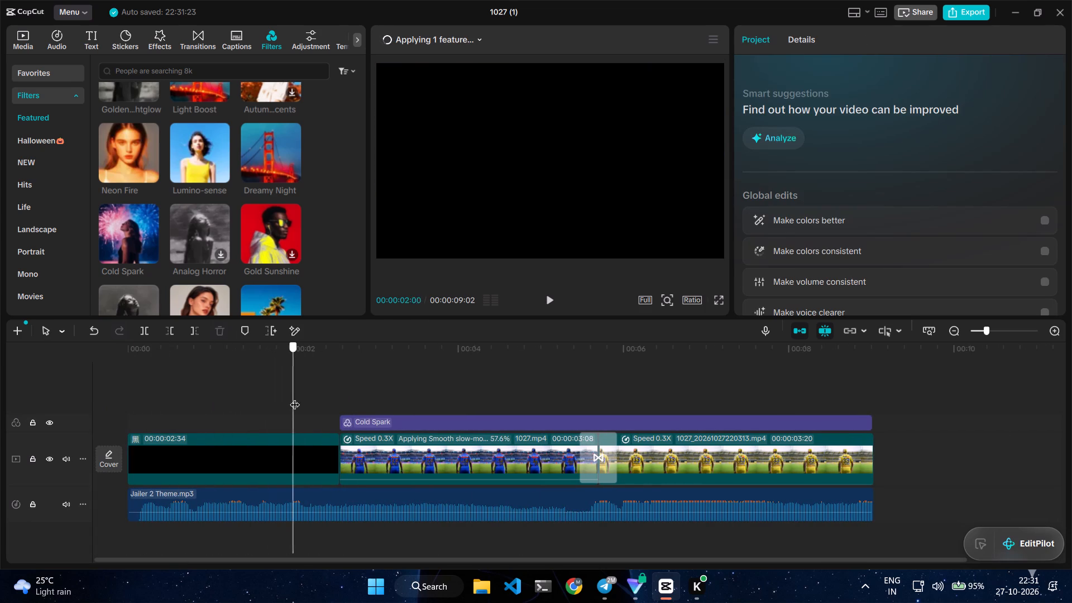
left_click_drag(295, 398, 163, 448)
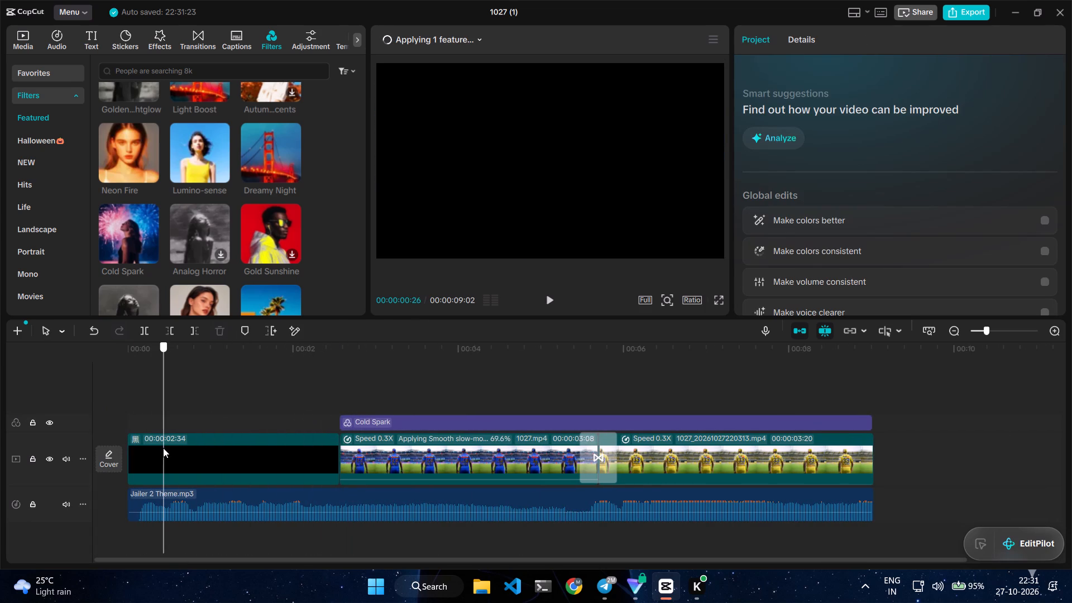
left_click_drag(163, 448, 183, 464)
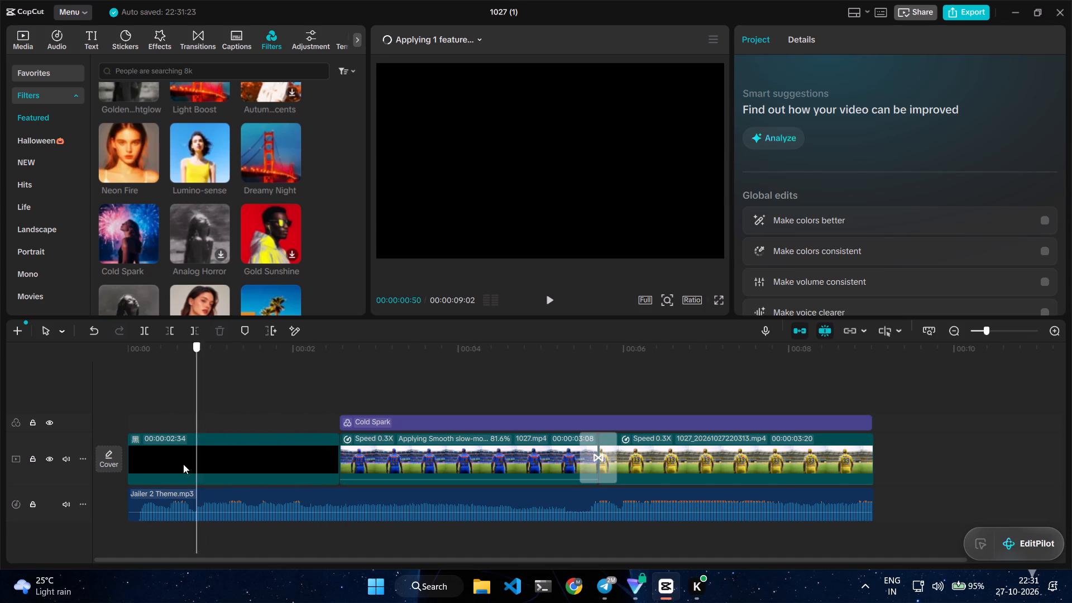
left_click_drag(183, 464, 328, 450)
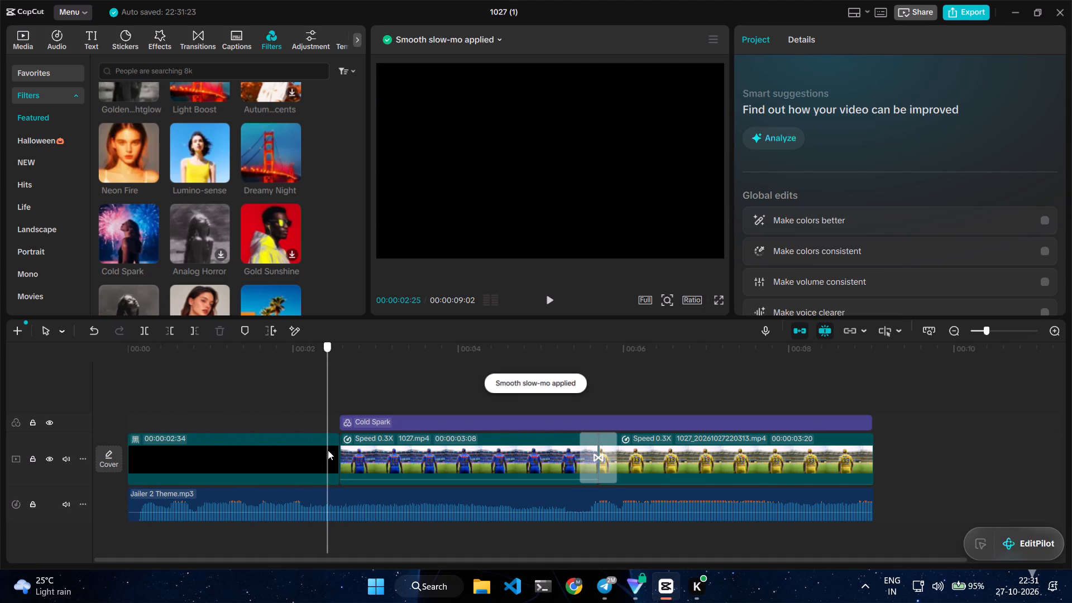
left_click_drag(328, 450, 237, 450)
left_click(550, 302)
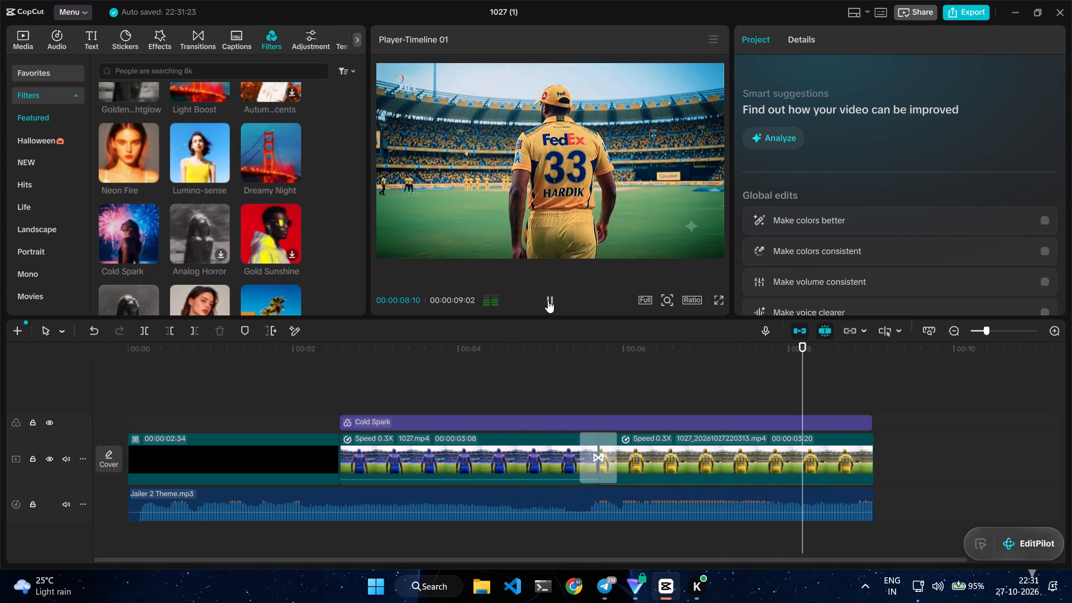
left_click_drag(336, 394, 425, 446)
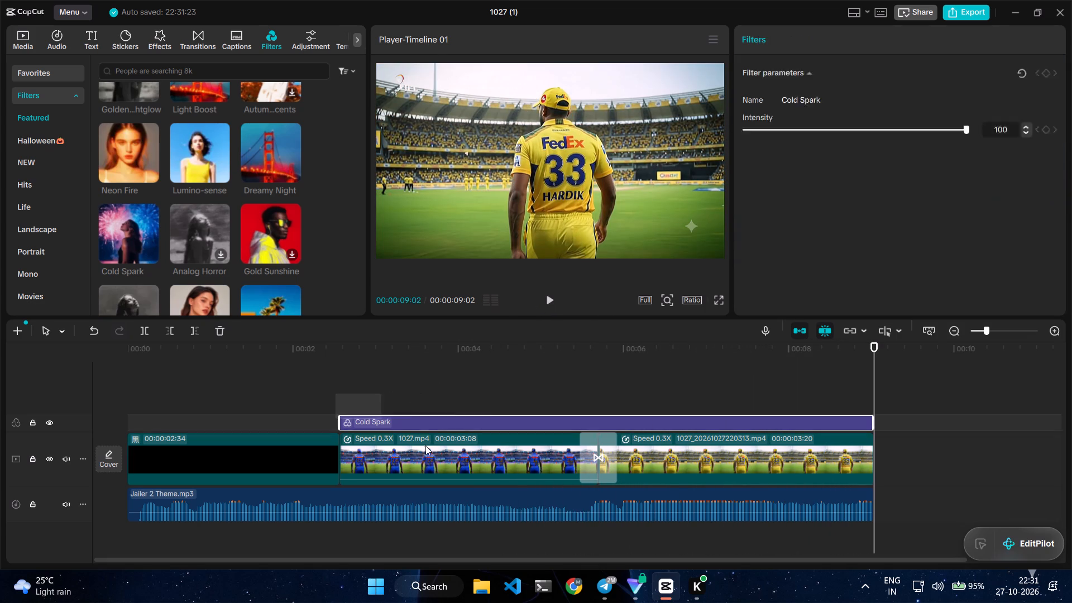
left_click_drag(425, 446, 965, 497)
left_click(959, 491)
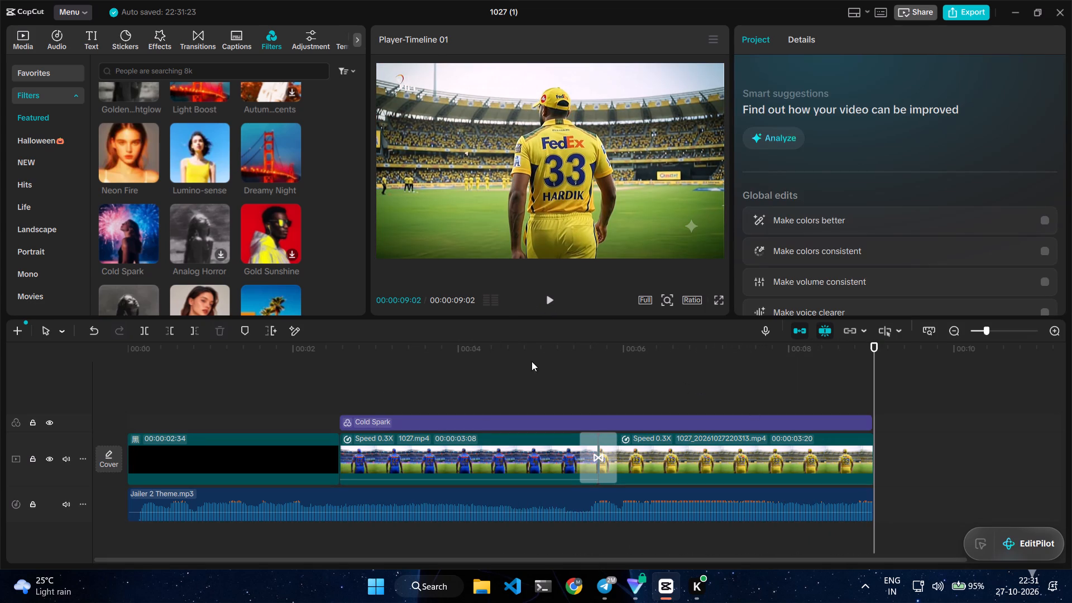
Set the speed of the blue-jersey clip and of the yellow-jersey clip to 0.40x.
left_click(462, 452)
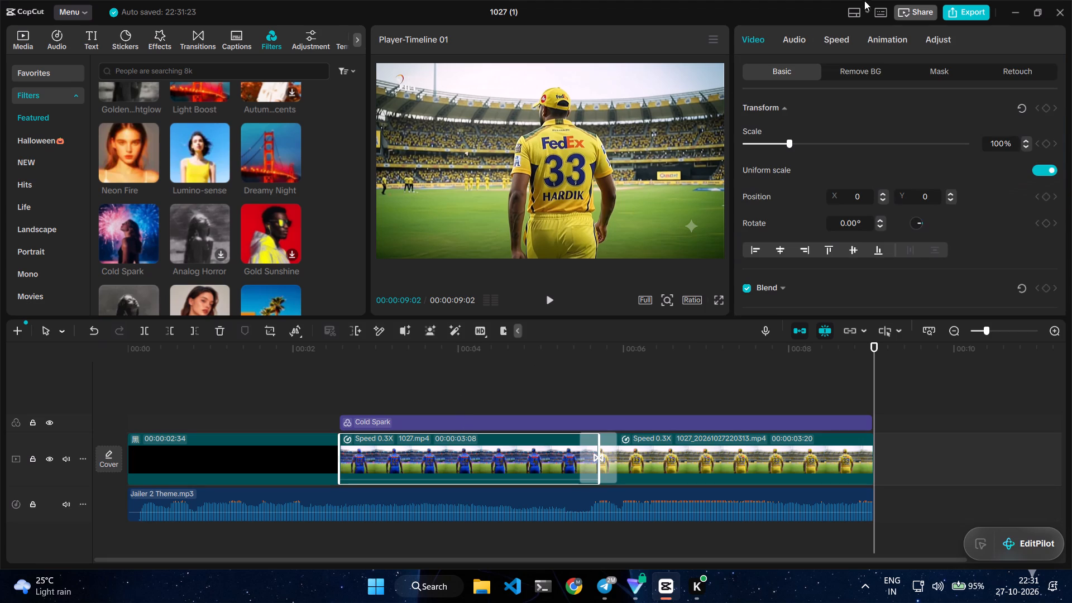
left_click(831, 40)
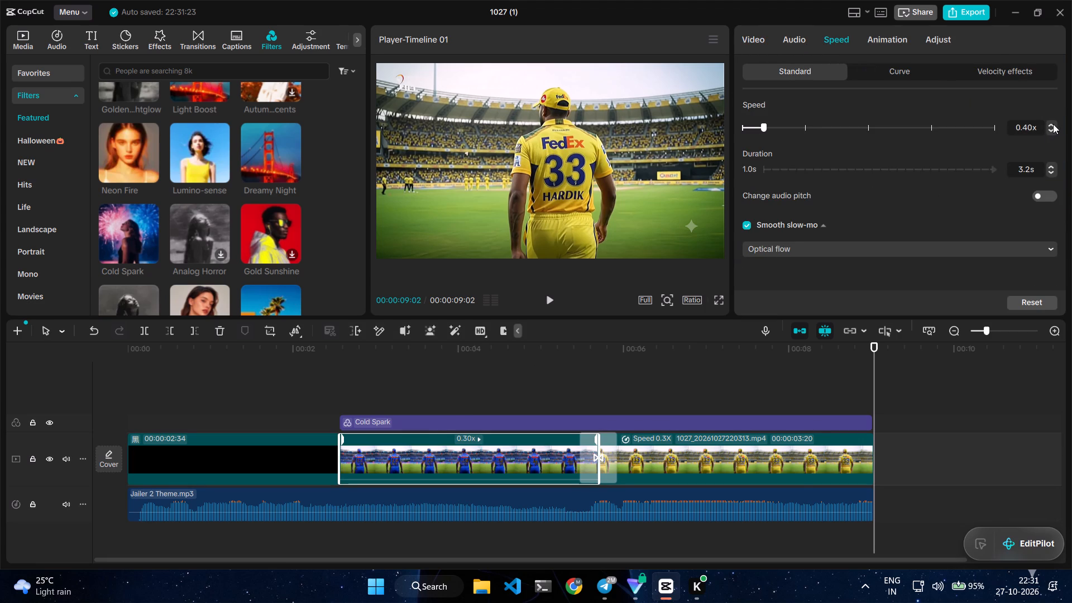
left_click(1053, 124)
left_click(710, 439)
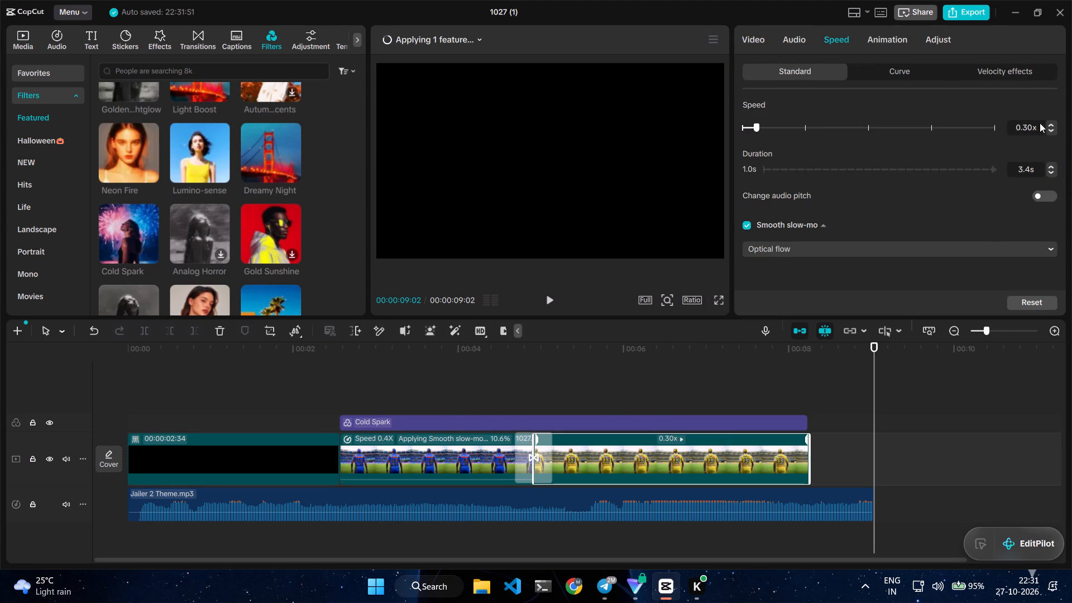
left_click(1053, 123)
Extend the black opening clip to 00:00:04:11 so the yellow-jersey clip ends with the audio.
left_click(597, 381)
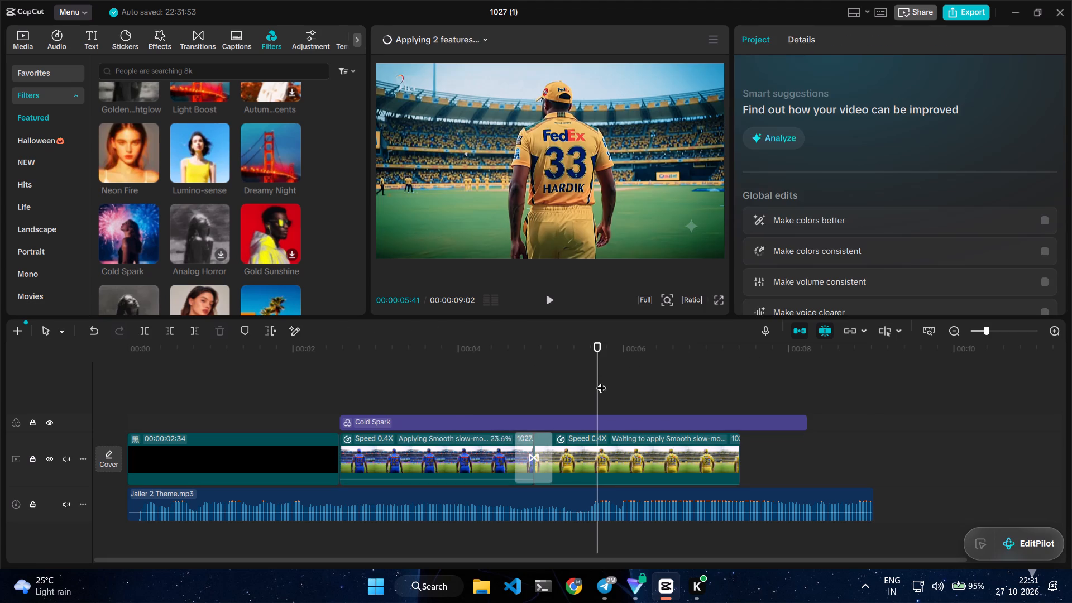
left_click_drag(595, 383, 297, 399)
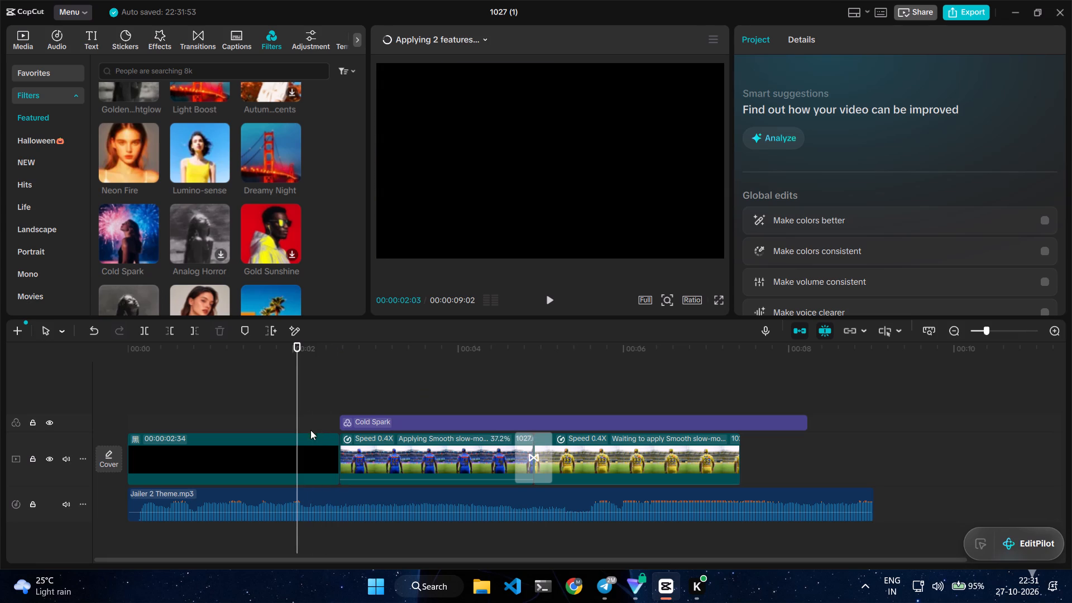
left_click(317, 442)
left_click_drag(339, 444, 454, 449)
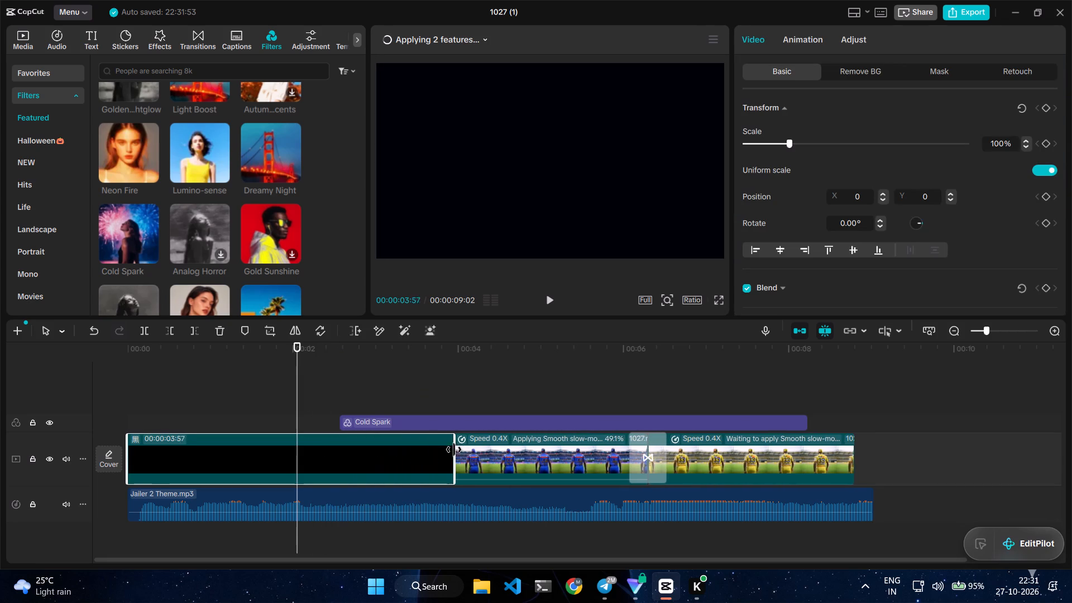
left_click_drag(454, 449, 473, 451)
Play the edit from about 00:00:03:13 across the jersey transition, and replay the blue-jersey part against the music.
left_click(394, 382)
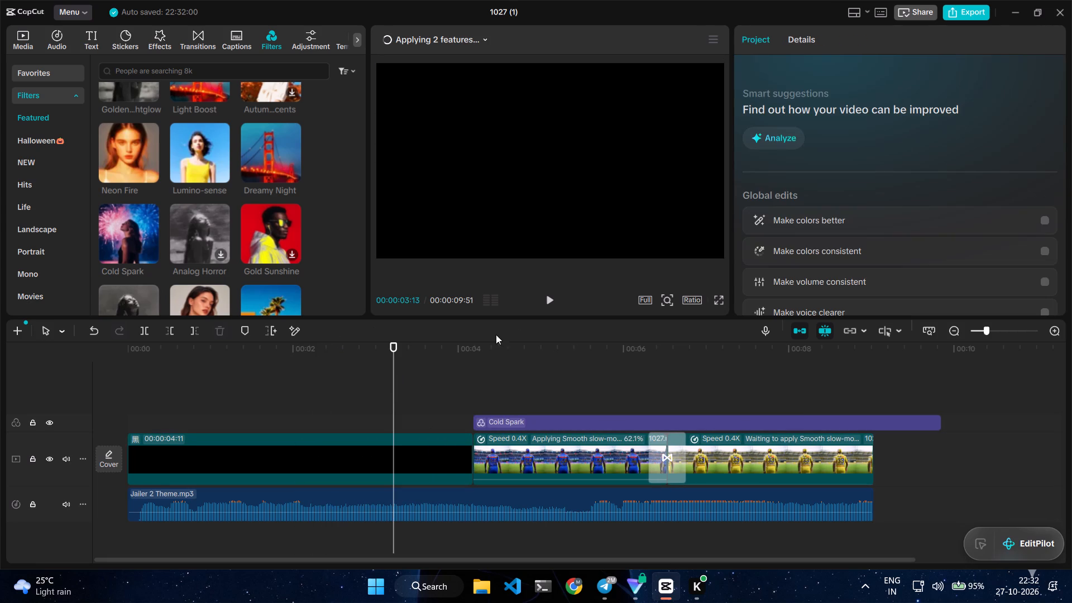
left_click(549, 295)
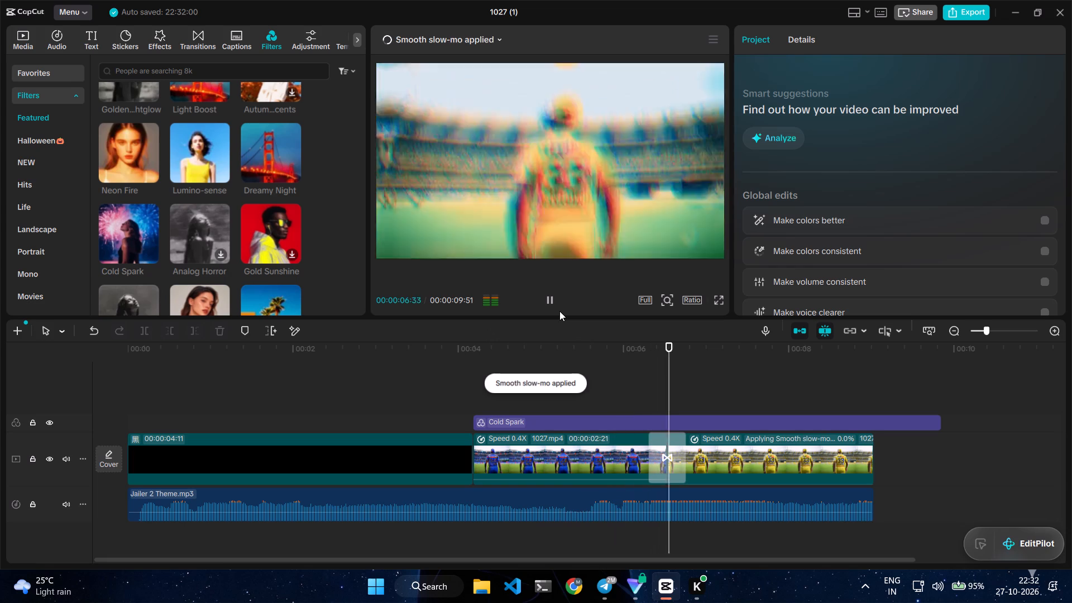
left_click(631, 380)
left_click_drag(631, 380, 556, 398)
left_click(547, 295)
left_click(547, 295)
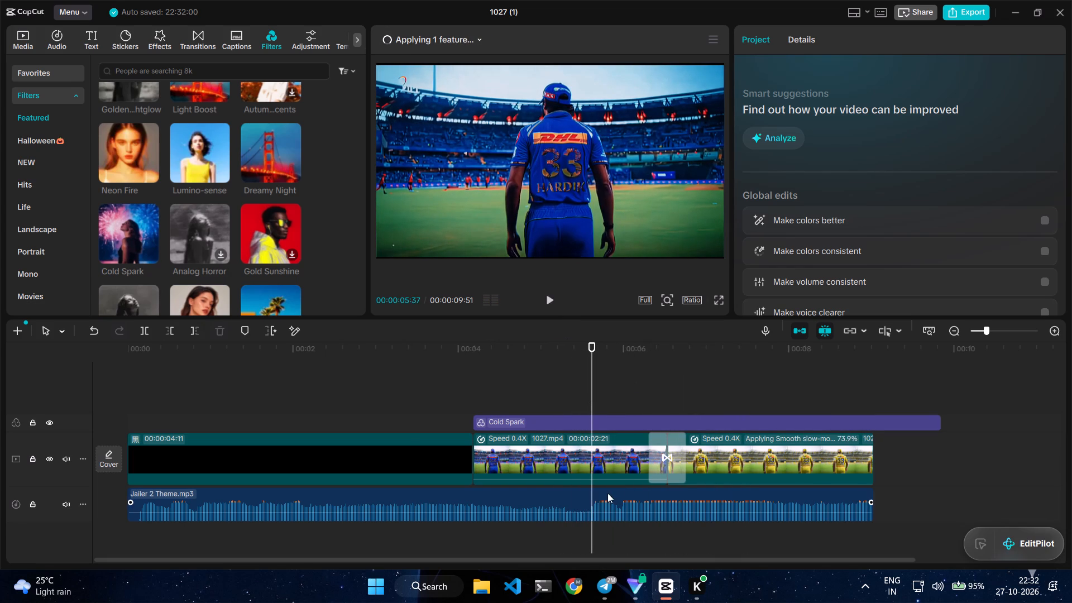
Shorten the black opening clip to 00:00:03:17, aligning the jersey transition with the music beat, and play the result.
left_click(426, 441)
left_click_drag(471, 449, 461, 451)
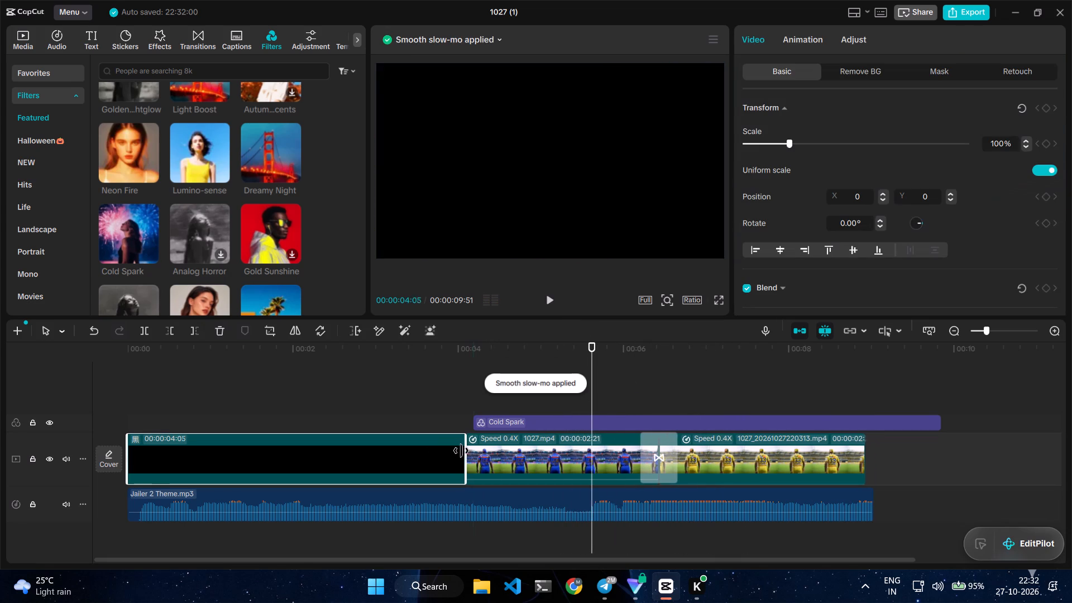
left_click_drag(461, 451, 398, 451)
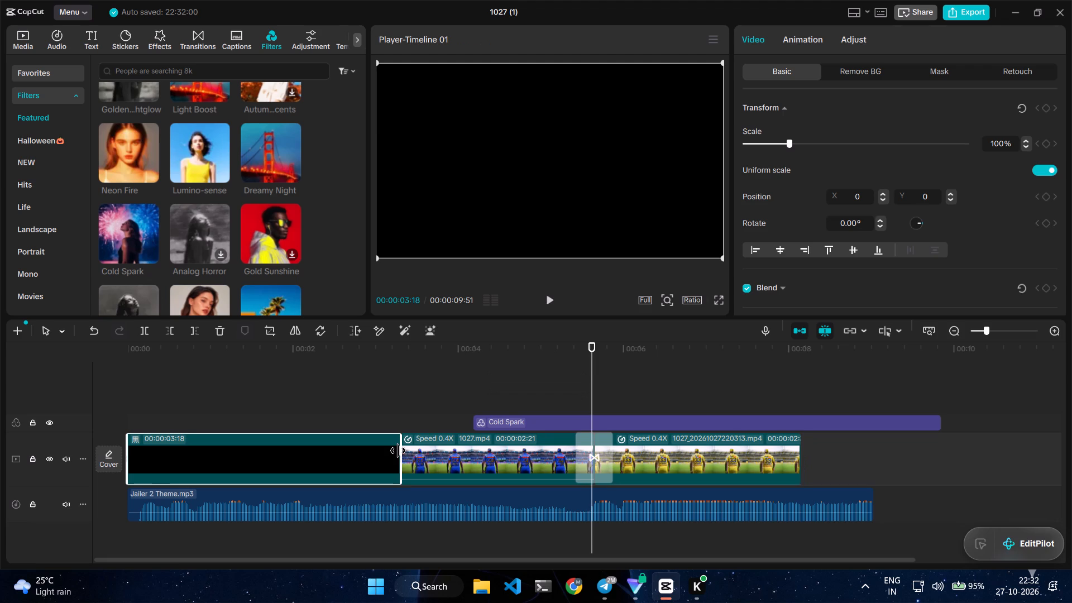
left_click_drag(398, 451, 397, 451)
left_click(544, 298)
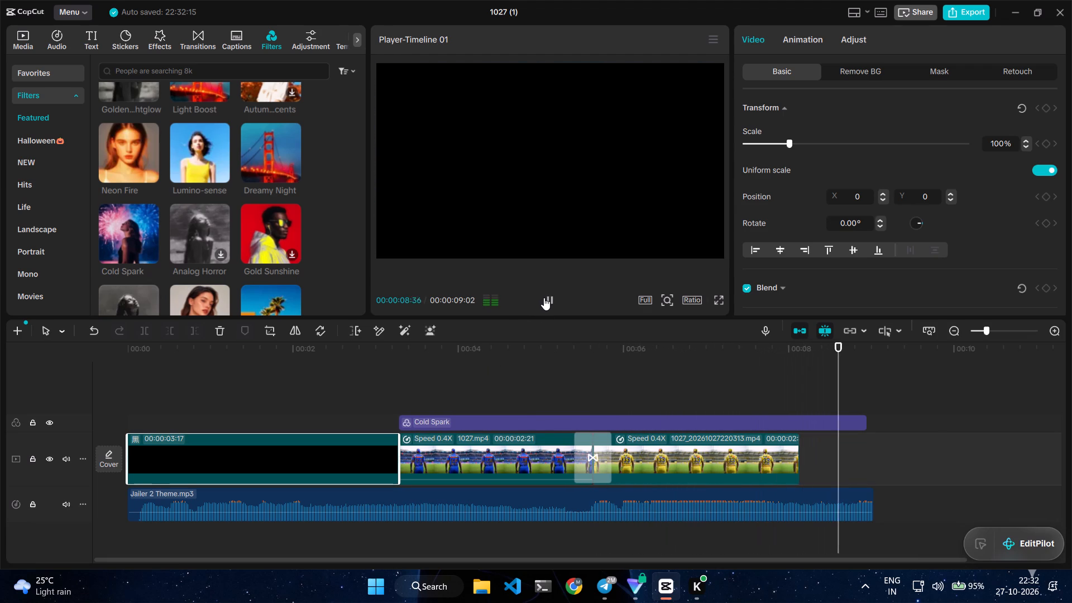
Trim the end of the Cold Spark filter to the end of the yellow-jersey clip.
left_click(638, 417)
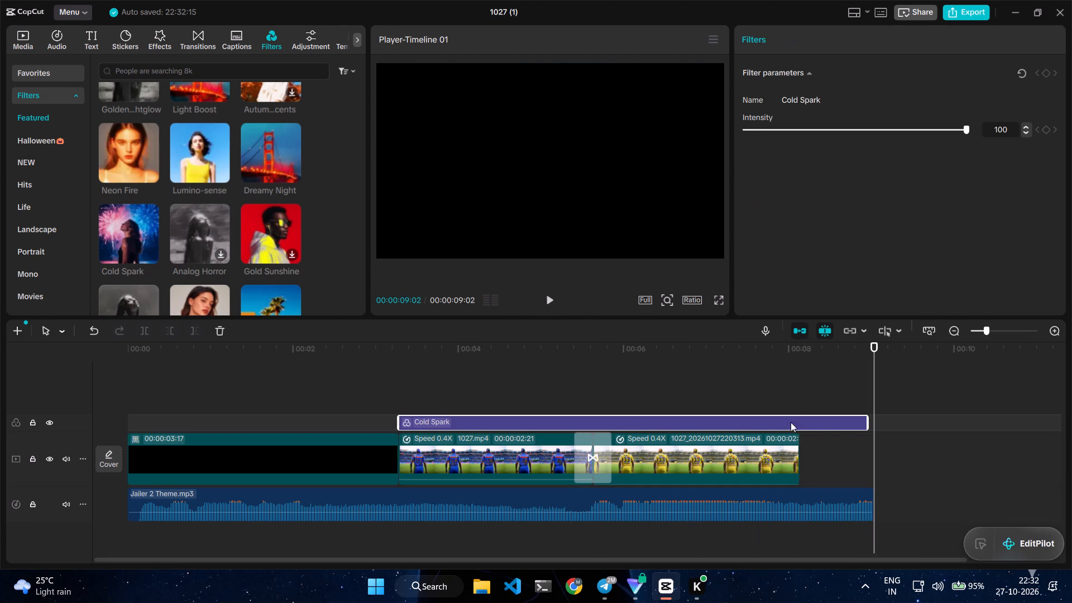
left_click_drag(867, 423, 792, 432)
Browse the Featured, Landscape and Retro filter collections for another look for the player clips.
left_click(650, 387)
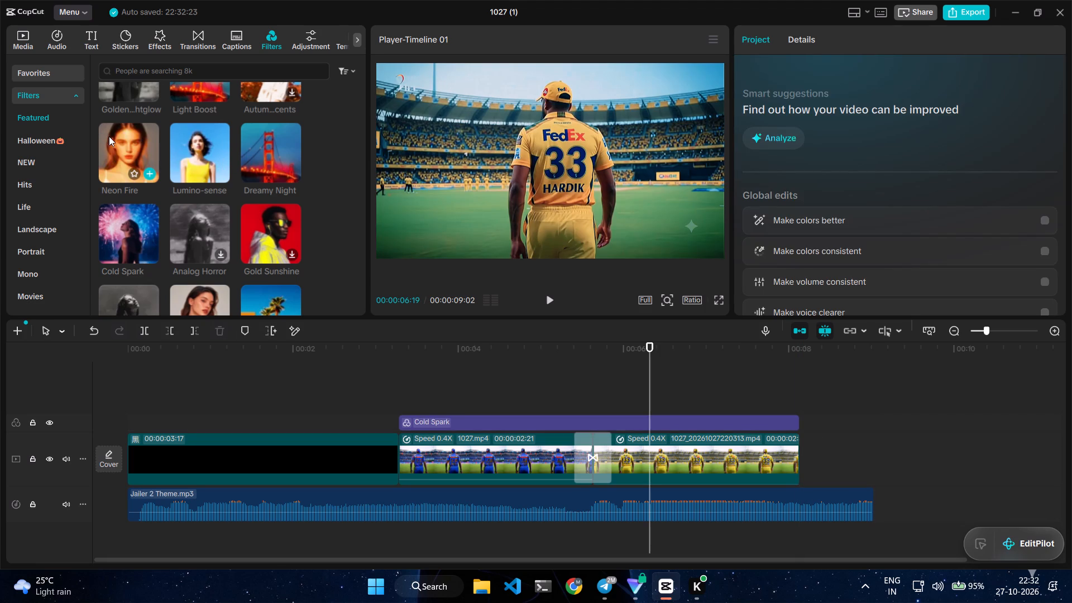
scroll(178, 176, "down", 2)
scroll(261, 162, "down", 3)
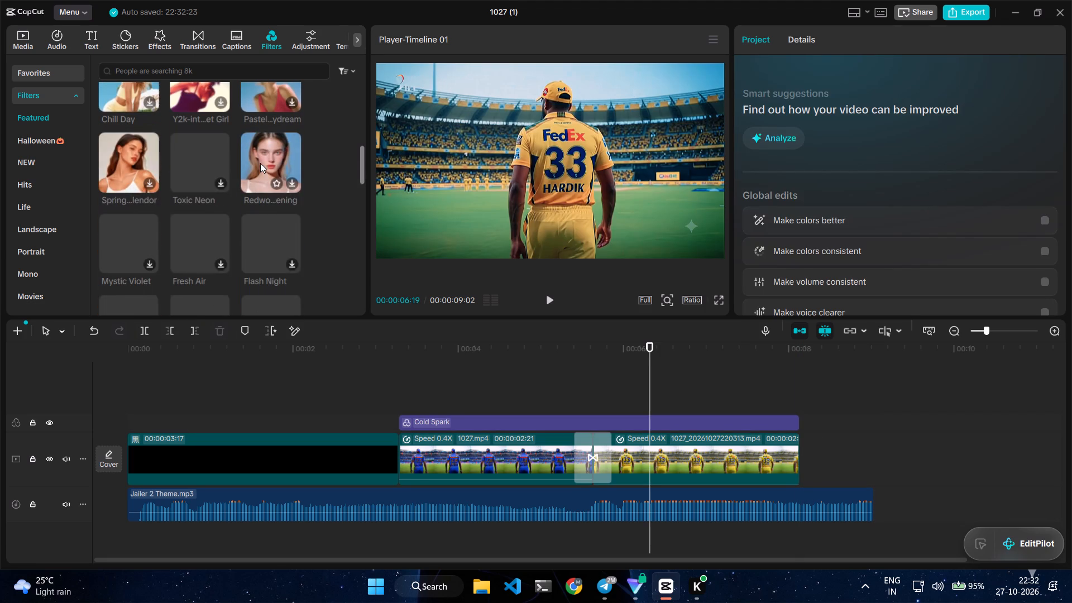
scroll(105, 154, "down", 3)
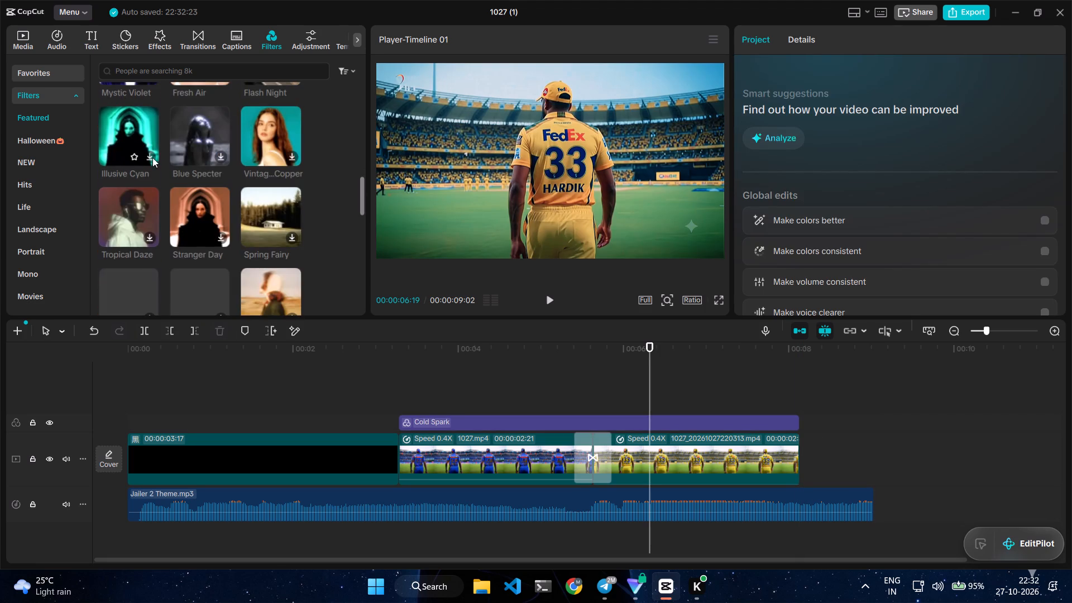
scroll(156, 157, "down", 1)
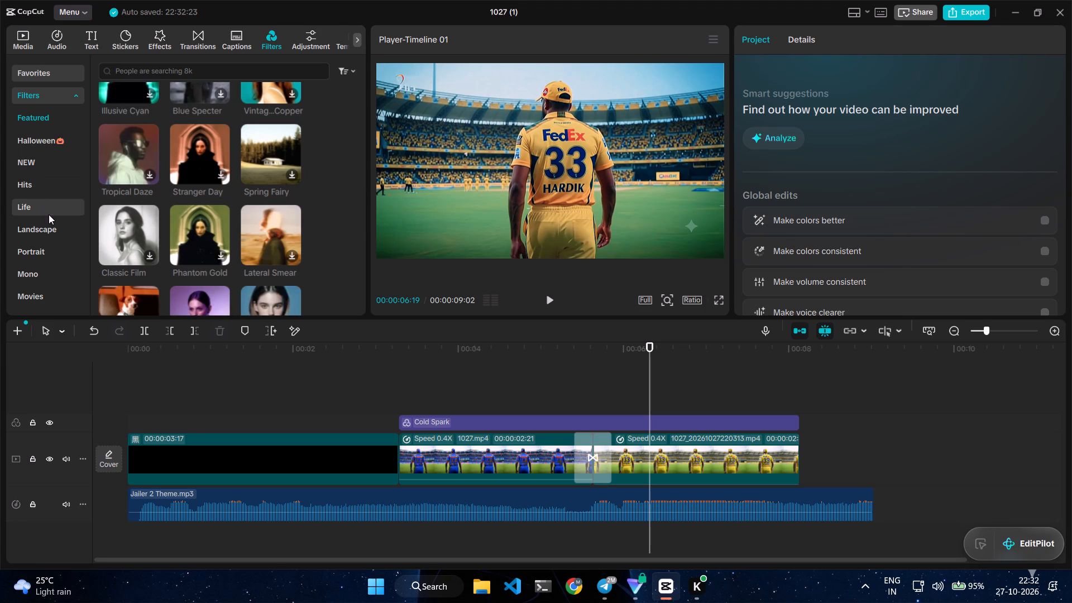
left_click(50, 236)
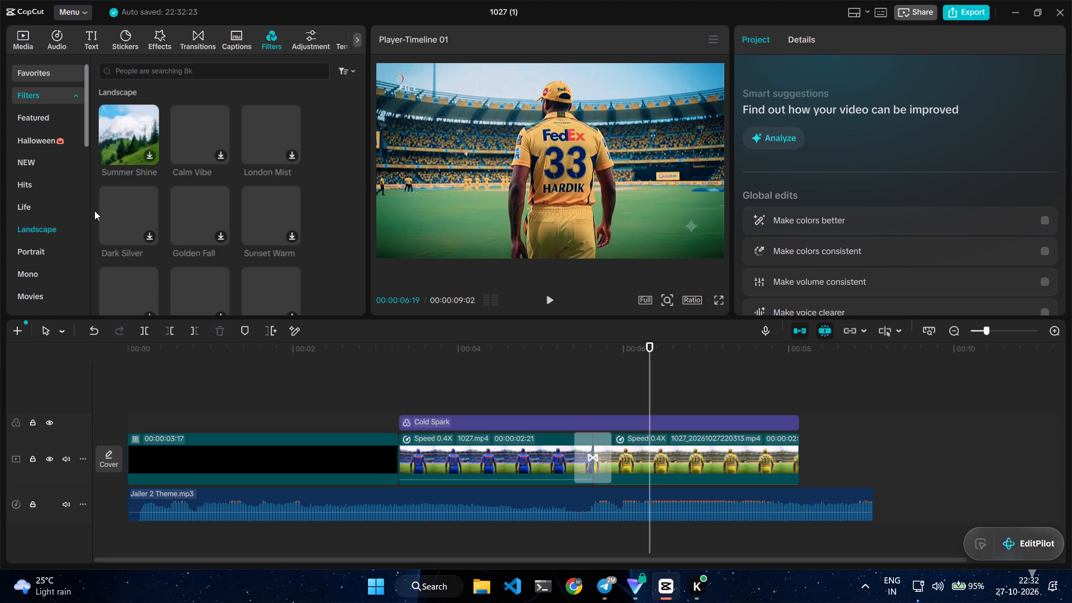
scroll(46, 242, "down", 1)
left_click(36, 248)
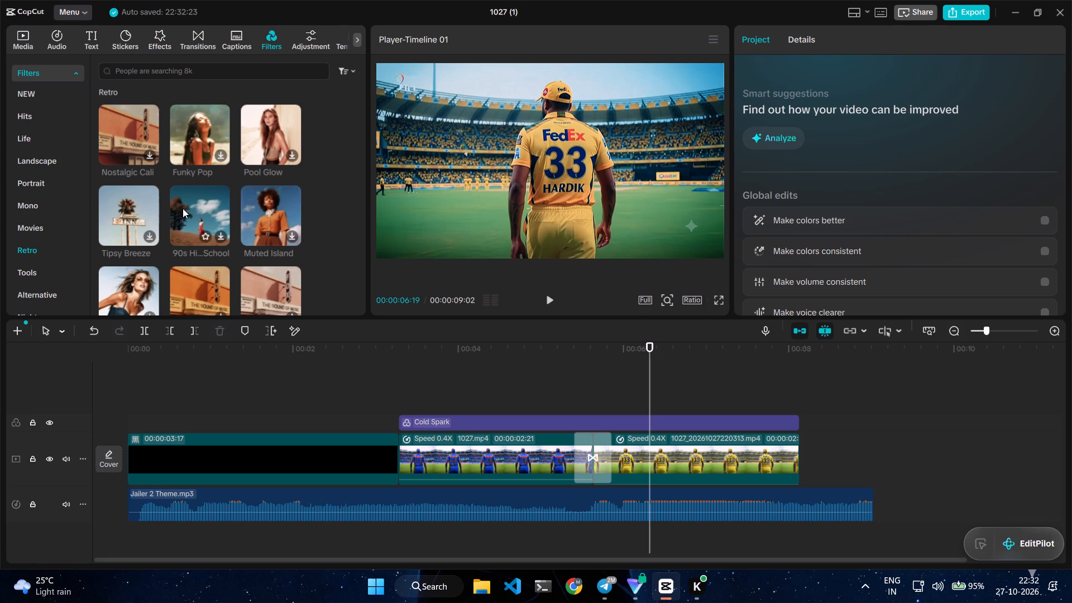
scroll(183, 208, "down", 4)
scroll(120, 195, "up", 3)
scroll(47, 234, "down", 2)
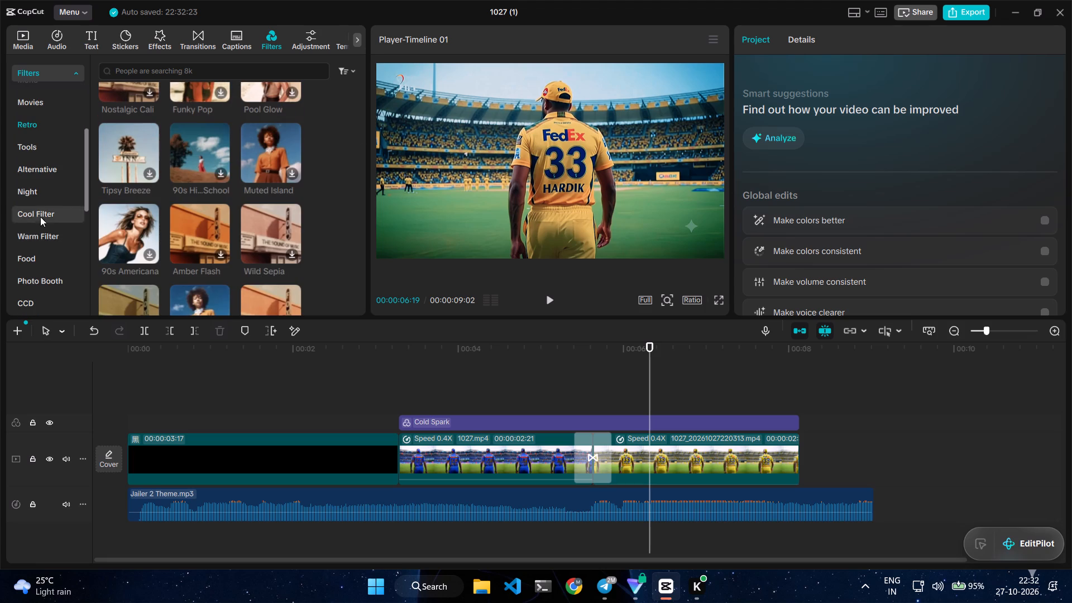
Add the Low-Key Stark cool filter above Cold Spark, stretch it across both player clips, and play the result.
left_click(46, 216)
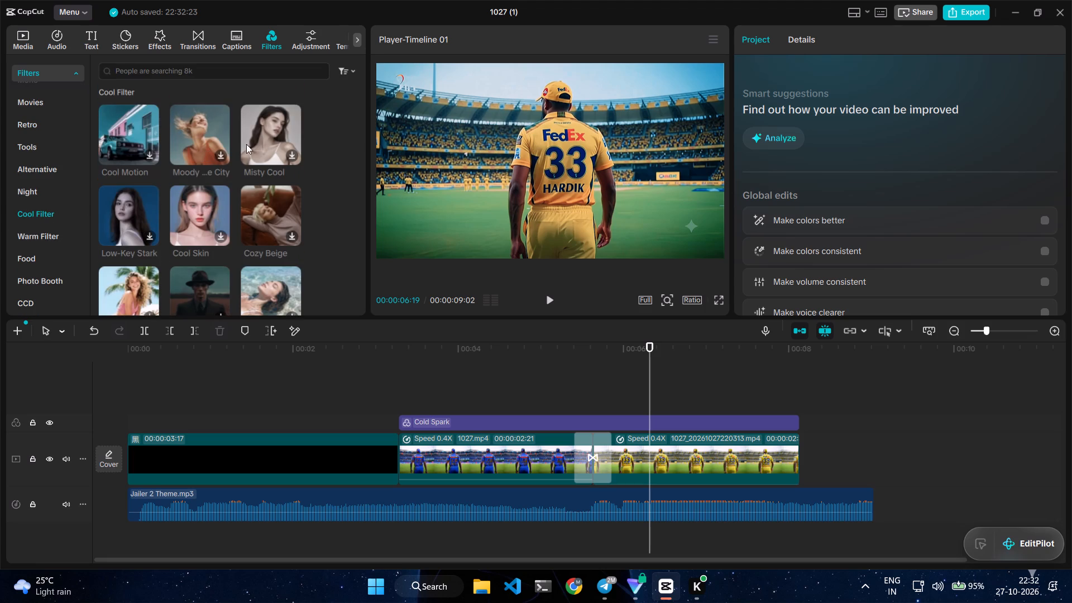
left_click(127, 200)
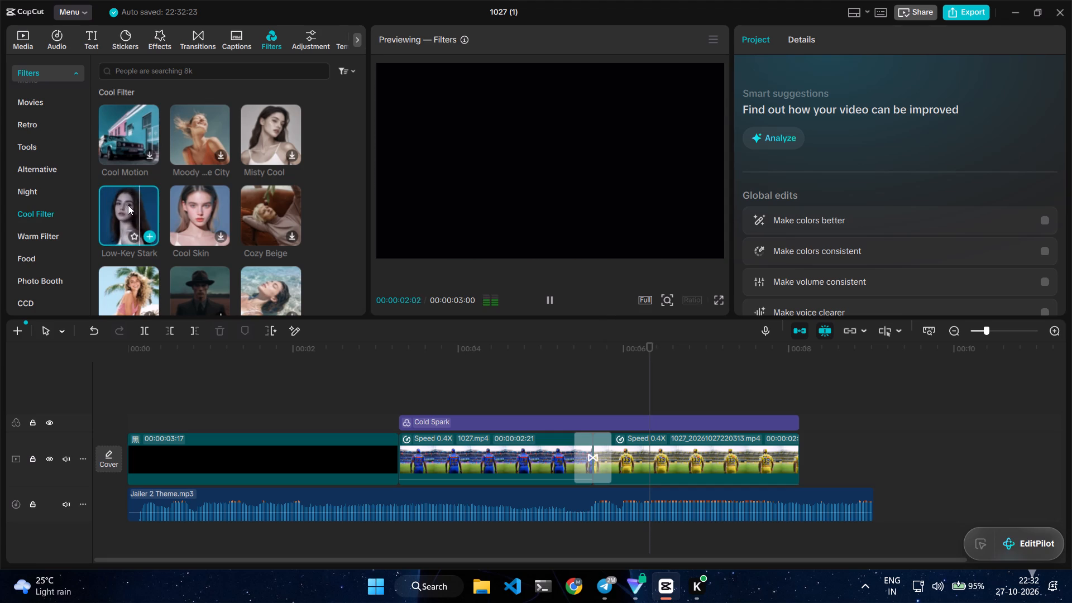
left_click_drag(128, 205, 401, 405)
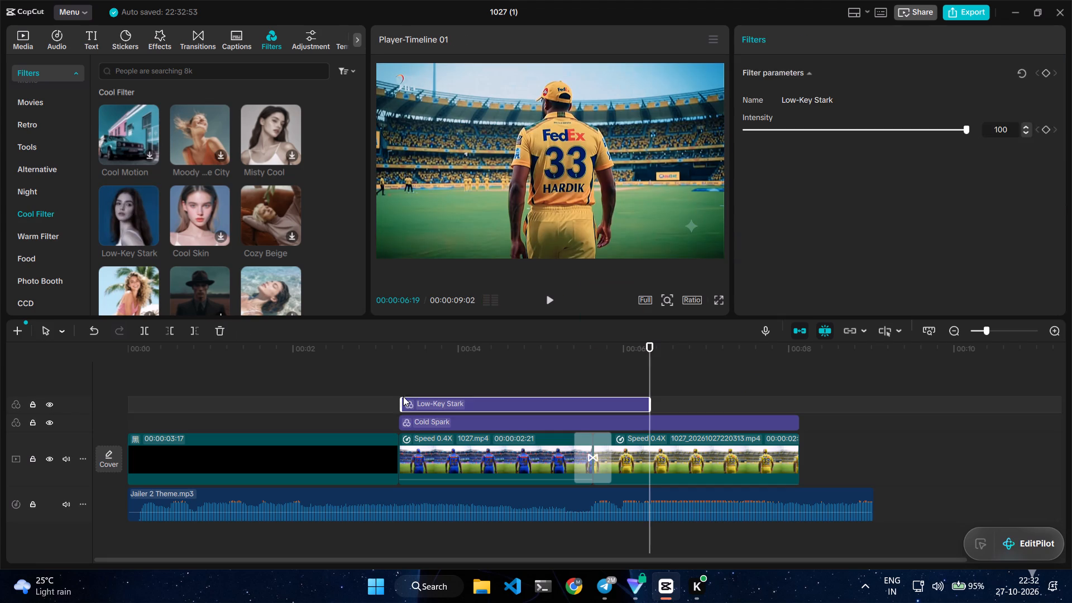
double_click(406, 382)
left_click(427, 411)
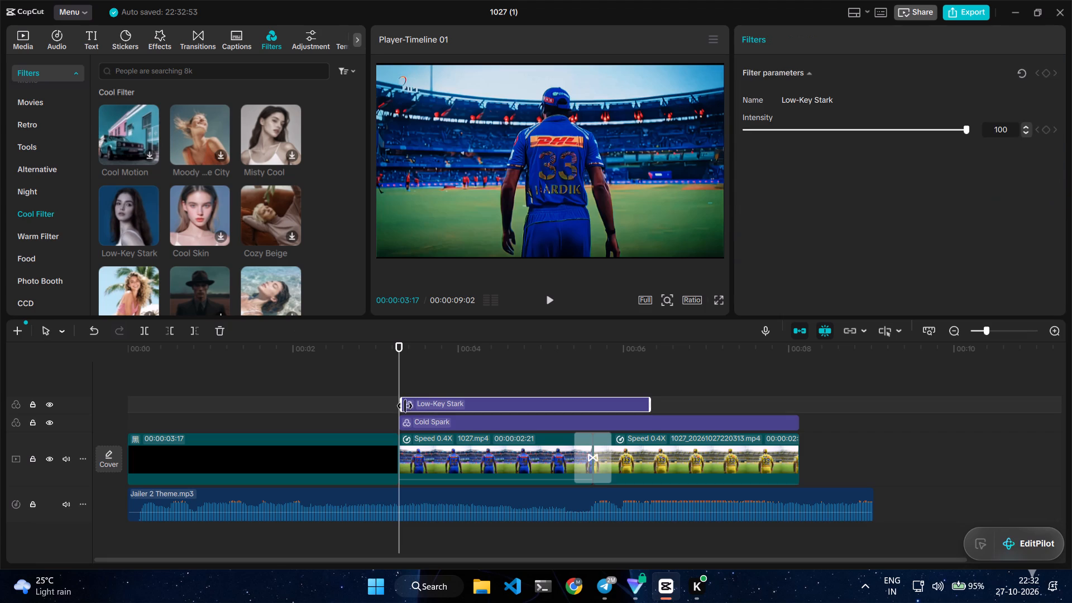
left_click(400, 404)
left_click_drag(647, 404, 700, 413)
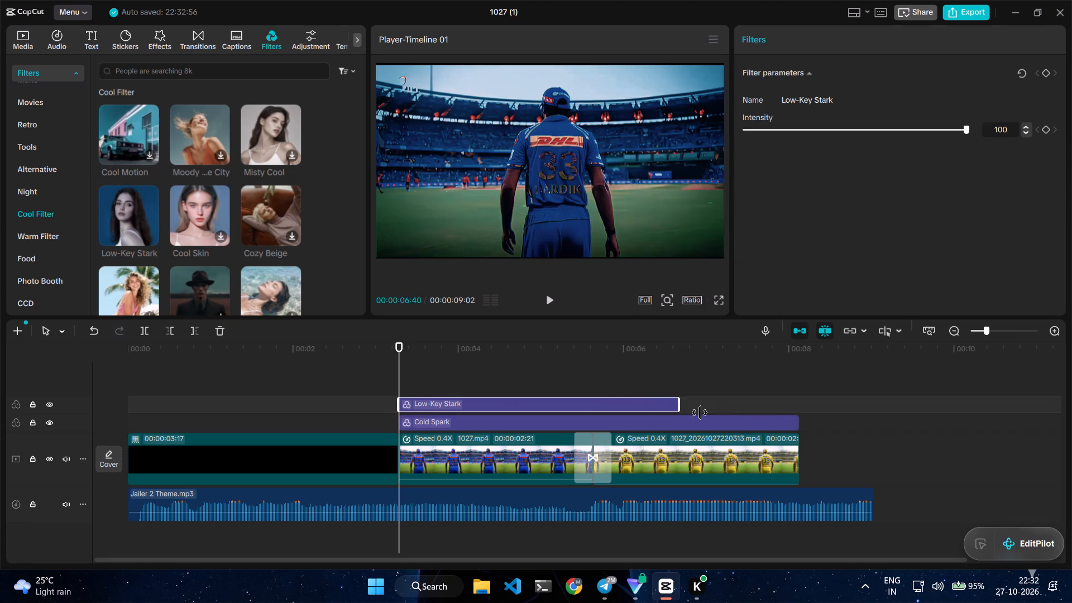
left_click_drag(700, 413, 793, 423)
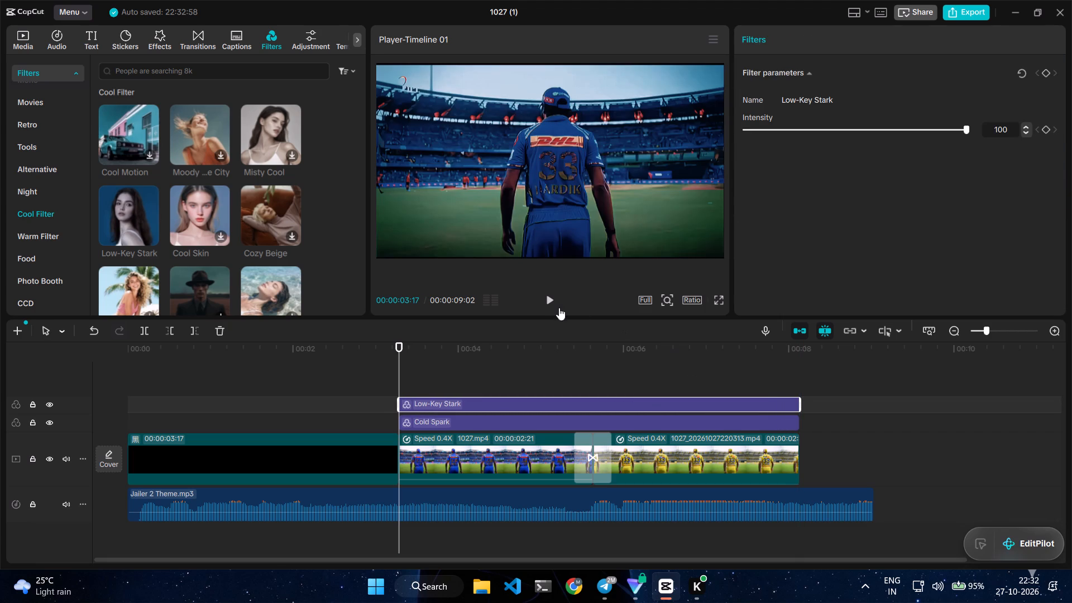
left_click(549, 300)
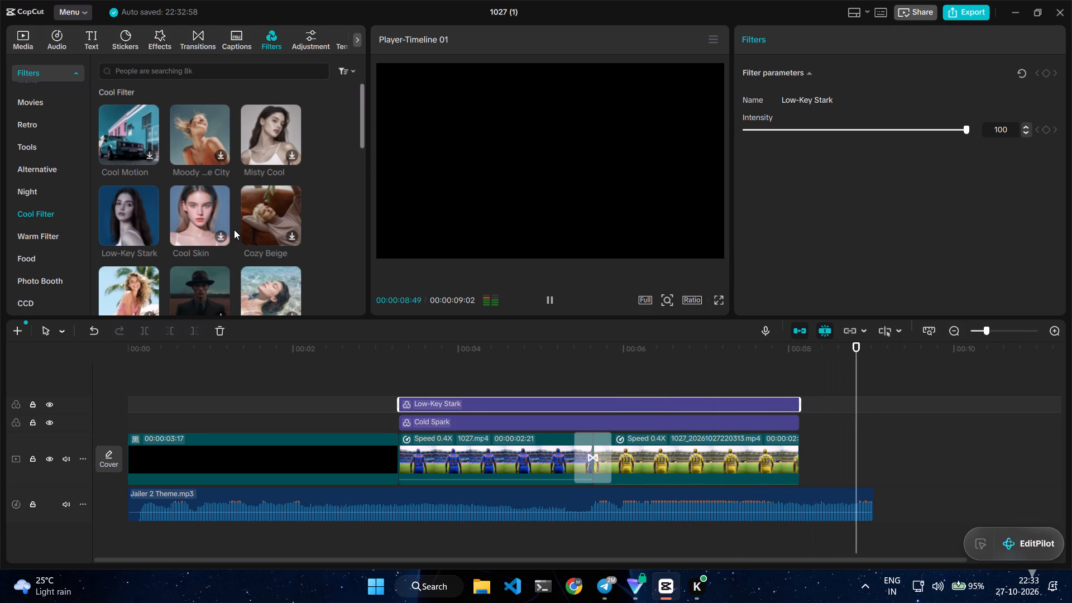
Look through the Cool Filter collection and preview the Winter Blue filter.
scroll(179, 234, "down", 1)
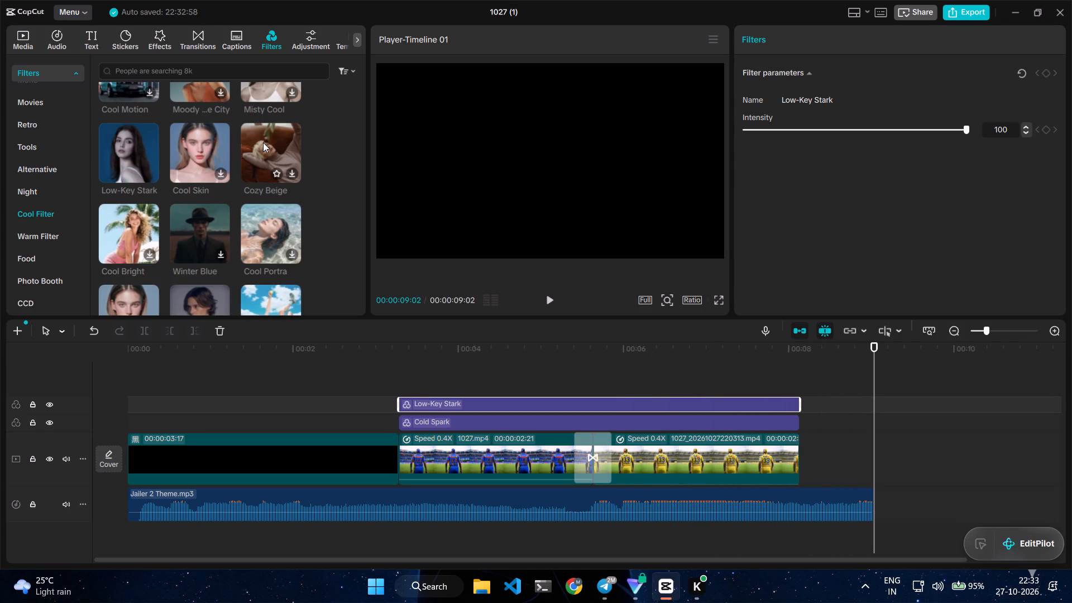
scroll(262, 194, "down", 2)
left_click(203, 102)
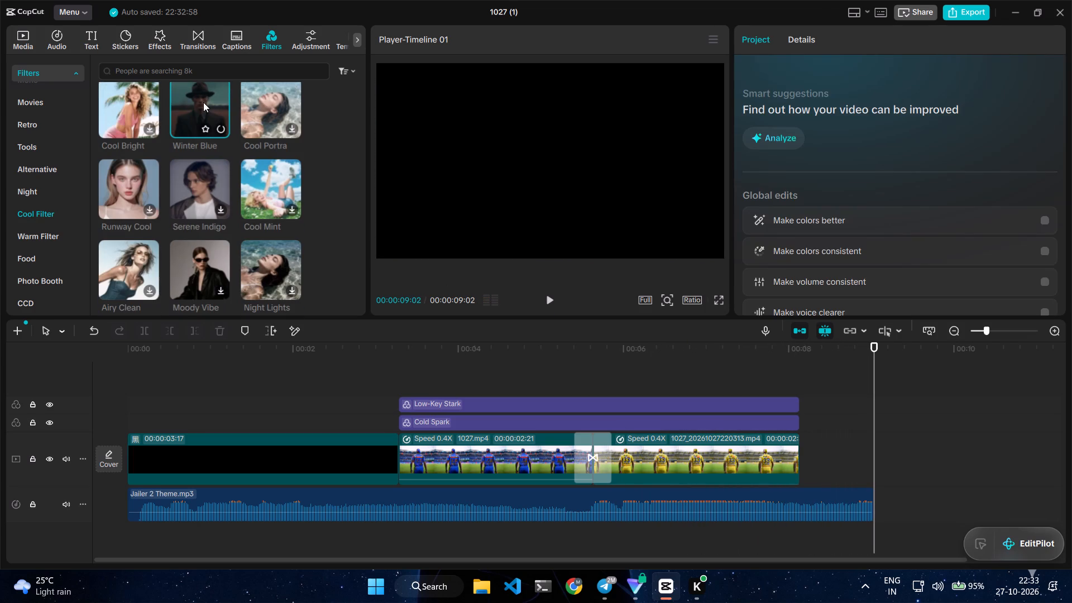
left_click(416, 366)
left_click_drag(416, 370, 390, 372)
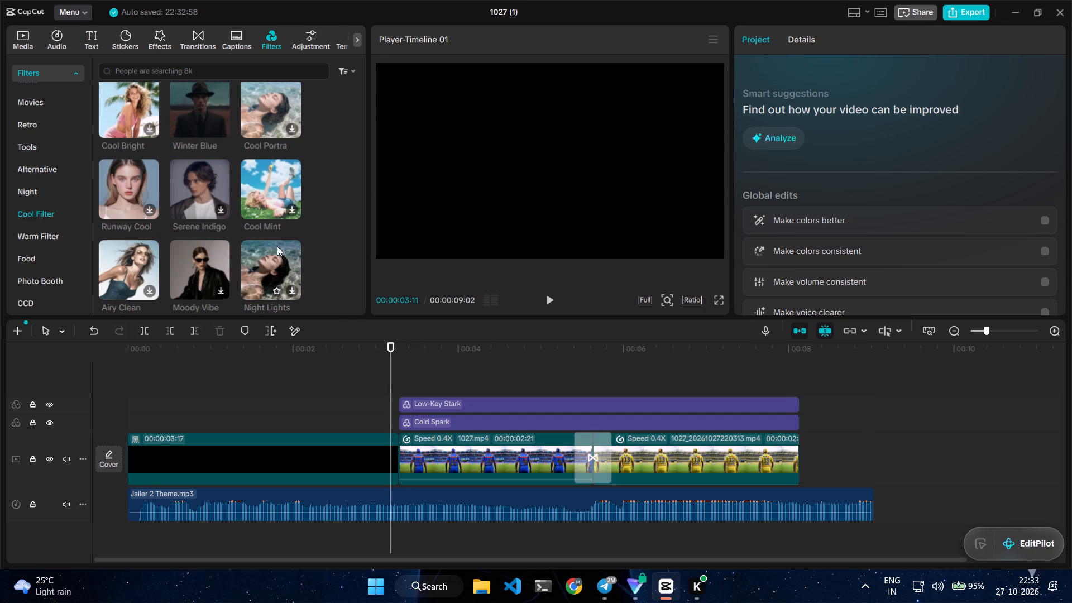
left_click(193, 117)
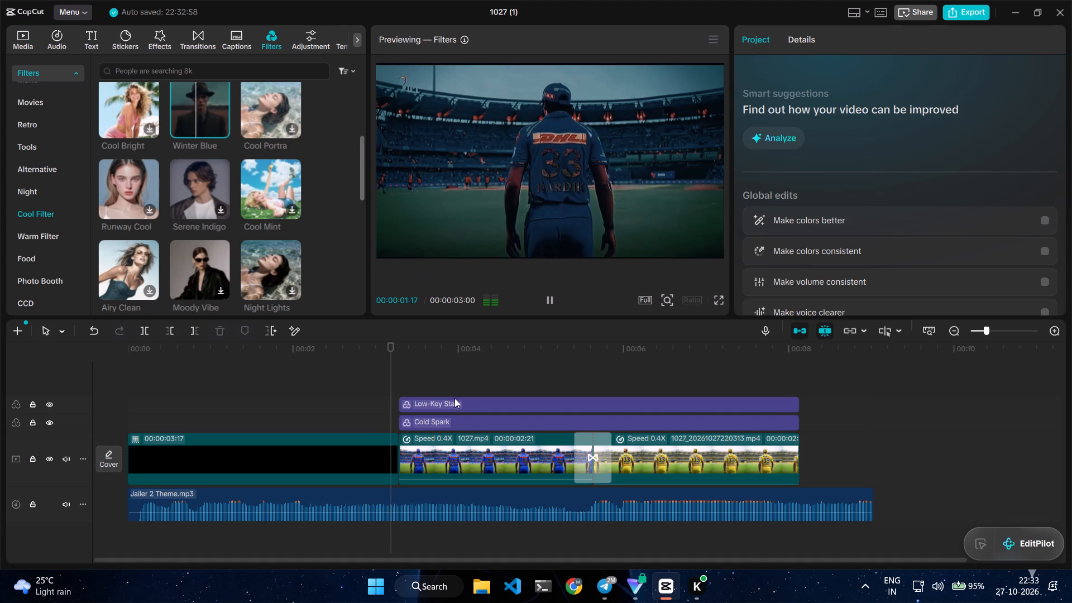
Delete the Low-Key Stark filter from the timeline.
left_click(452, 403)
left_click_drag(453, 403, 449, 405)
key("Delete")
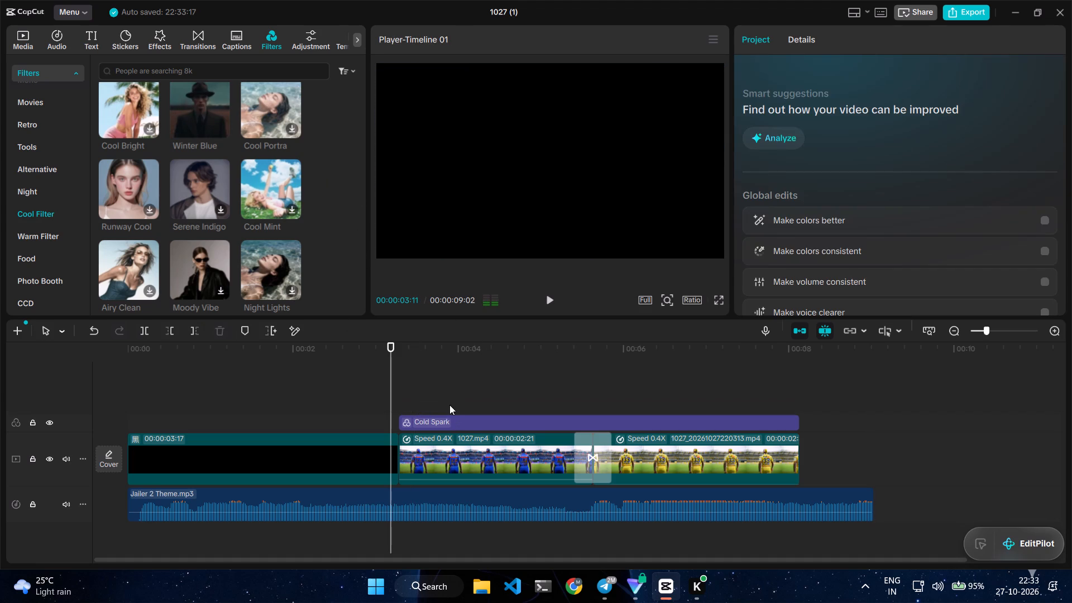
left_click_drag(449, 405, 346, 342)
Add the Winter Blue filter above Cold Spark and extend its beginning to the start of the blue-jersey clip.
left_click(201, 114)
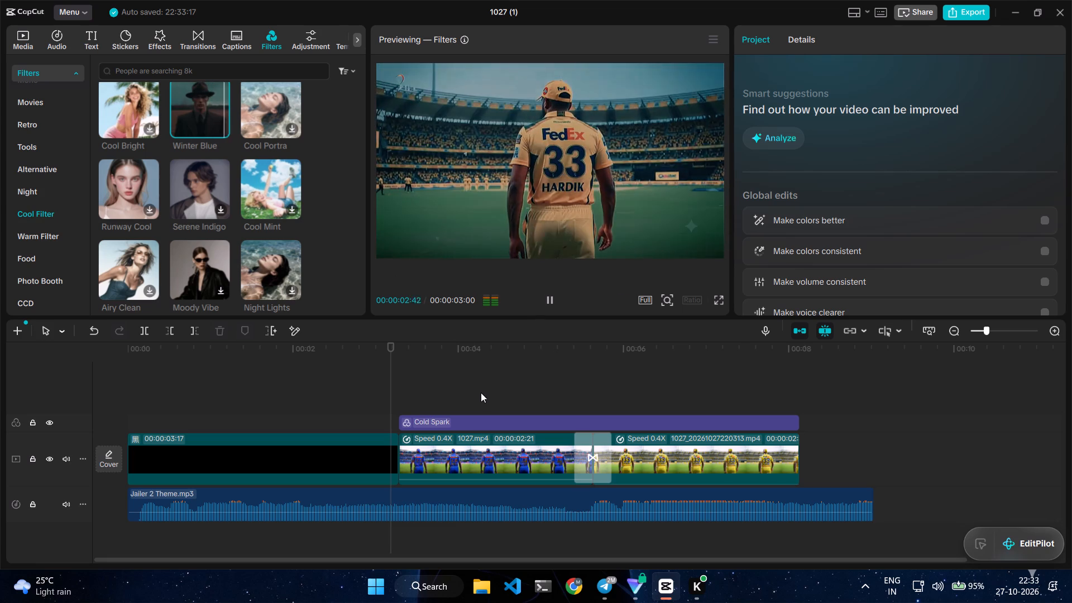
left_click_drag(195, 110, 643, 358)
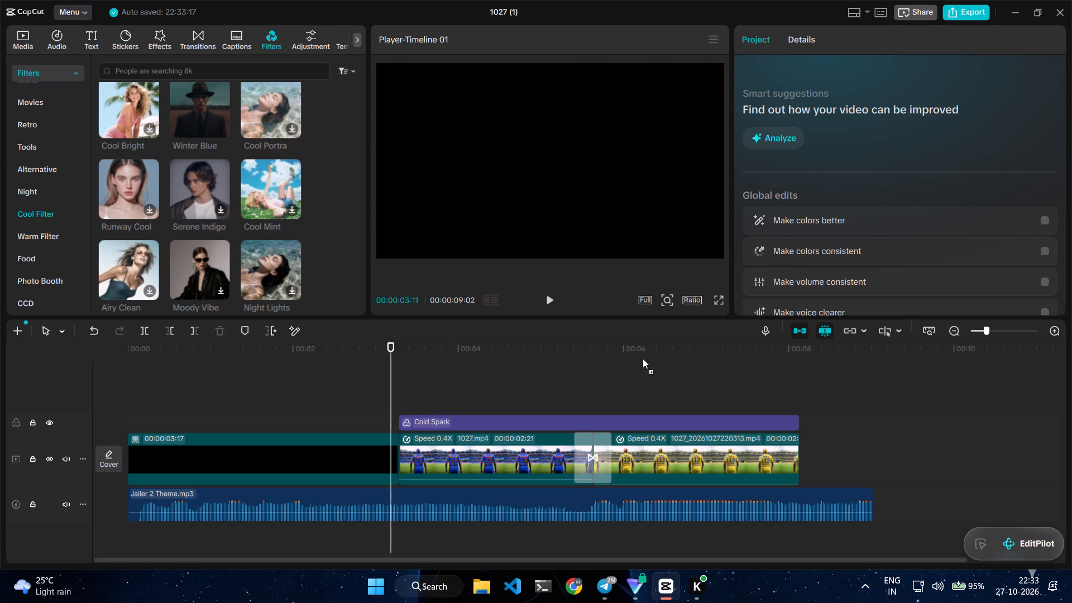
left_click_drag(643, 358, 590, 406)
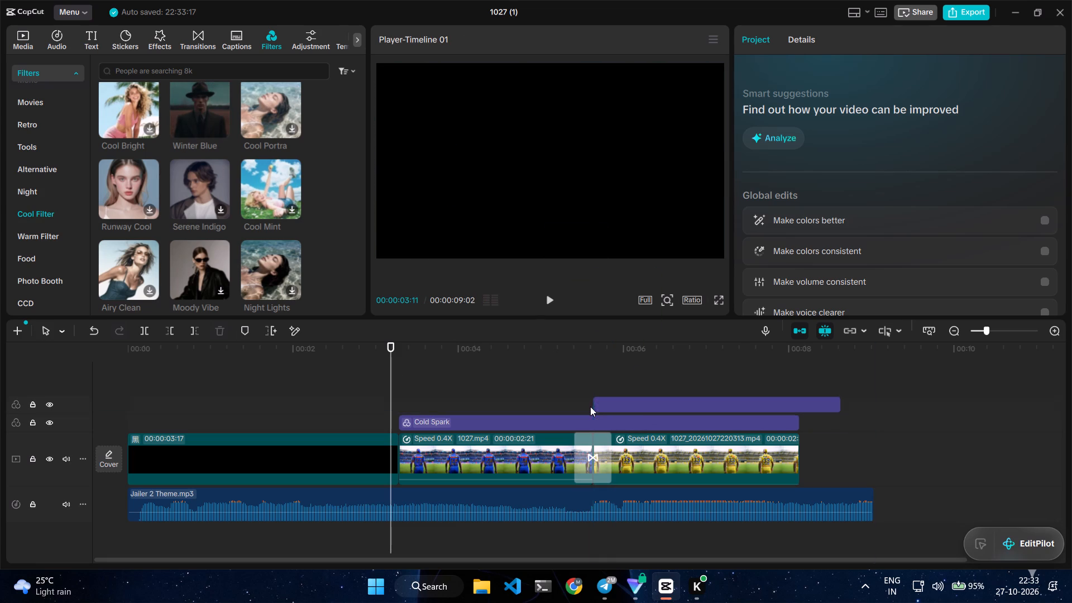
left_click(549, 298)
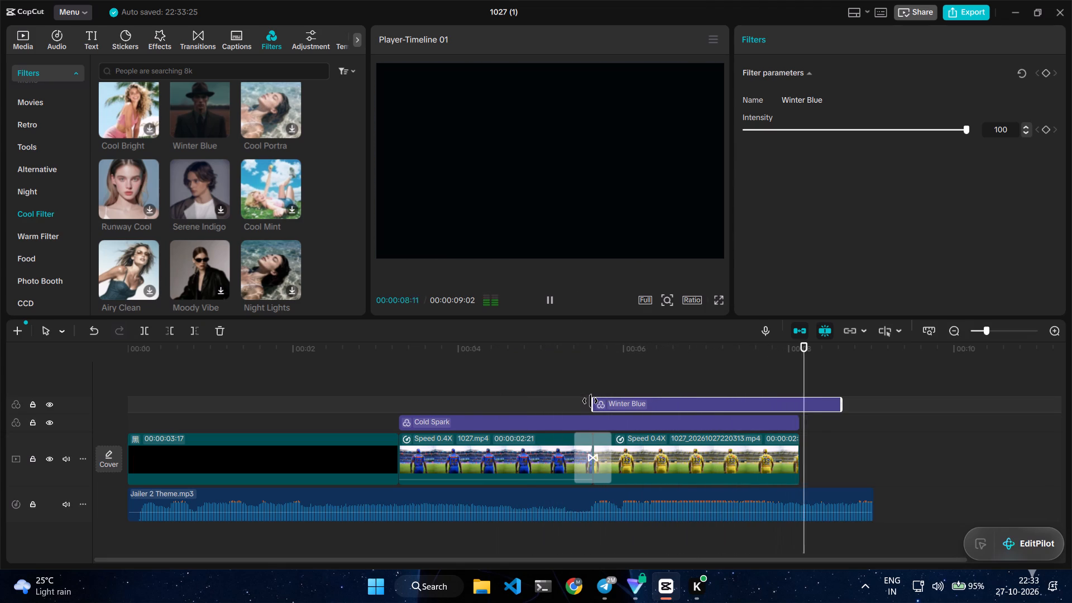
left_click_drag(591, 401, 396, 410)
left_click(423, 380)
left_click_drag(424, 379, 485, 385)
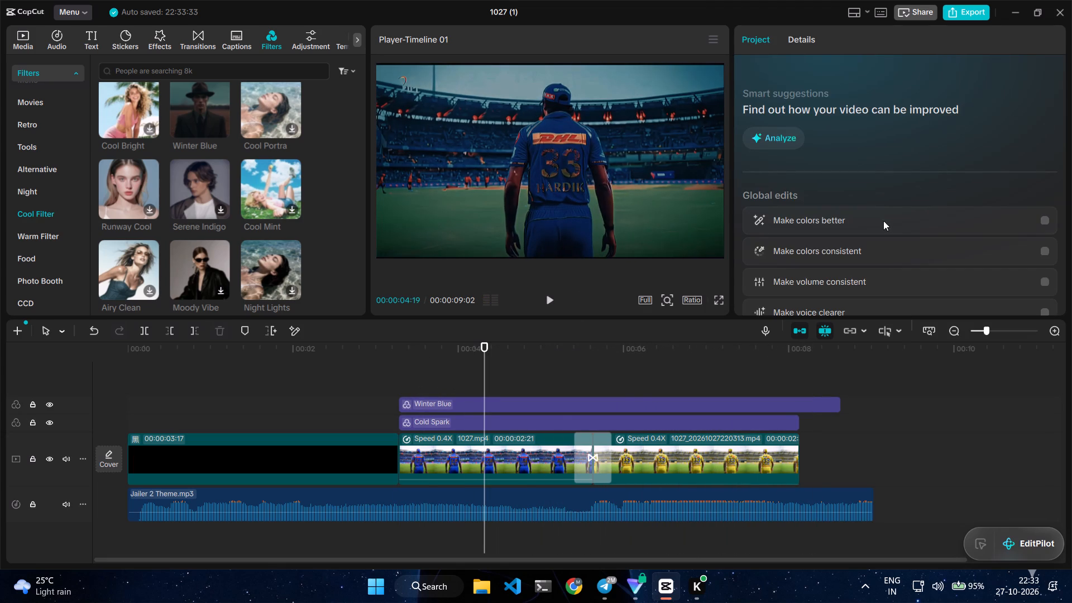
Split the Winter Blue filter at 00:00:05:38, where the blue-jersey clip meets the yellow-jersey clip.
left_click(555, 405)
left_click_drag(481, 375, 588, 389)
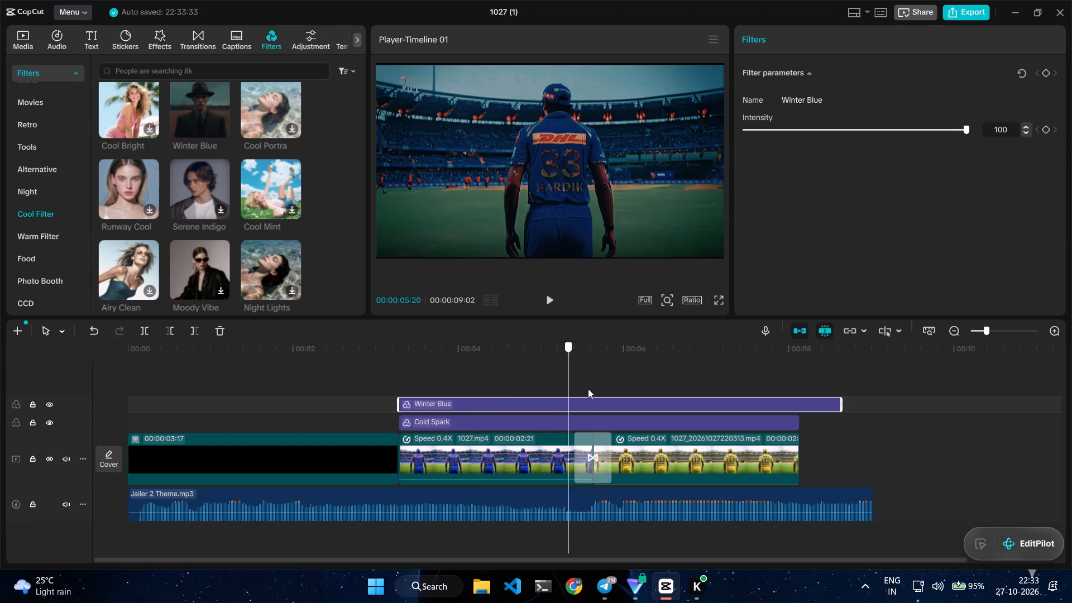
left_click_drag(588, 389, 595, 389)
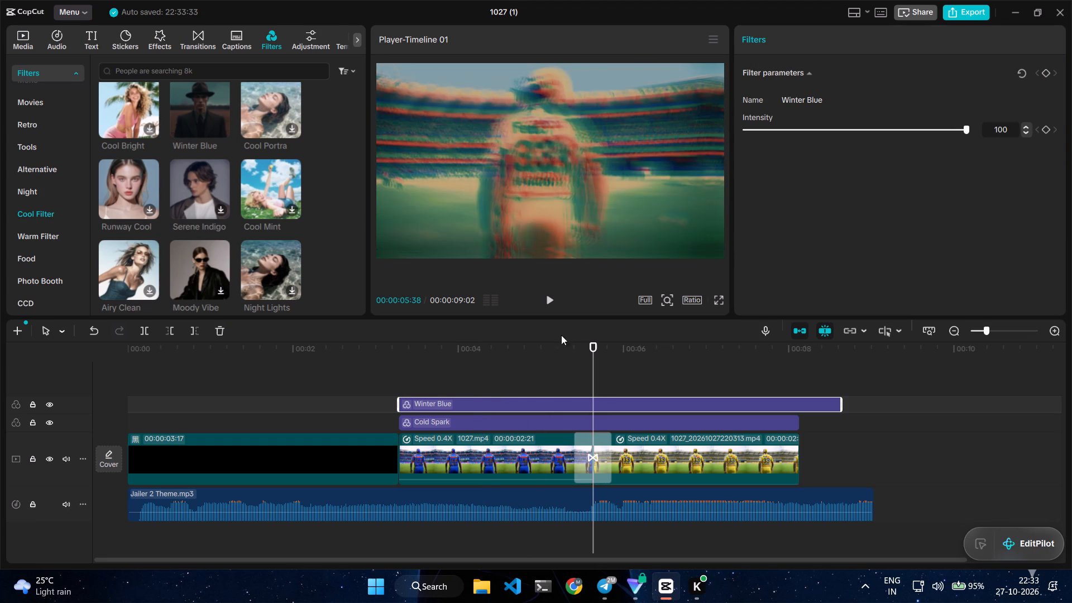
left_click(592, 376)
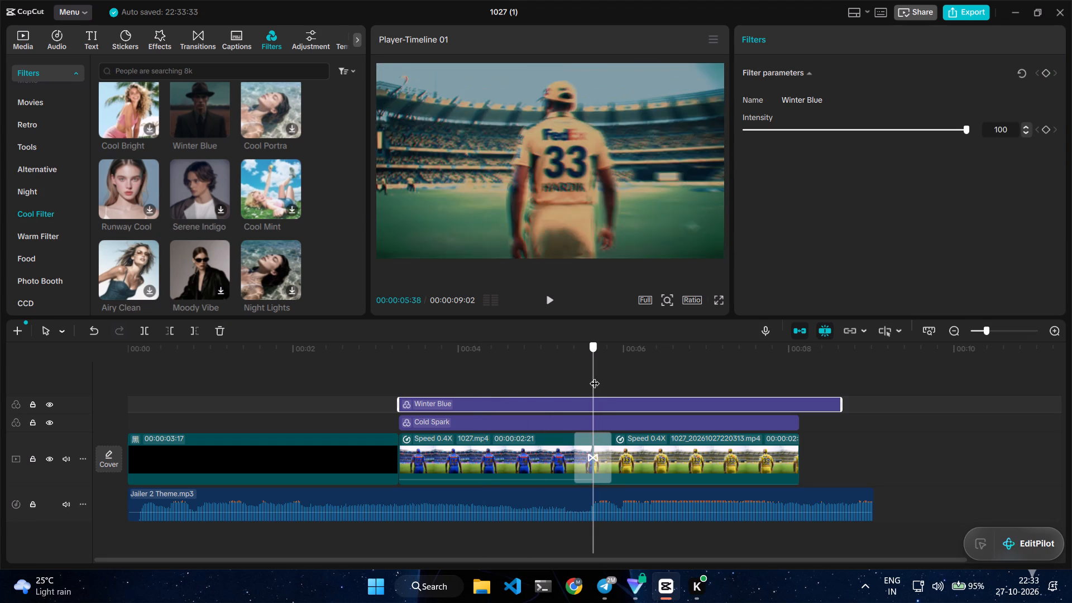
left_click(143, 328)
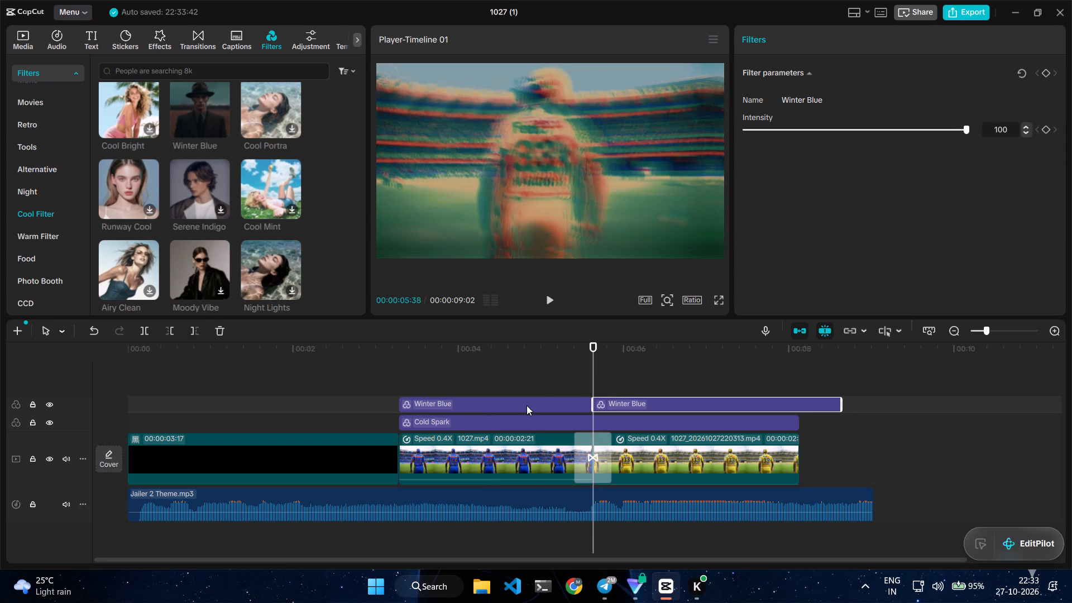
Set the intensity of the Winter Blue segment over the blue-jersey clip to 50.
left_click(527, 405)
left_click(517, 370)
left_click_drag(517, 369, 505, 371)
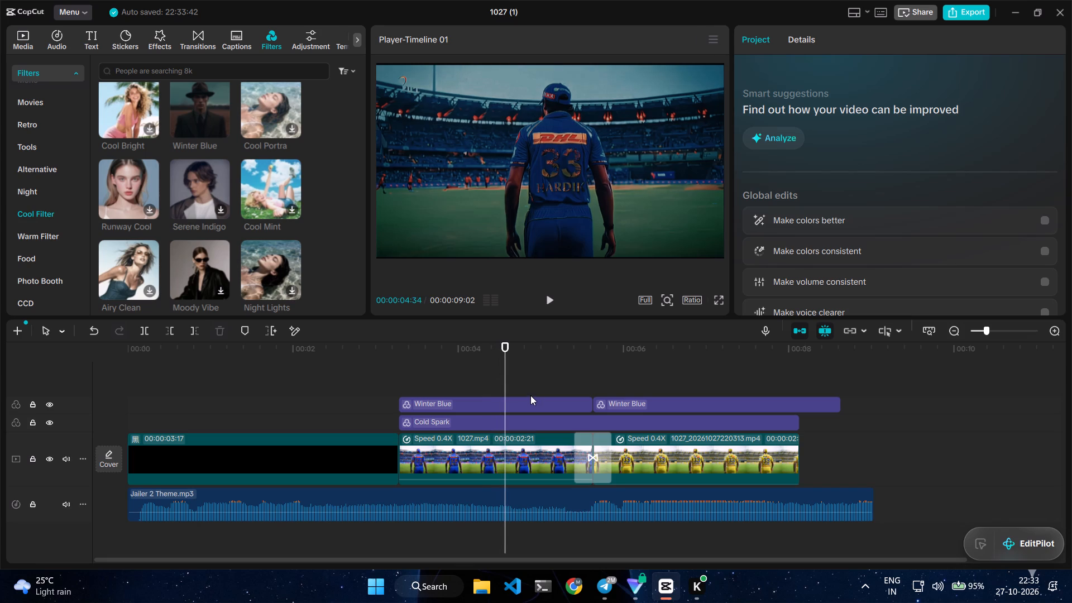
left_click(531, 399)
left_click_drag(966, 130, 891, 131)
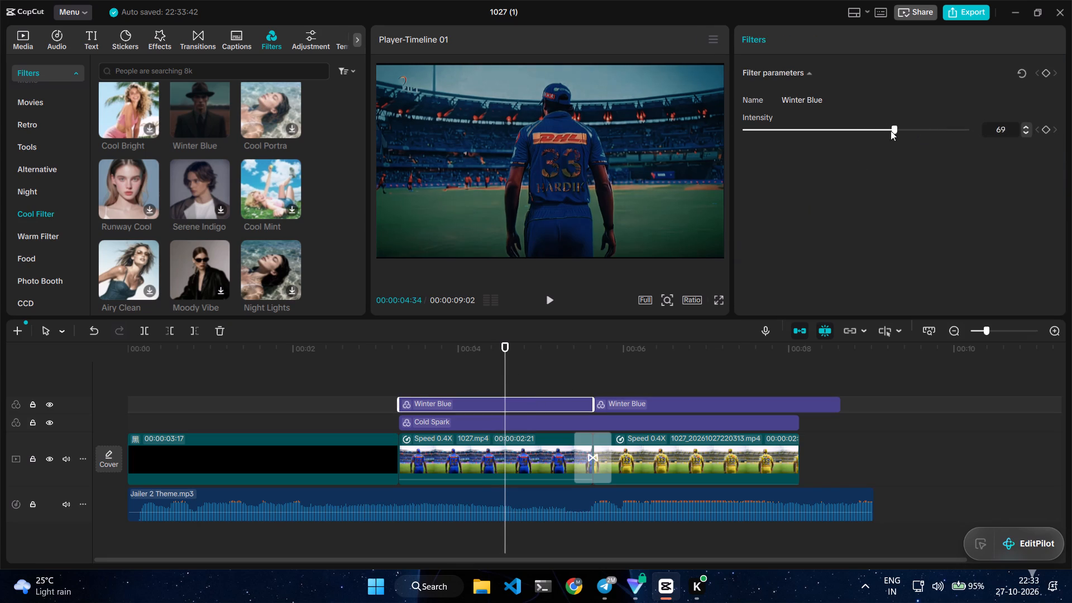
left_click_drag(891, 131, 854, 131)
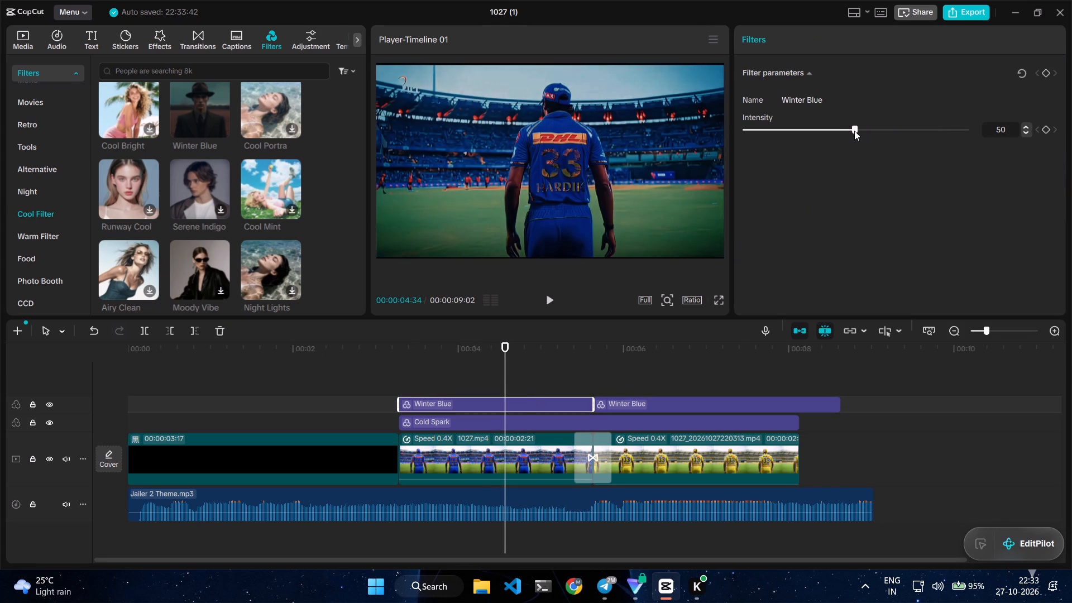
Play the edit from about 00:00:03:05 across the jersey transition to check the filter look.
left_click(434, 360)
left_click_drag(434, 360, 383, 358)
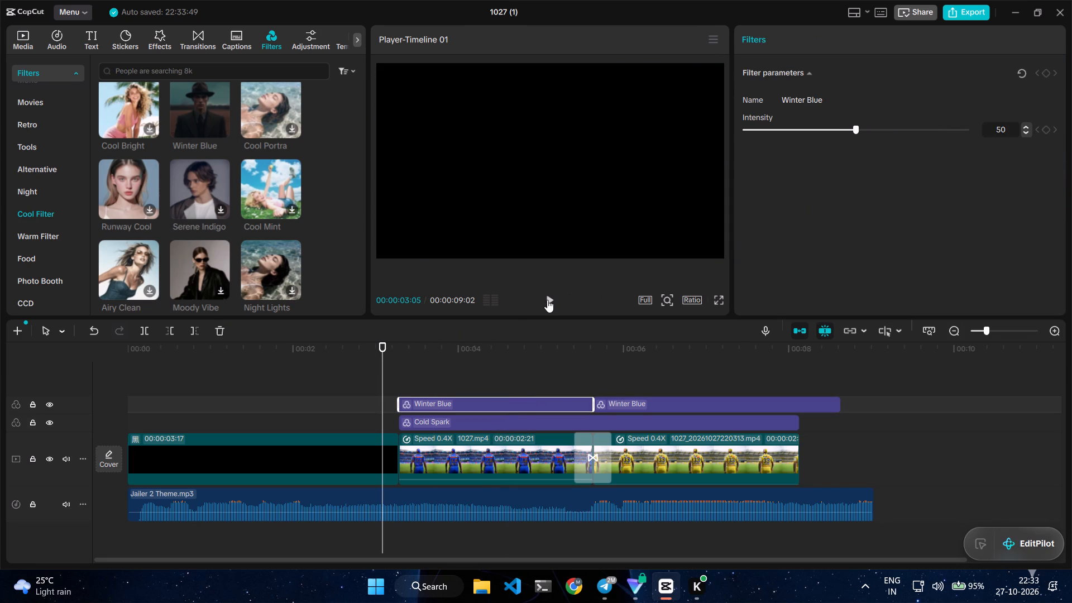
left_click(547, 300)
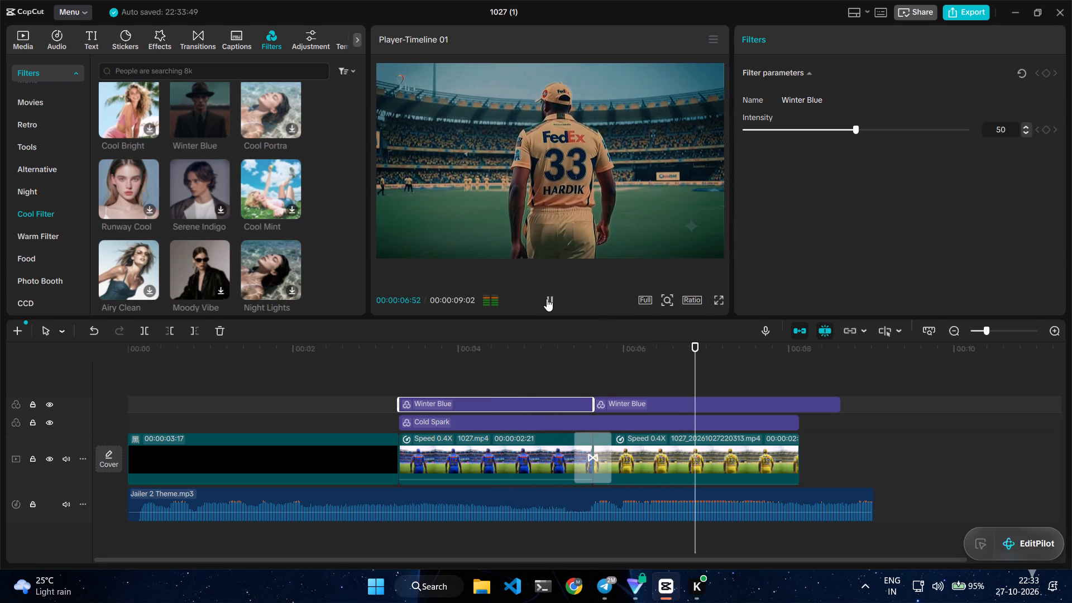
Play the whole edit from the beginning to check the timing, filters and music.
left_click(332, 376)
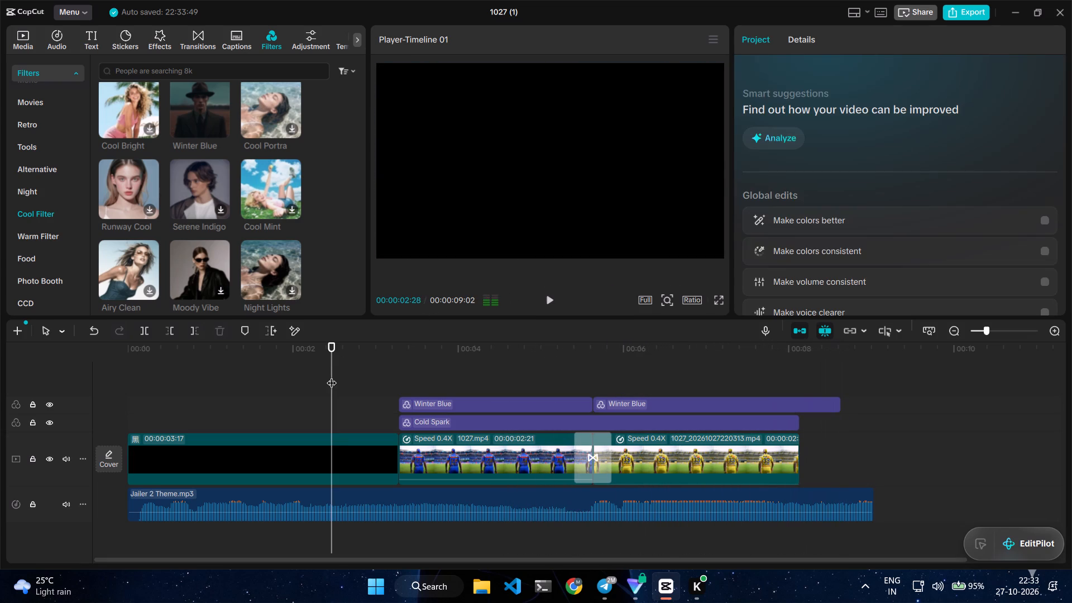
left_click_drag(328, 381, 120, 395)
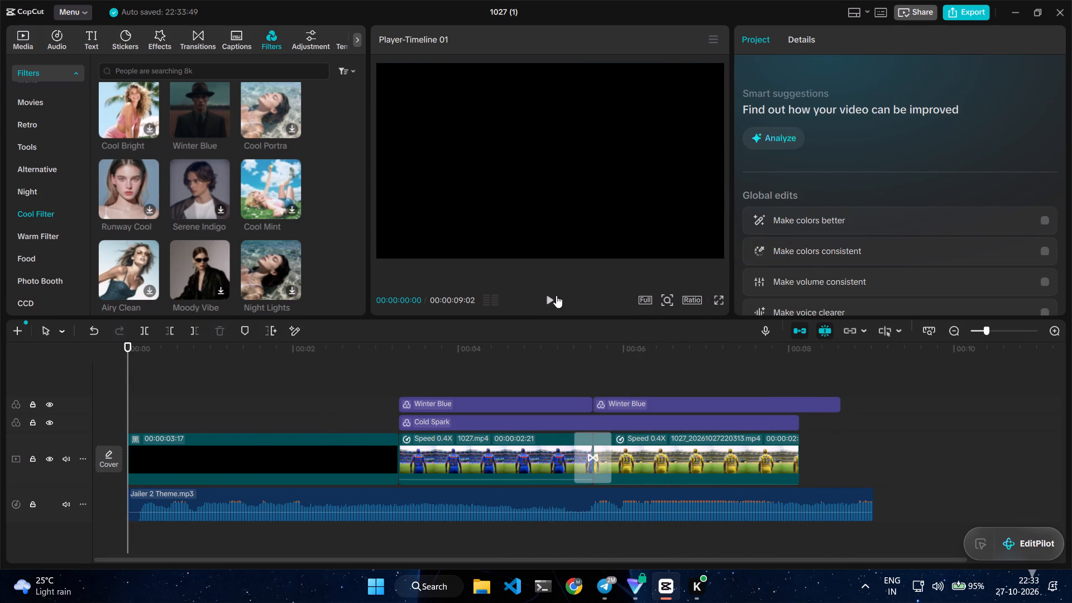
left_click(556, 295)
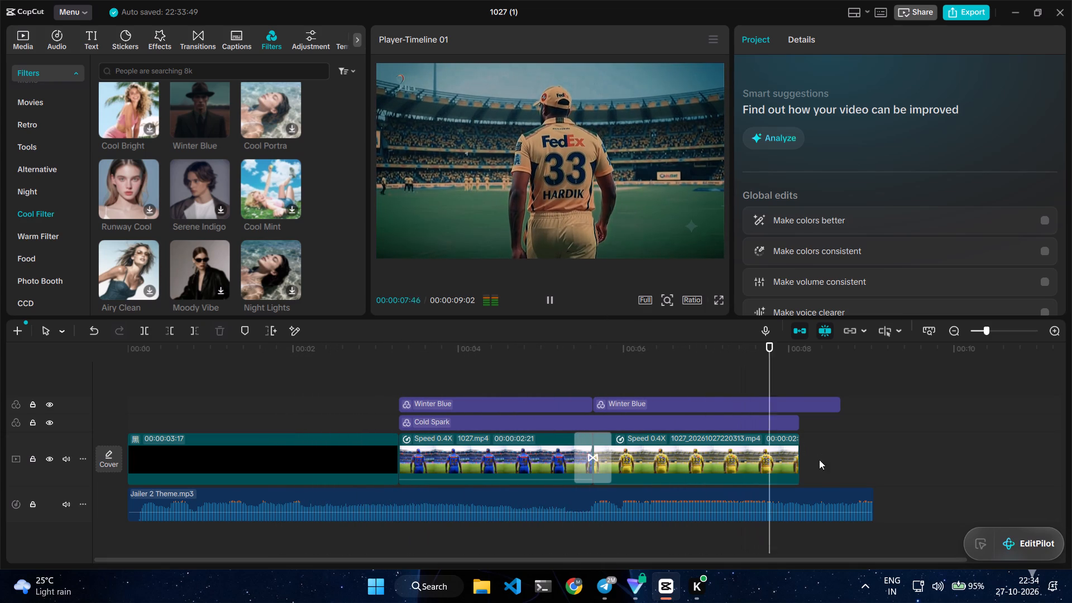
Trim the end of the Jailer 2 Theme audio to about 00:00:08:26, slightly past the end of the yellow-jersey clip.
left_click_drag(873, 502, 789, 502)
left_click_drag(872, 496, 821, 500)
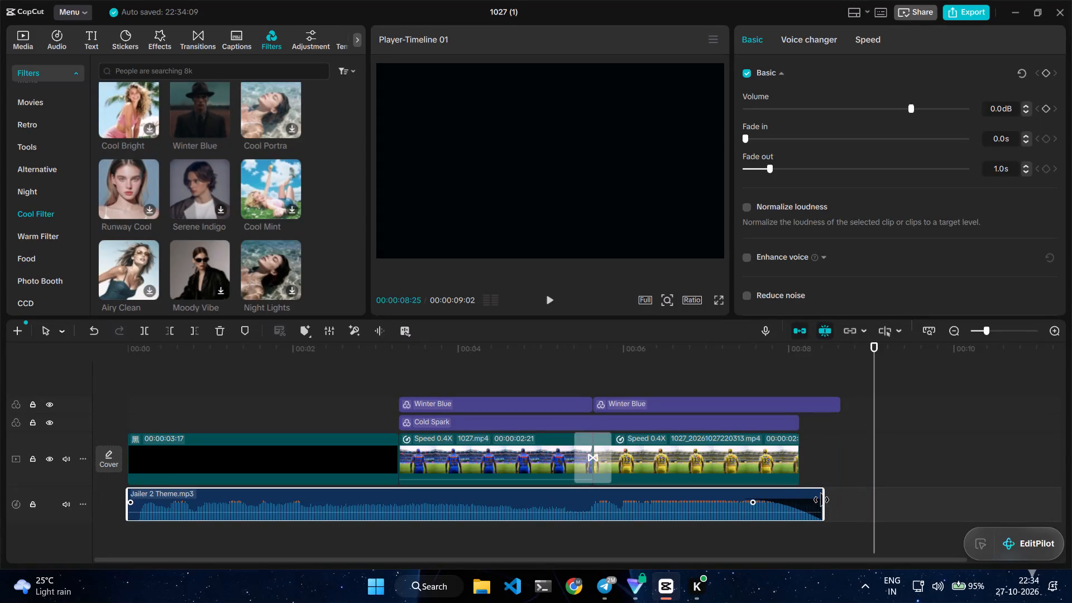
left_click_drag(821, 500, 822, 500)
Set the music's fade-out to 1.2 s and play the ending from 00:00:07:16.
left_click_drag(752, 501, 727, 502)
left_click(730, 361)
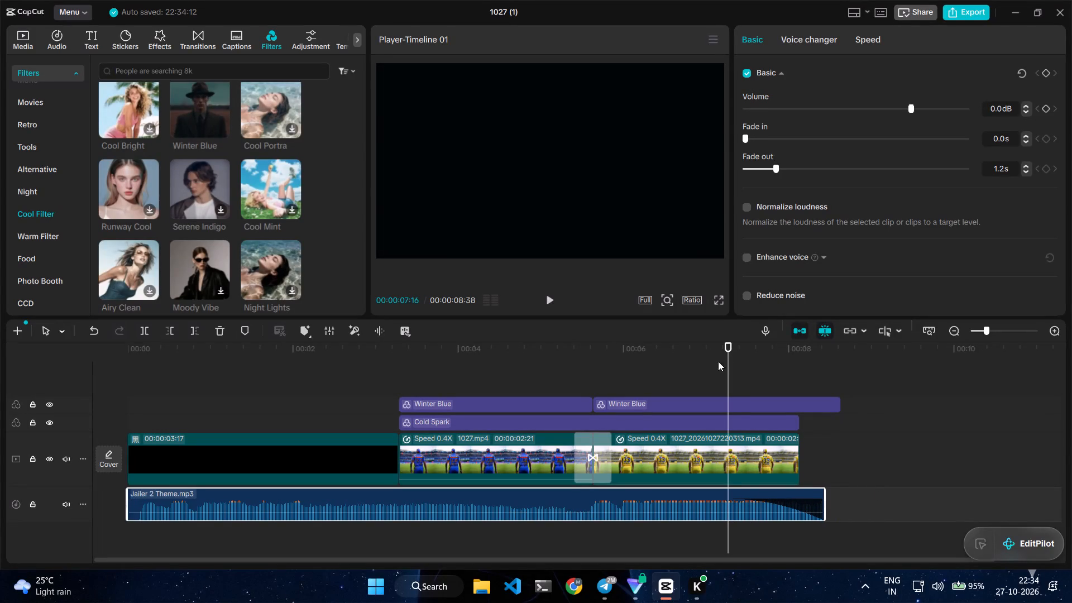
left_click(542, 288)
left_click(547, 295)
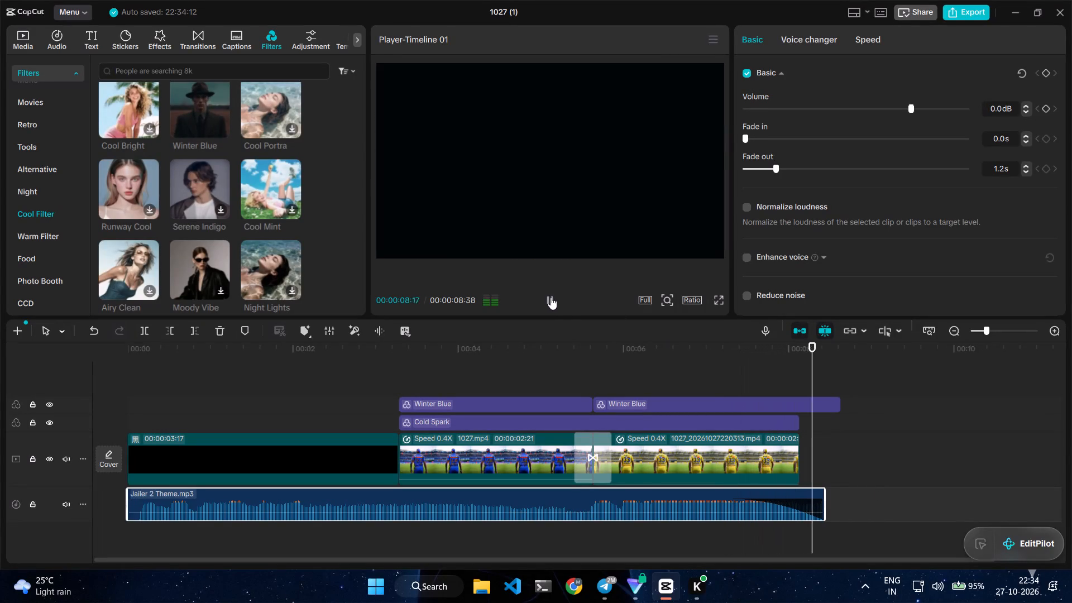
Trim the end of the second Winter Blue segment to match the end of the yellow-jersey clip.
left_click(778, 398)
left_click(845, 407)
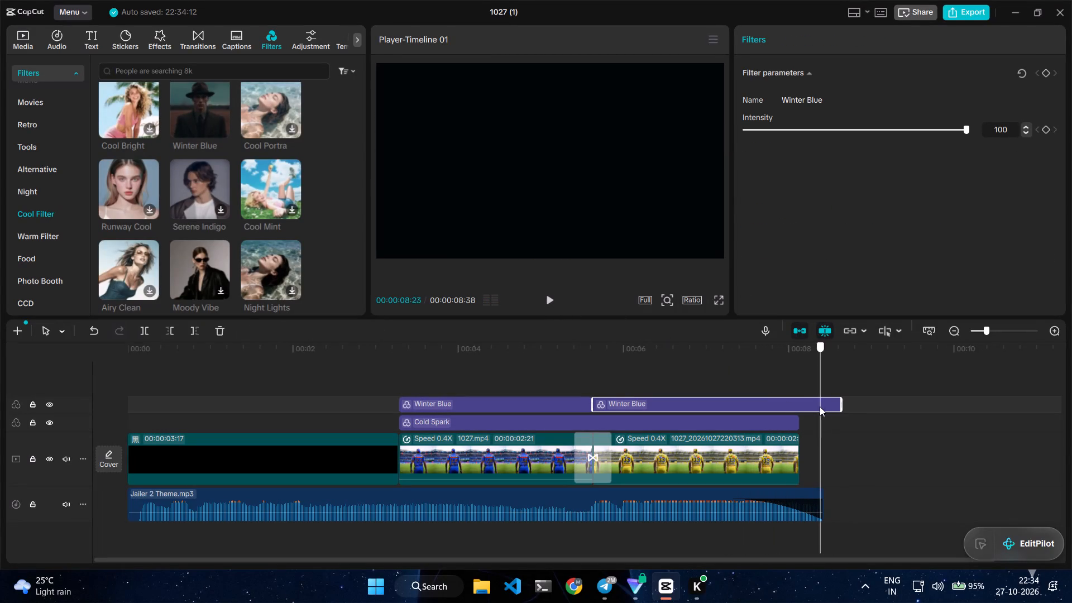
left_click_drag(844, 405, 796, 404)
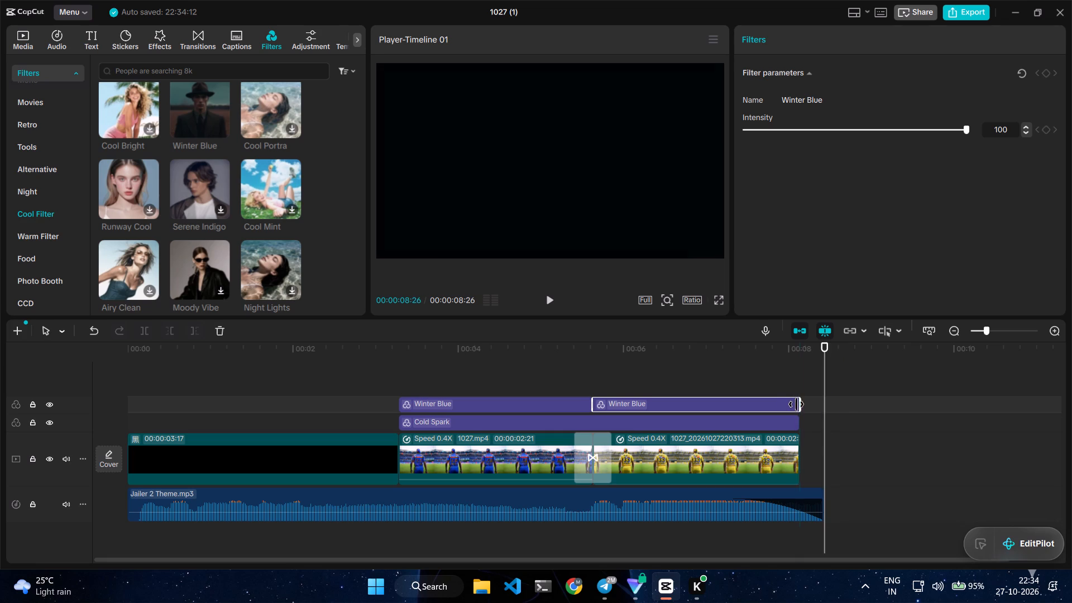
Preview the Serene Indigo filter at 00:00:03:17, the start of the blue-jersey clip.
left_click(769, 377)
left_click_drag(769, 377, 778, 388)
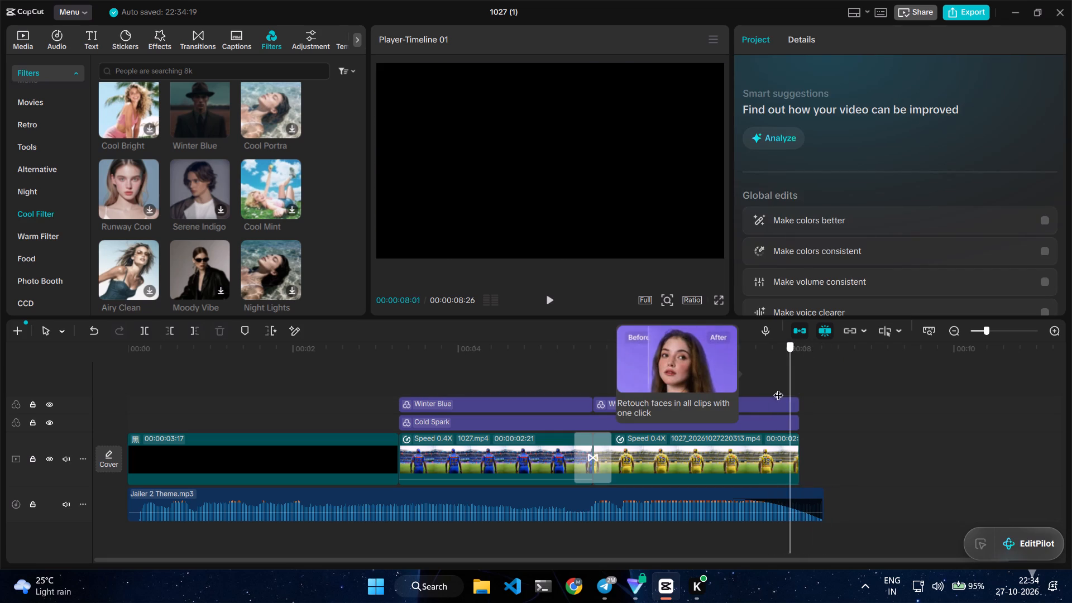
left_click_drag(778, 388, 325, 406)
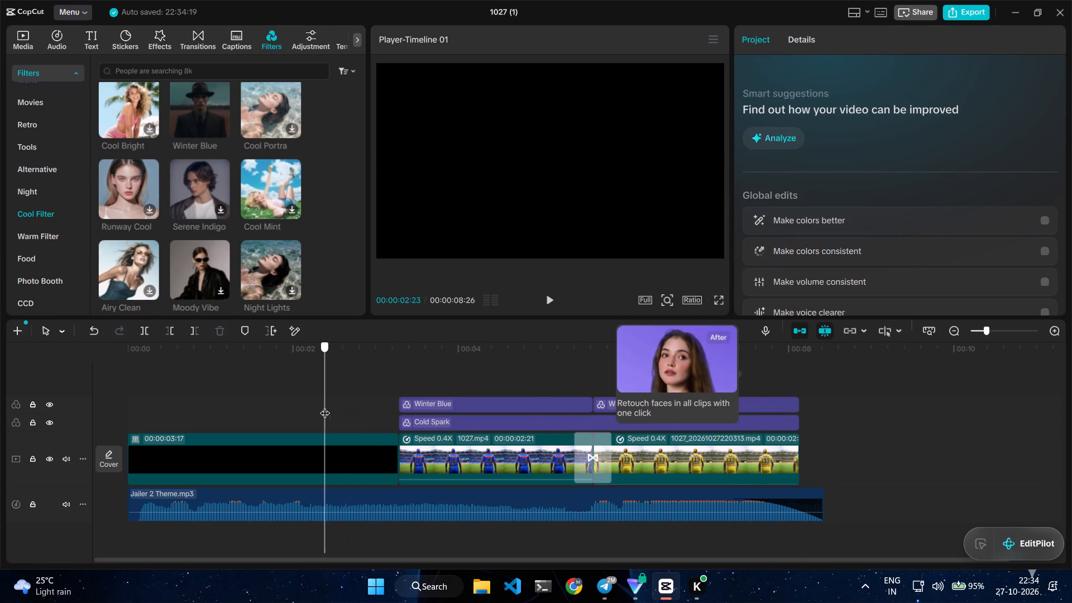
left_click_drag(325, 406, 400, 409)
left_click(204, 175)
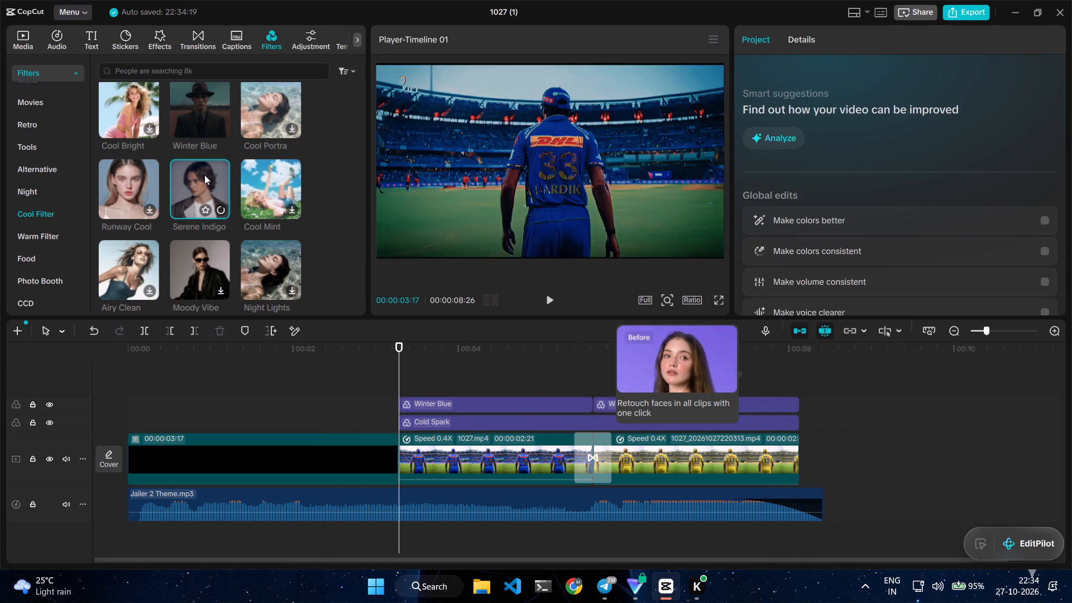
Move the Cold Spark filter clear of the clips, play the edit without it, and delete the filter.
left_click(462, 422)
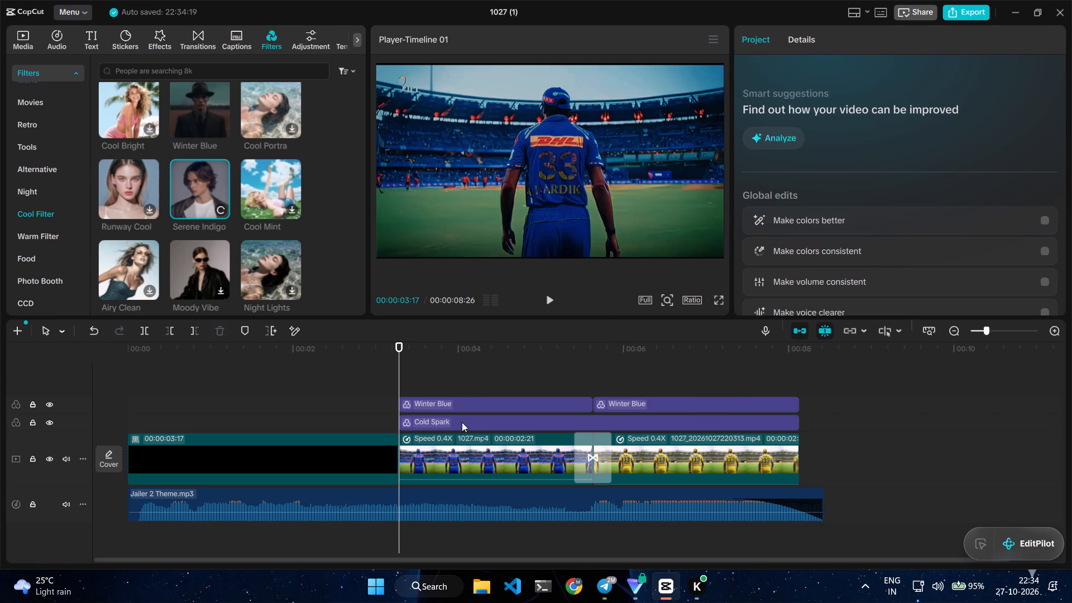
left_click_drag(461, 422, 948, 415)
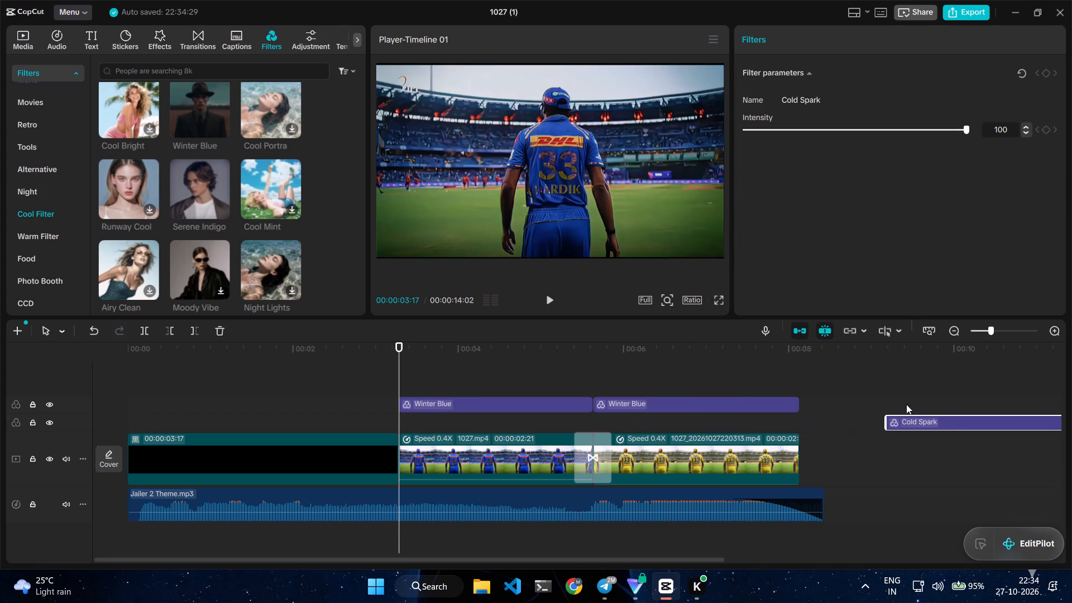
left_click(547, 297)
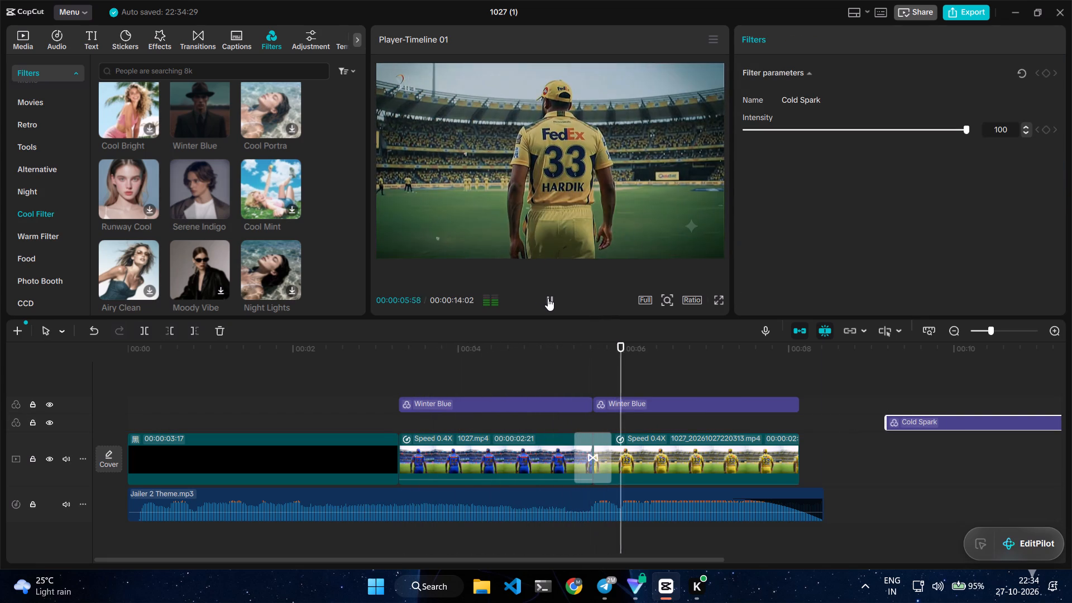
left_click(980, 417)
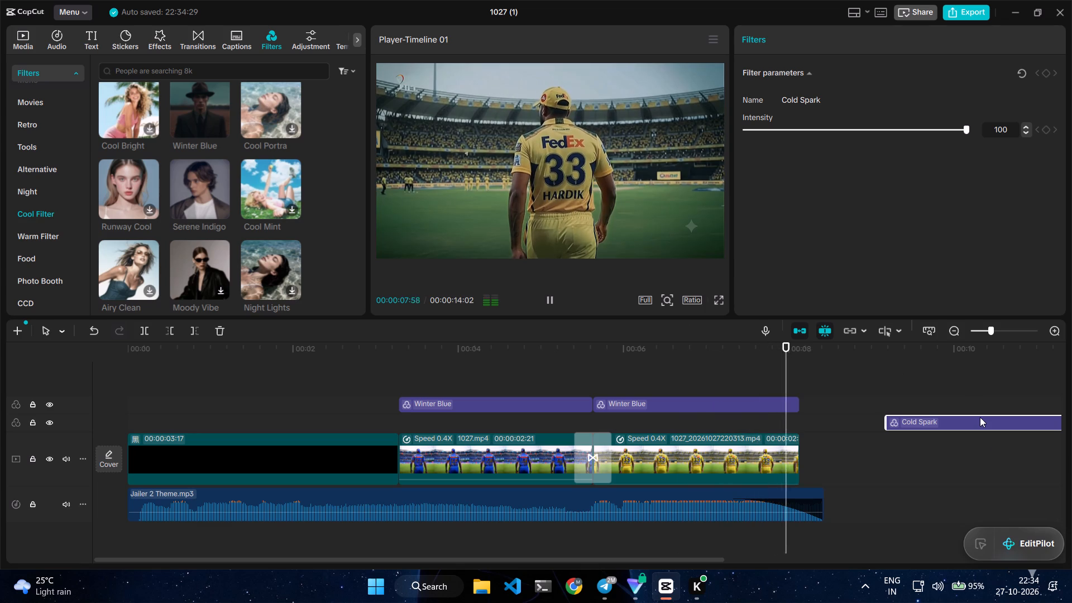
key("Delete")
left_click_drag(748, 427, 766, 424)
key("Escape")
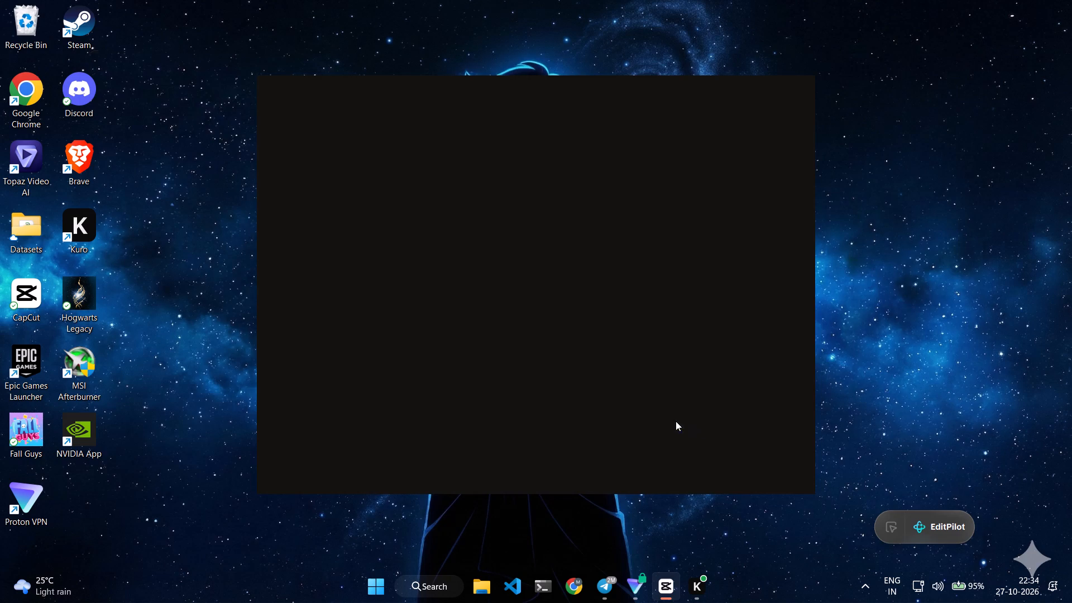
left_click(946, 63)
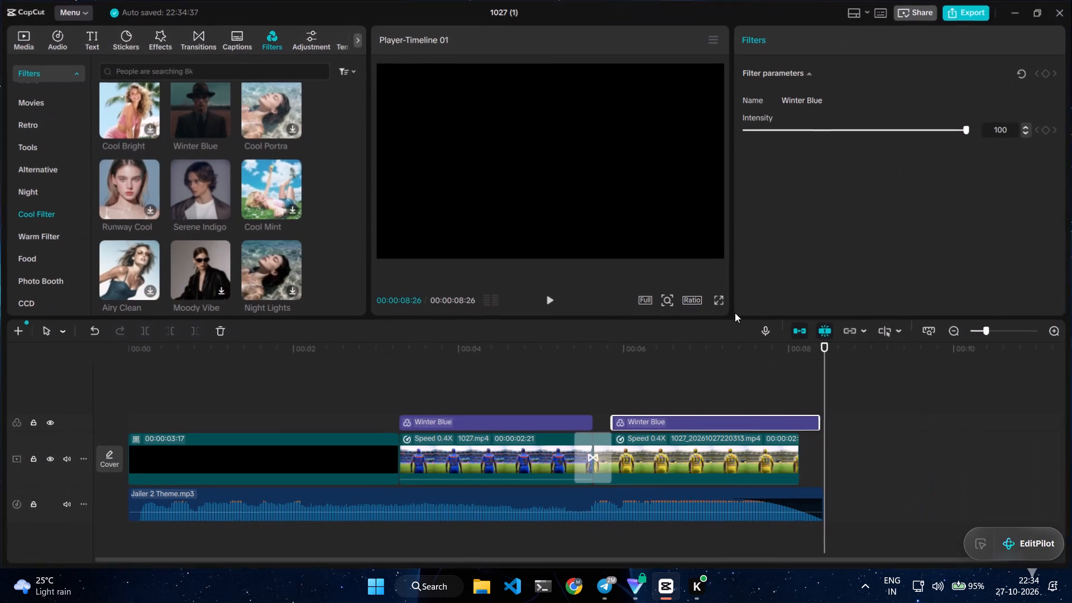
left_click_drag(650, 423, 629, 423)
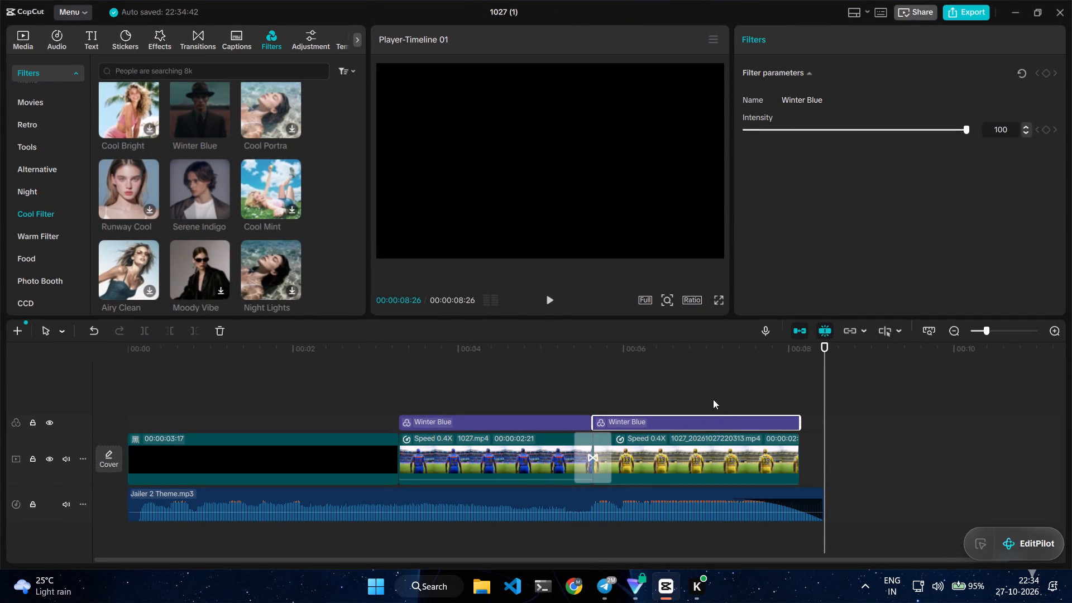
Set the intensity of the Winter Blue segment over the blue-jersey clip to 100.
left_click(709, 389)
left_click(568, 394)
left_click_drag(568, 394, 456, 394)
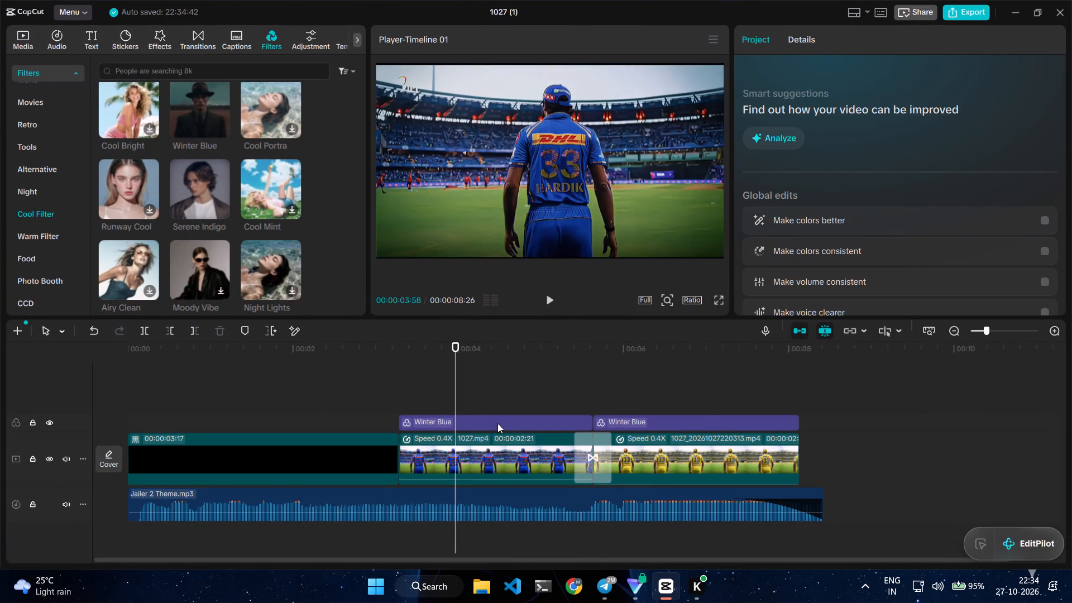
left_click(506, 431)
left_click(536, 420)
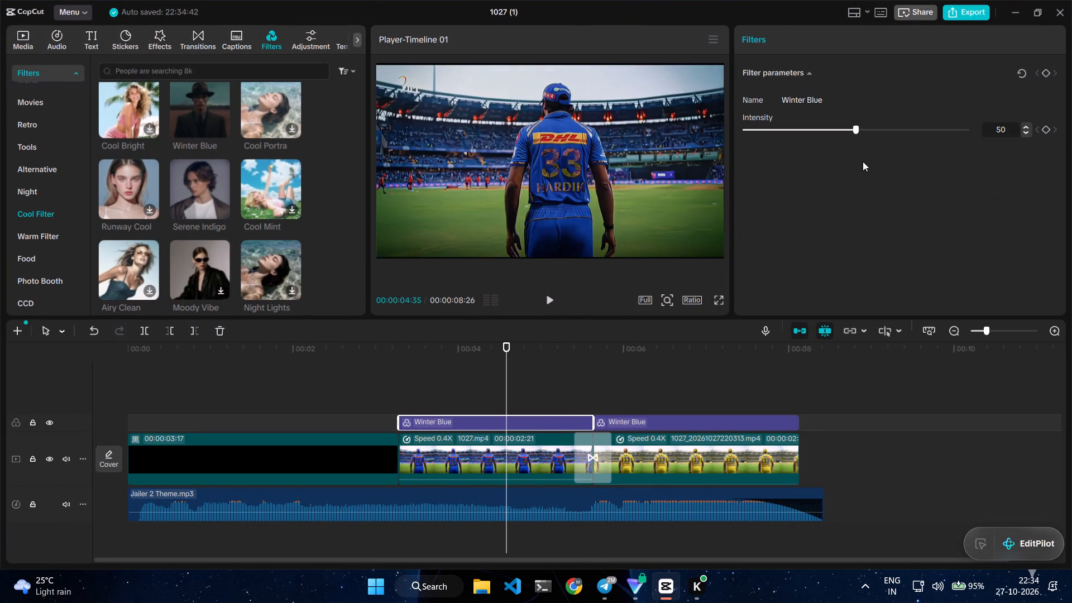
left_click_drag(856, 130, 1017, 127)
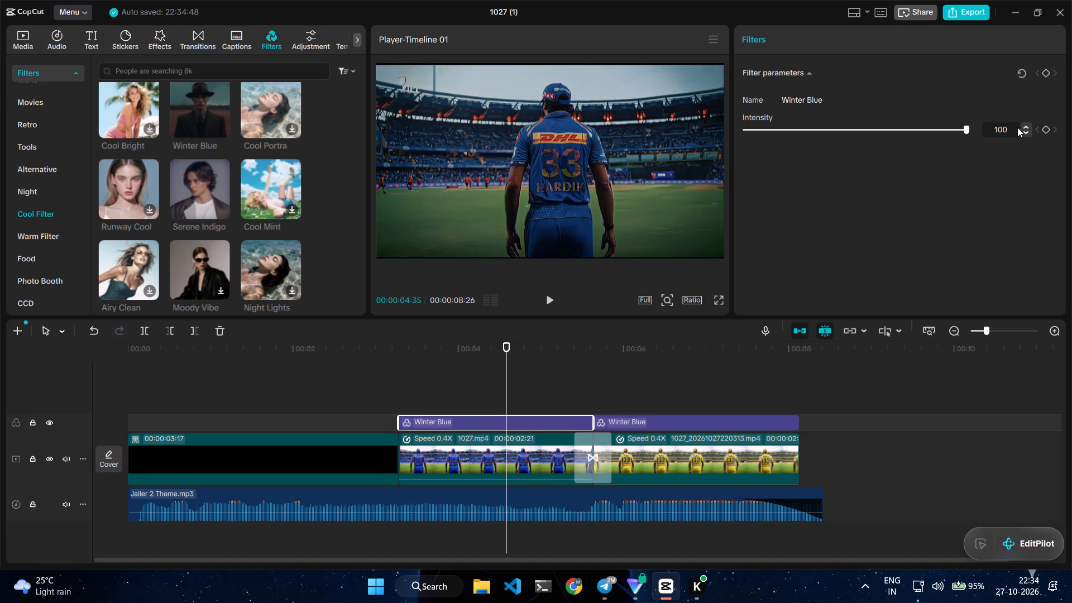
Play and scrub across the jersey change to check the filter look, and review the yellow-jersey clip's basic video settings.
left_click(549, 293)
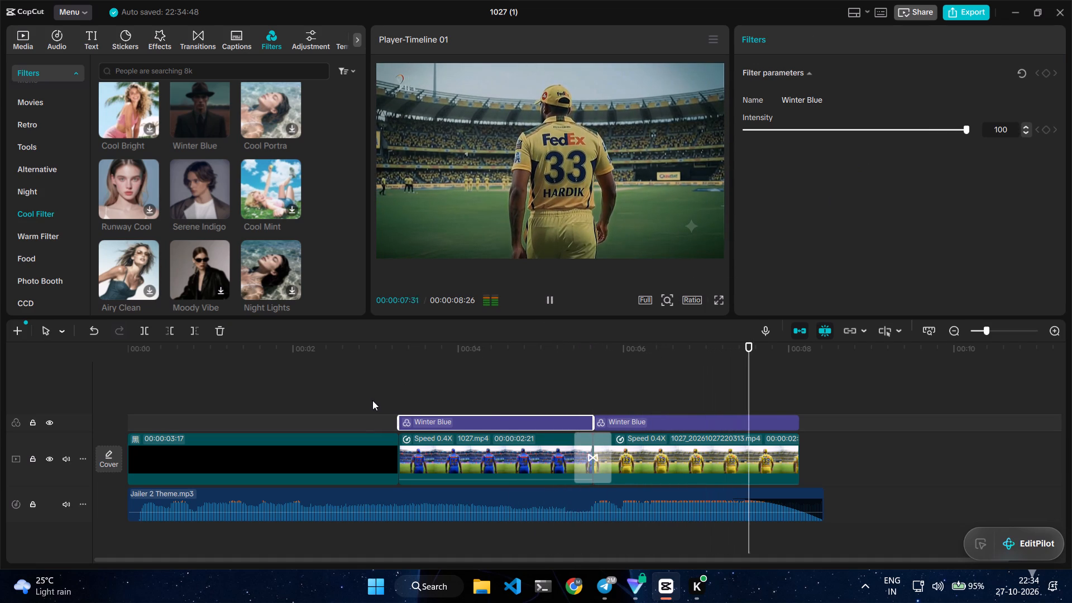
left_click(611, 390)
left_click_drag(611, 390, 600, 380)
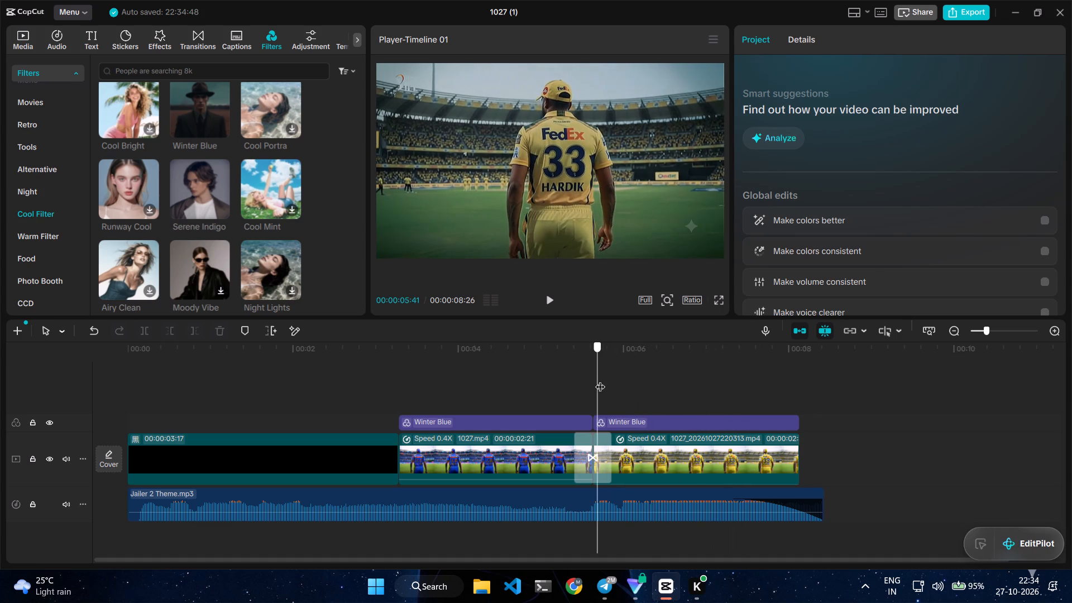
left_click_drag(600, 380, 736, 386)
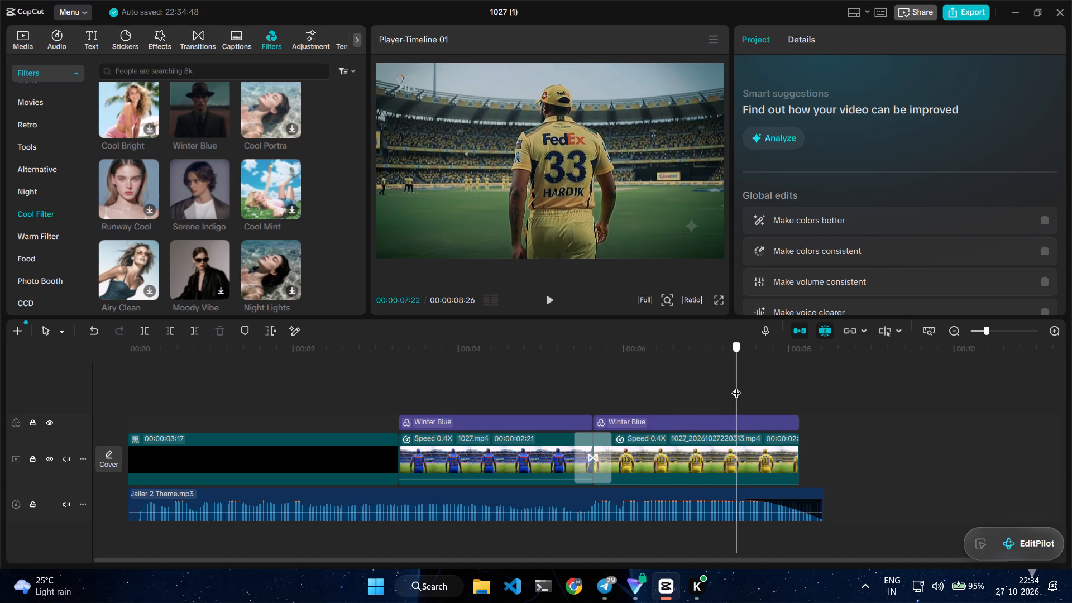
left_click_drag(736, 386, 731, 387)
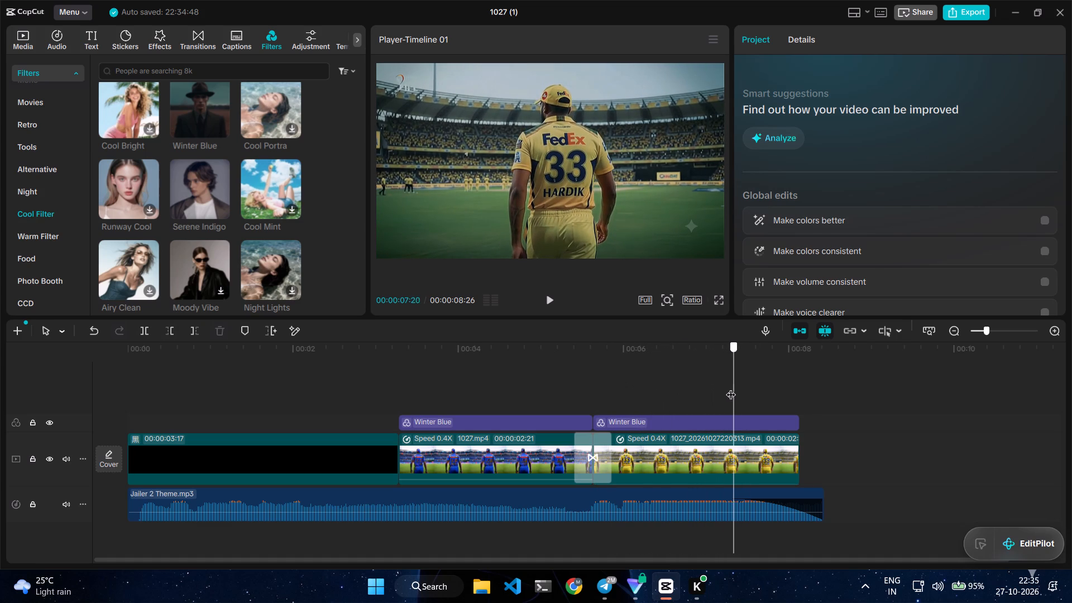
left_click_drag(731, 387, 695, 404)
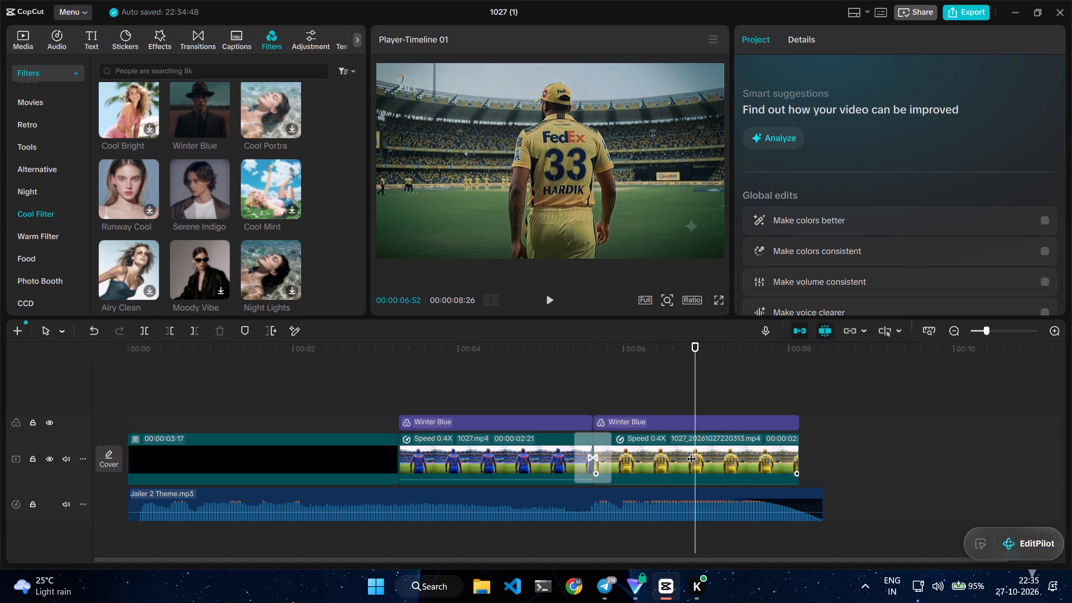
left_click(704, 473)
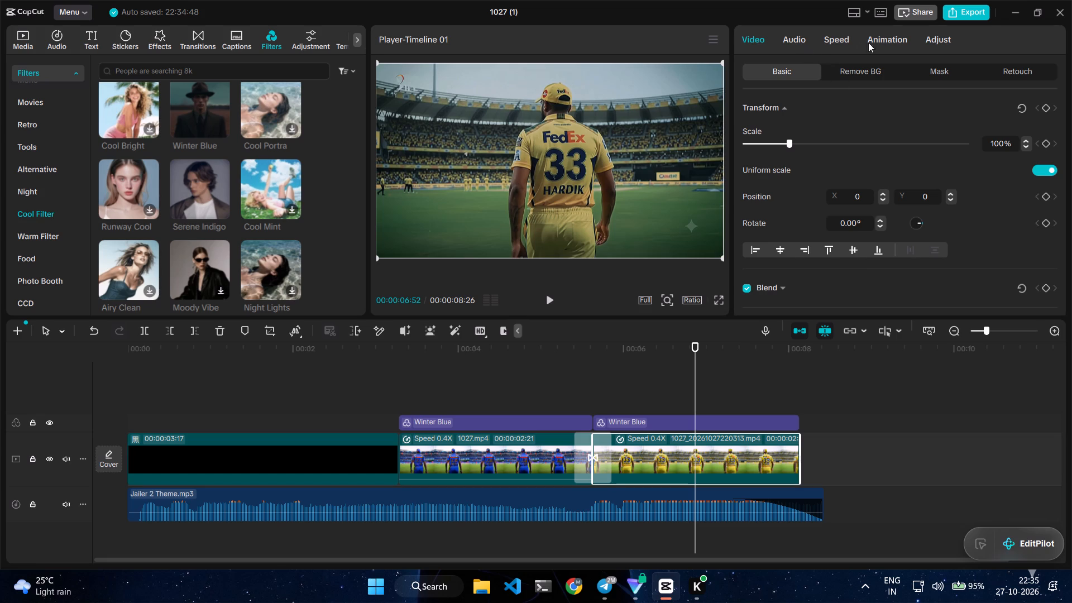
scroll(852, 213, "down", 6)
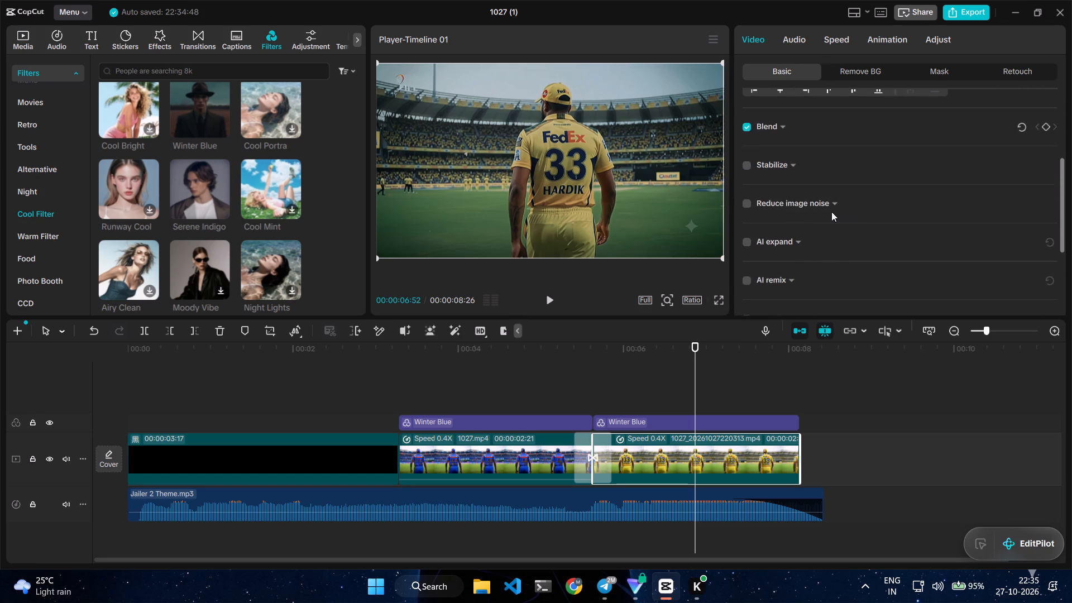
scroll(830, 212, "down", 7)
Apply the Shake transition between the blue-jersey and yellow-jersey clips and play it from 00:00:05:24.
left_click(556, 390)
left_click_drag(556, 390, 430, 400)
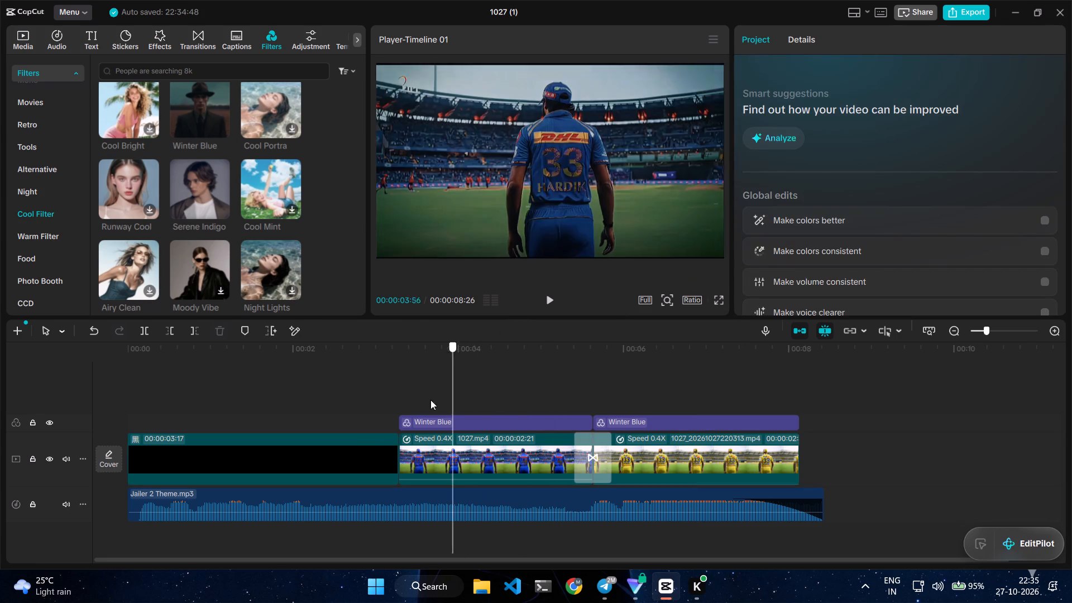
left_click_drag(430, 400, 648, 407)
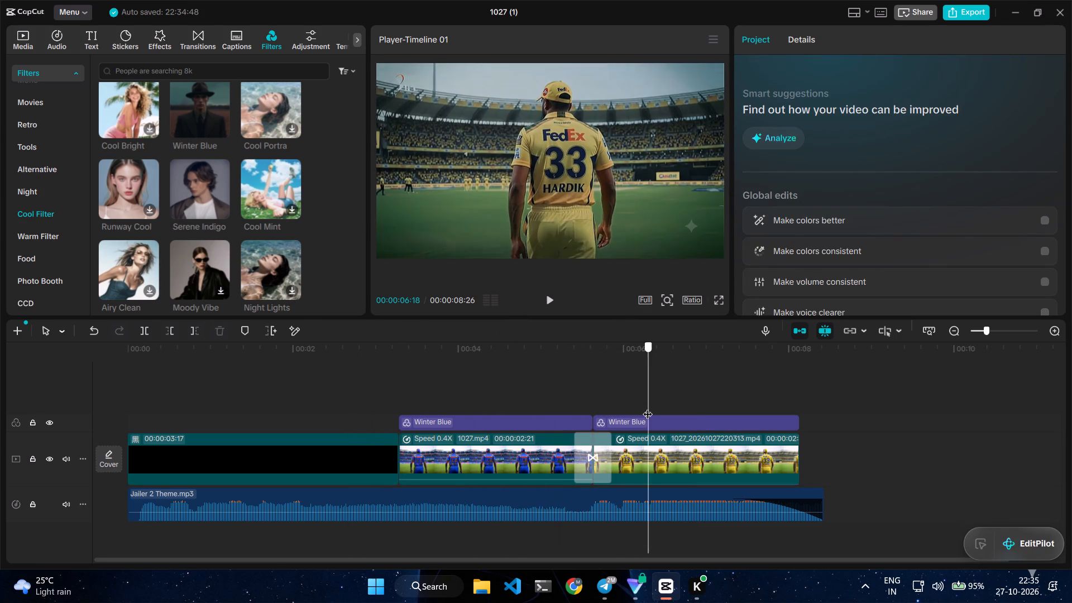
left_click_drag(648, 407, 571, 409)
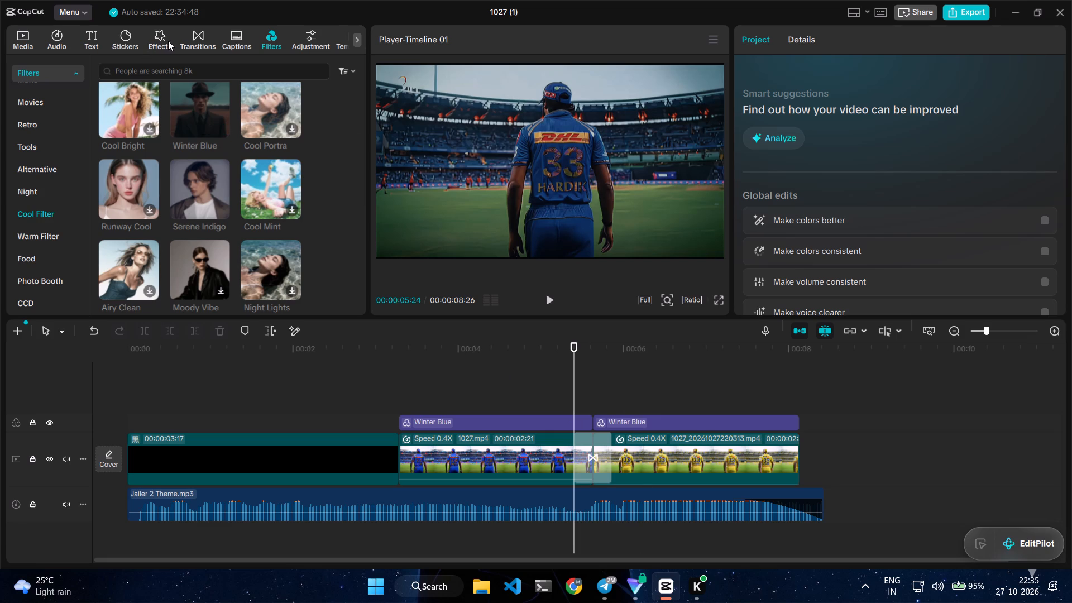
left_click(201, 40)
left_click_drag(124, 123, 553, 310)
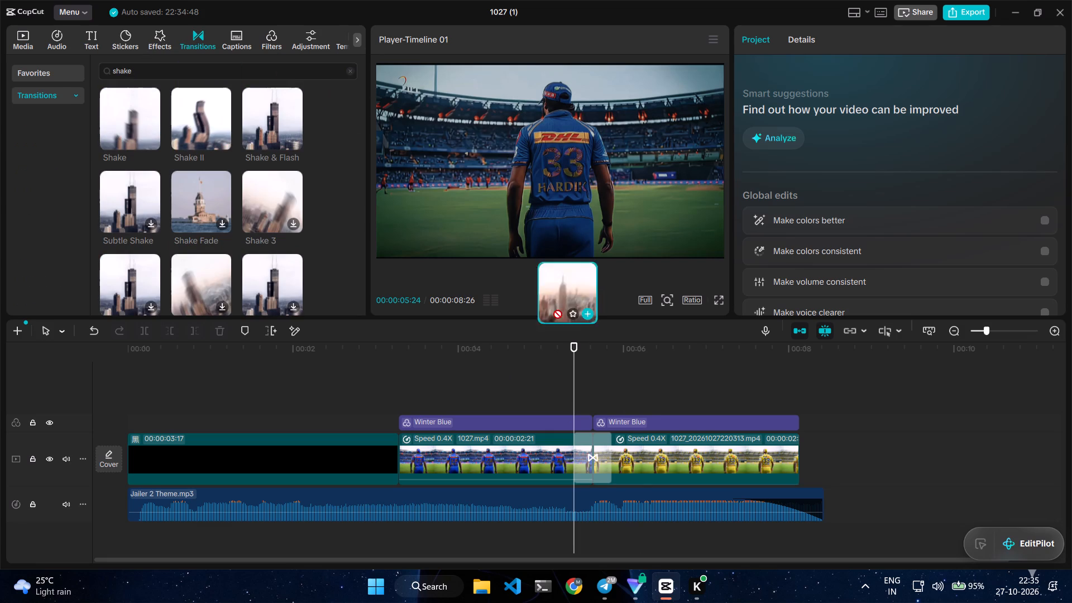
left_click_drag(553, 310, 582, 440)
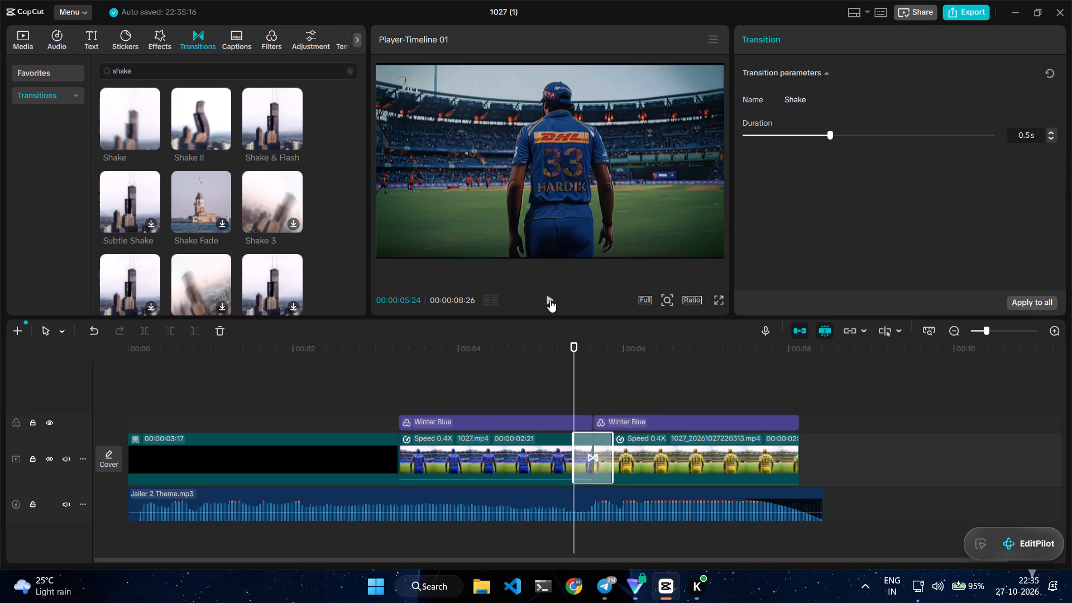
left_click(550, 300)
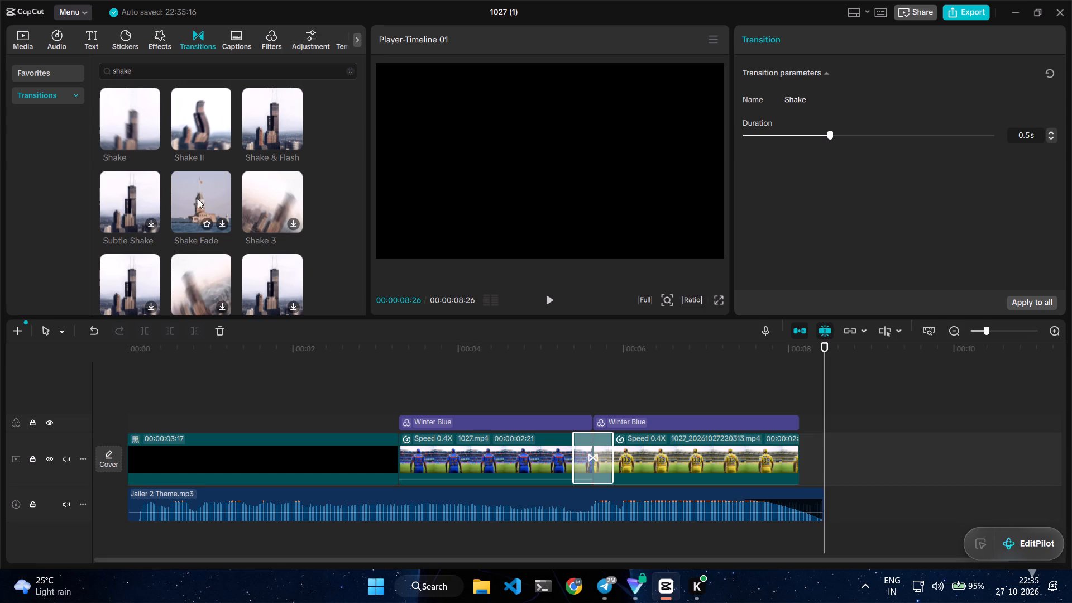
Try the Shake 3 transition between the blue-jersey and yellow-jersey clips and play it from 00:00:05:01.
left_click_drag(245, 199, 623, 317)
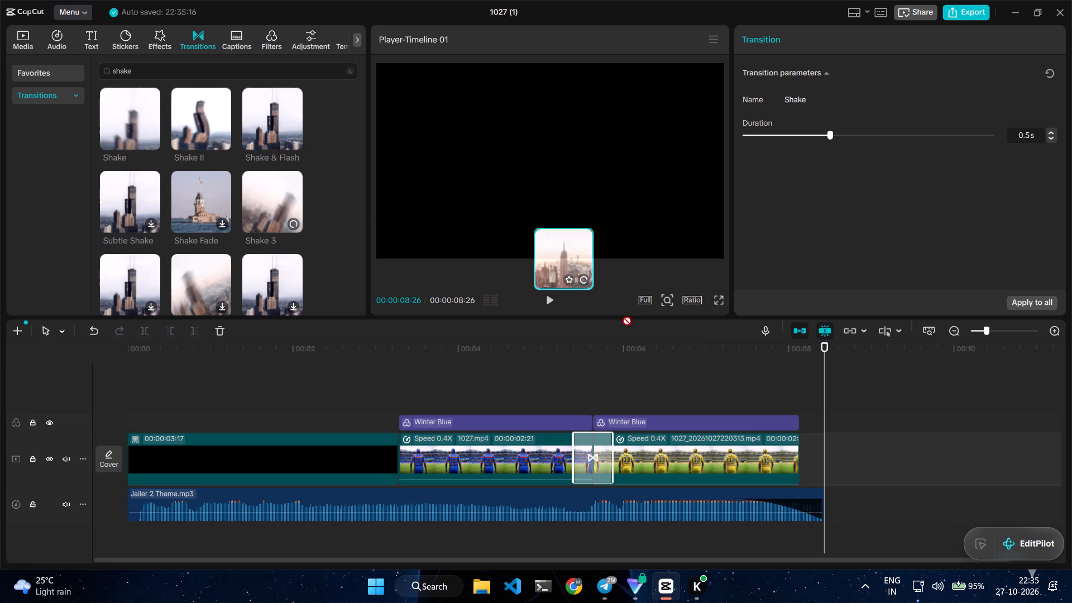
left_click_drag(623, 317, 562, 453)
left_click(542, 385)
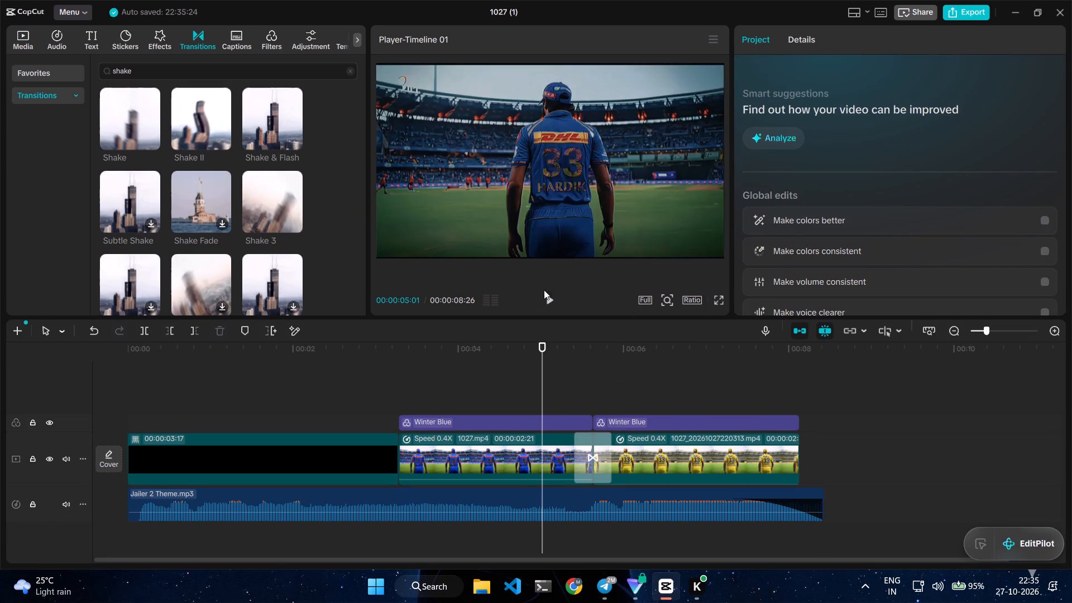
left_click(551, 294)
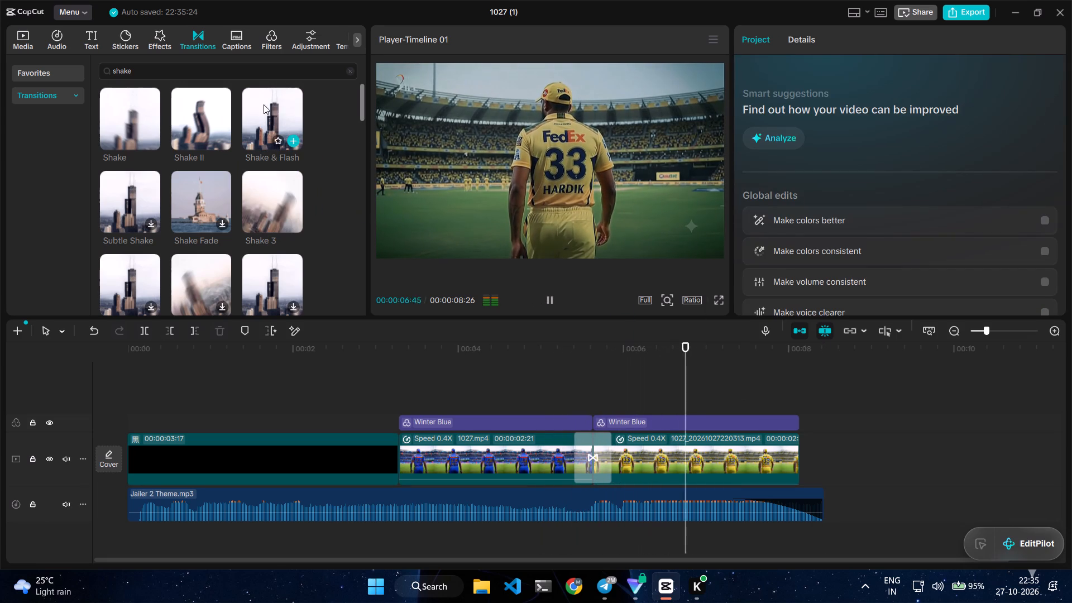
Apply the Shake & Flash transition between the blue-jersey and yellow-jersey clips and scrub up to it.
left_click_drag(264, 104, 573, 448)
left_click(543, 377)
left_click_drag(543, 377, 569, 381)
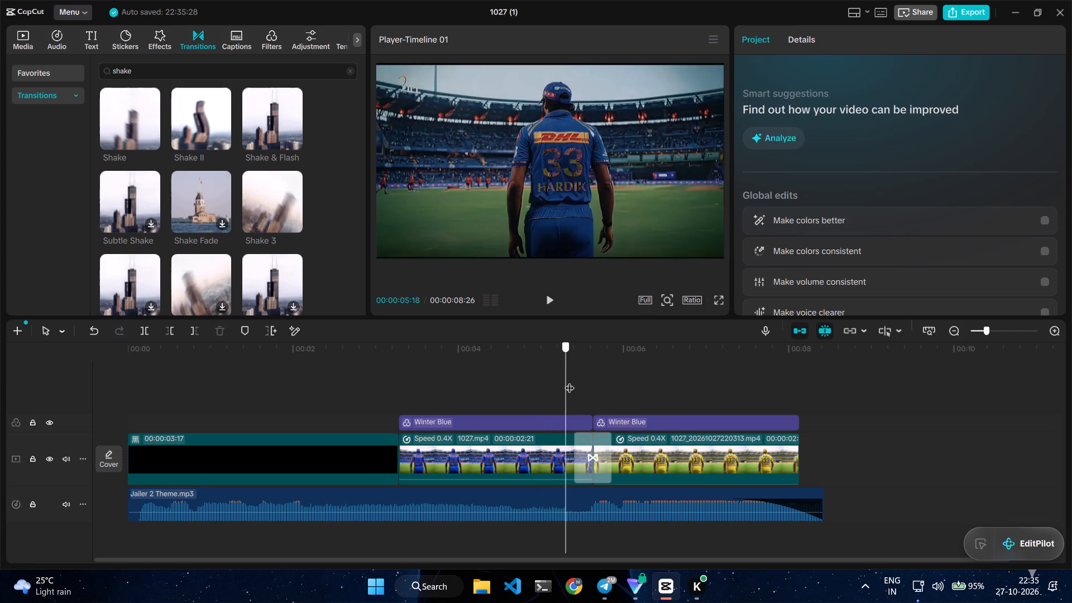
left_click_drag(569, 381, 573, 396)
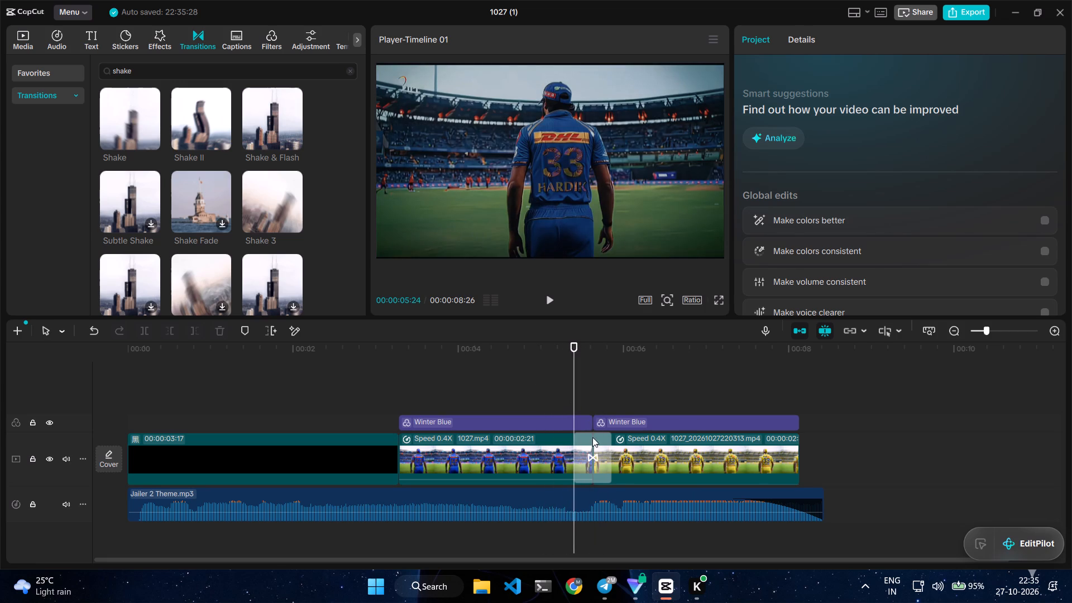
Set the Shake & Flash transition's duration to 0.8 s and play the edit through it from the blue-jersey clip.
left_click(594, 448)
left_click_drag(832, 136, 892, 136)
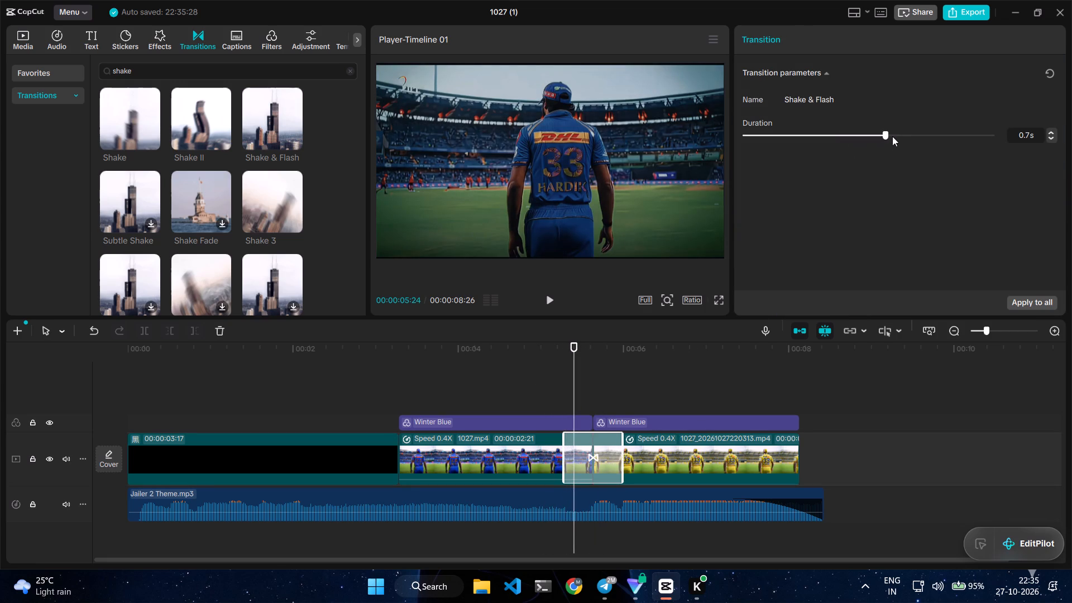
left_click_drag(892, 136, 904, 137)
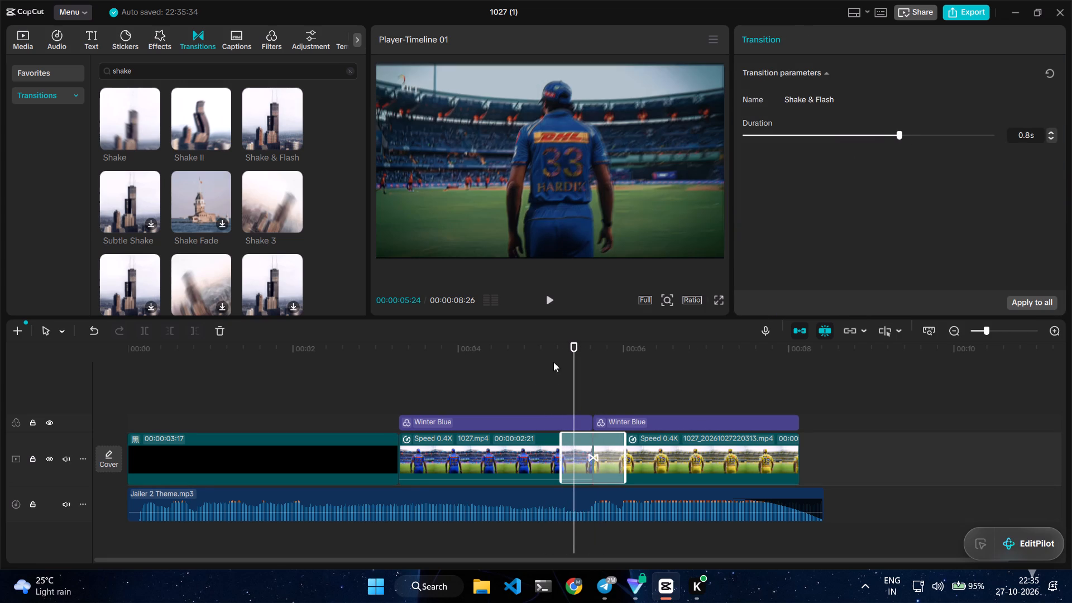
left_click_drag(574, 373, 466, 374)
left_click(548, 297)
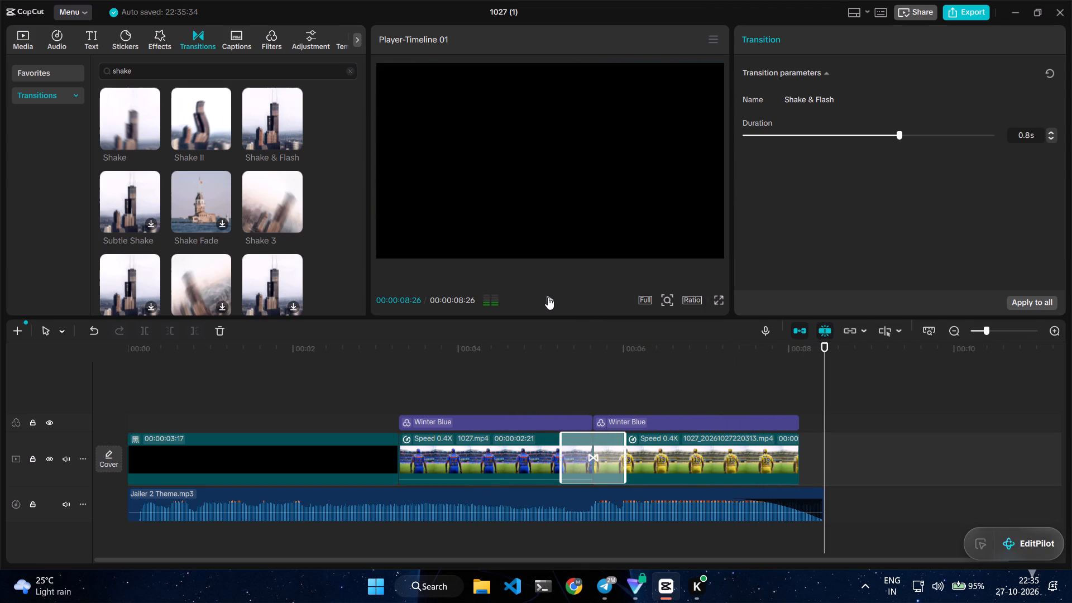
Shorten the fade-out of the Jailer 2 Theme audio to 0.5 s and play the result.
left_click(382, 404)
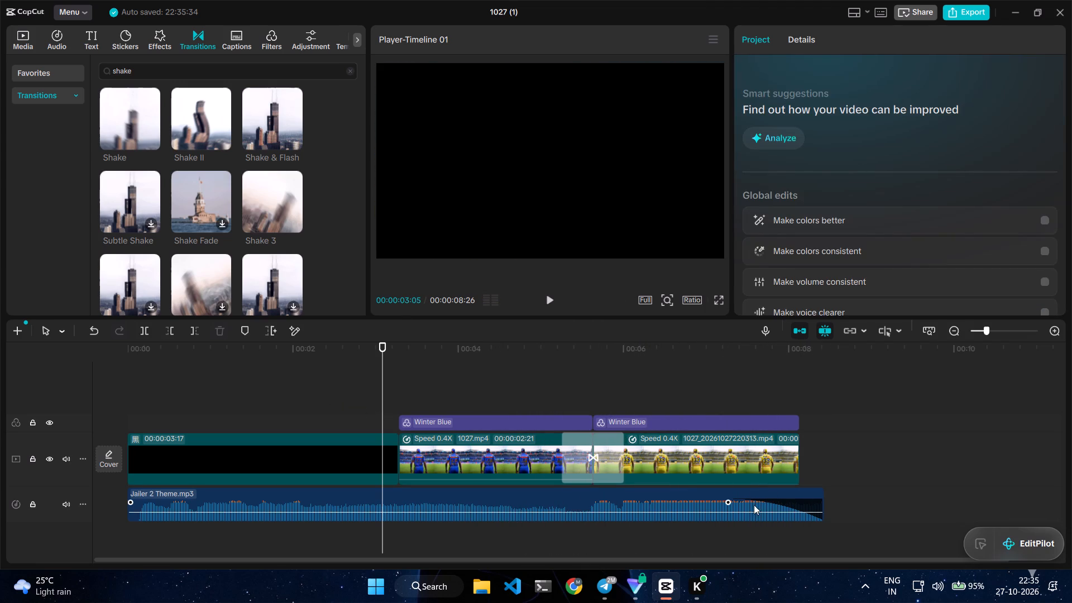
left_click_drag(729, 500, 782, 503)
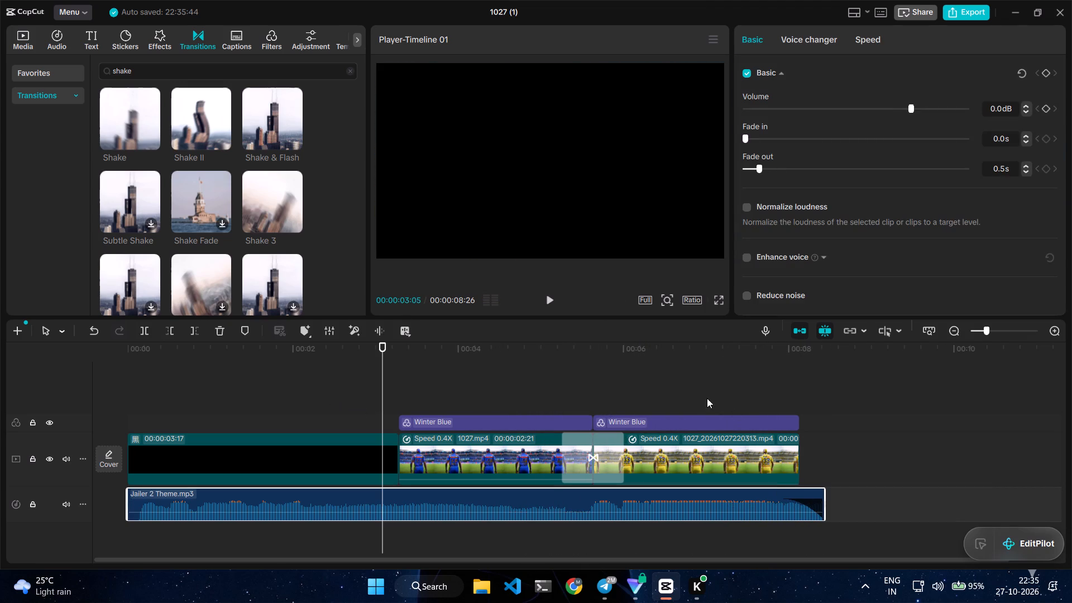
left_click(696, 394)
left_click(553, 300)
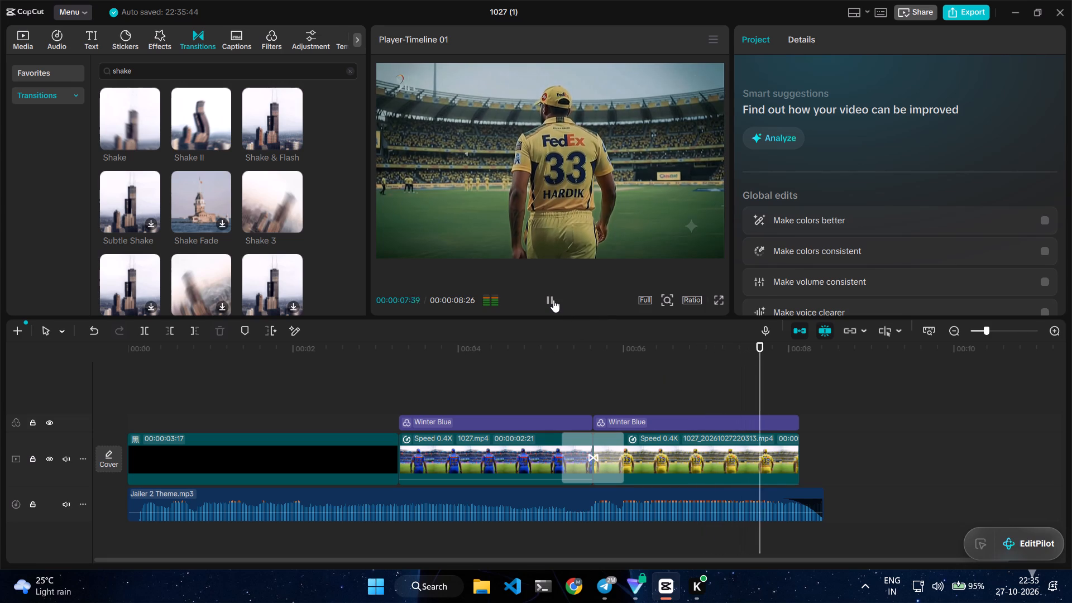
Scrub back and forth over the black opening and blue-jersey clip, and play from 00:00:03:17 to check the timing.
left_click(435, 393)
left_click_drag(435, 393, 393, 385)
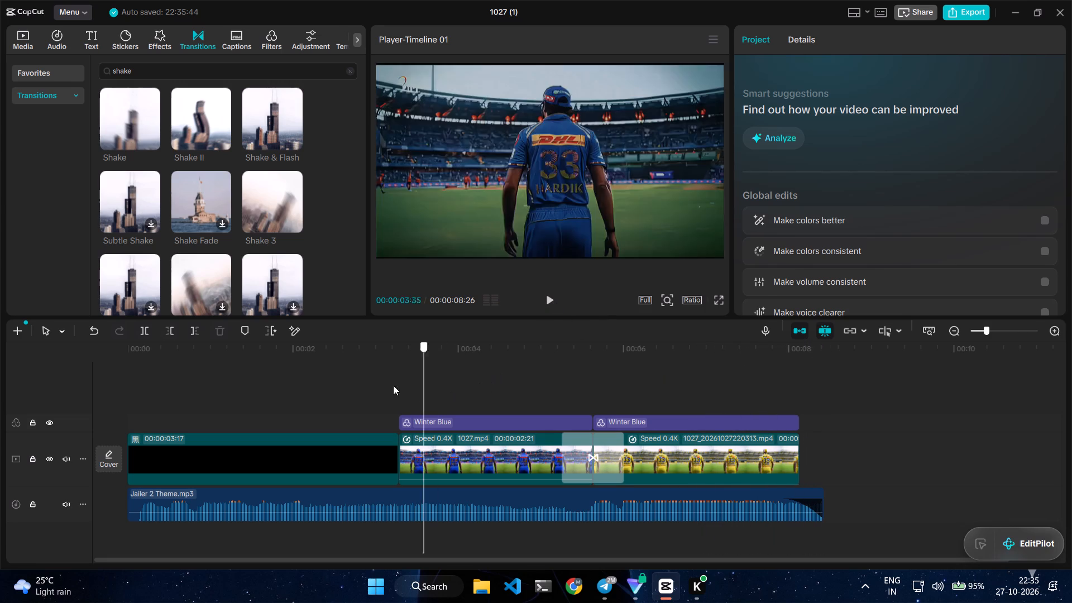
left_click_drag(393, 385, 252, 387)
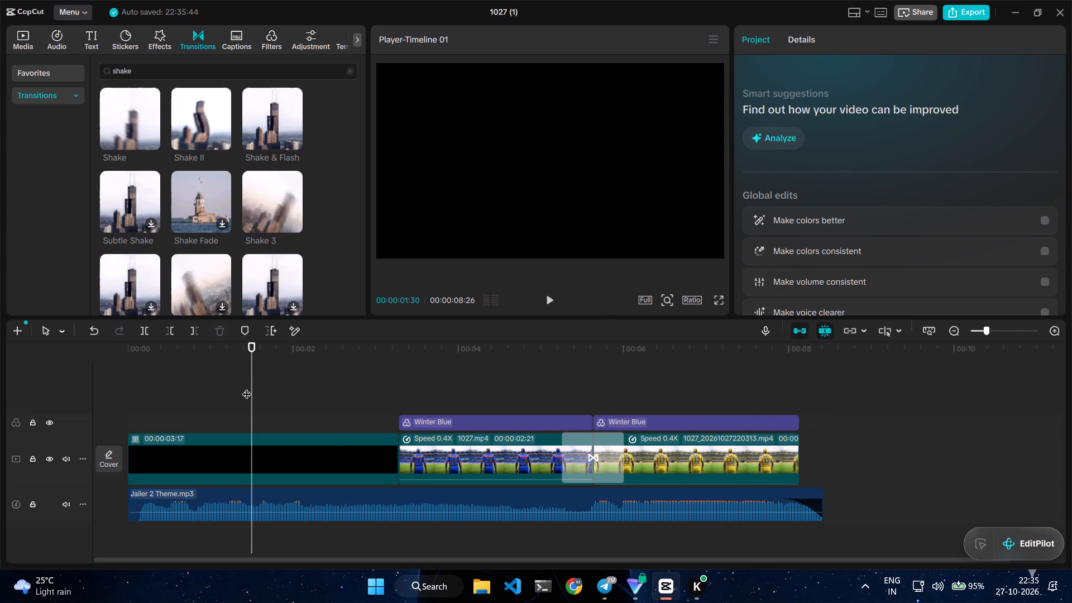
left_click_drag(253, 387, 178, 399)
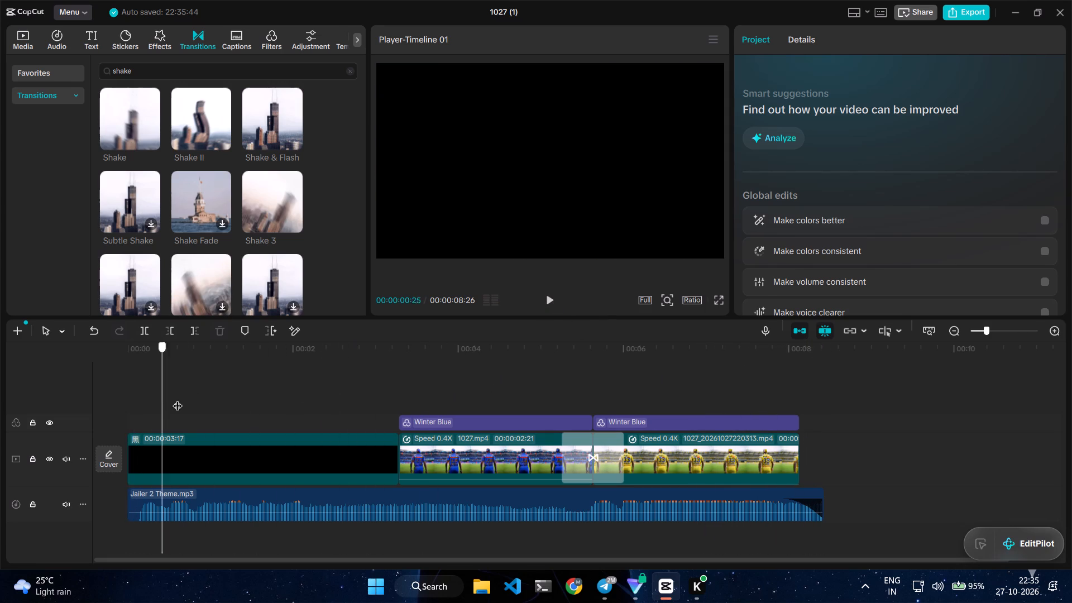
left_click_drag(178, 399, 406, 404)
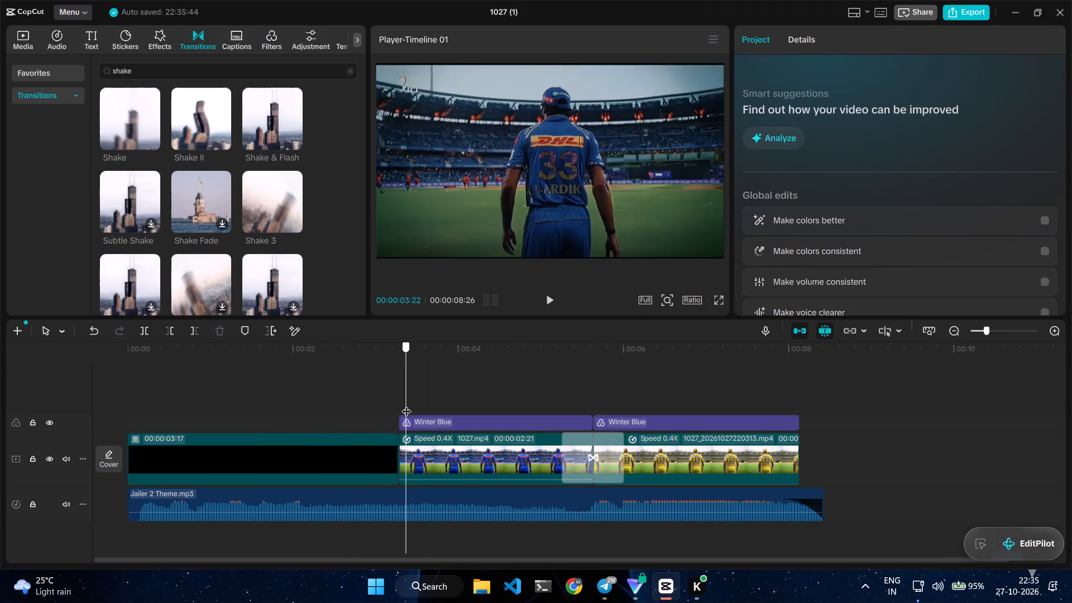
left_click_drag(406, 404, 373, 432)
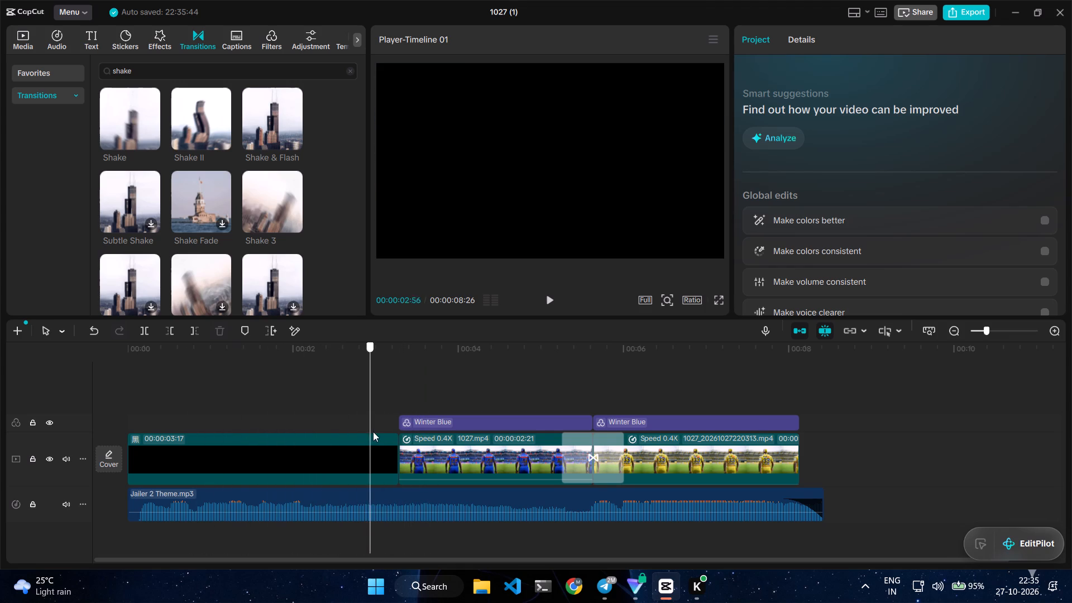
left_click_drag(373, 432, 546, 426)
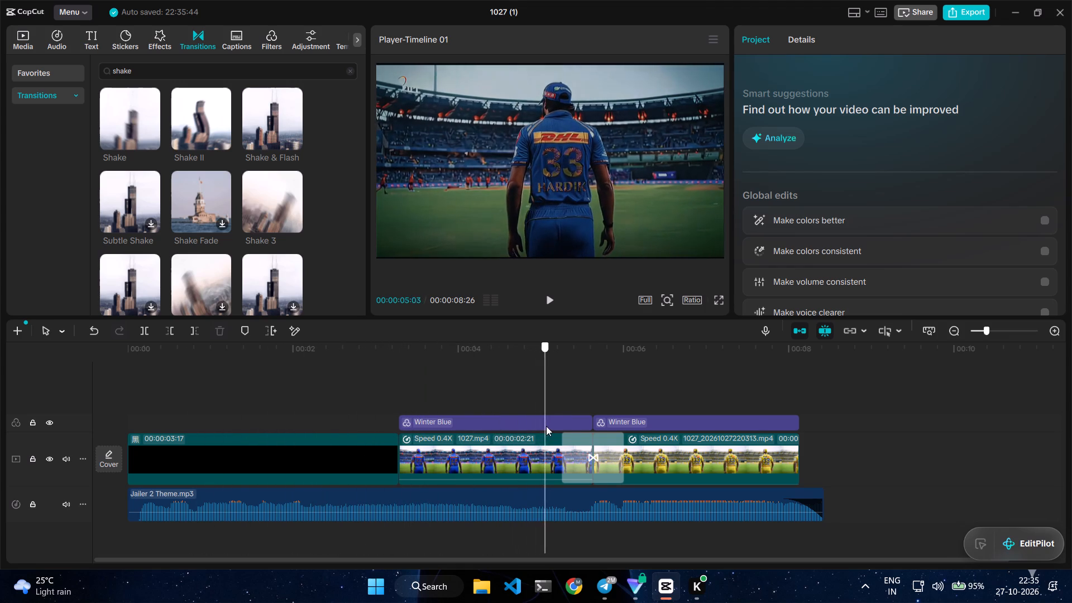
left_click_drag(546, 426, 403, 436)
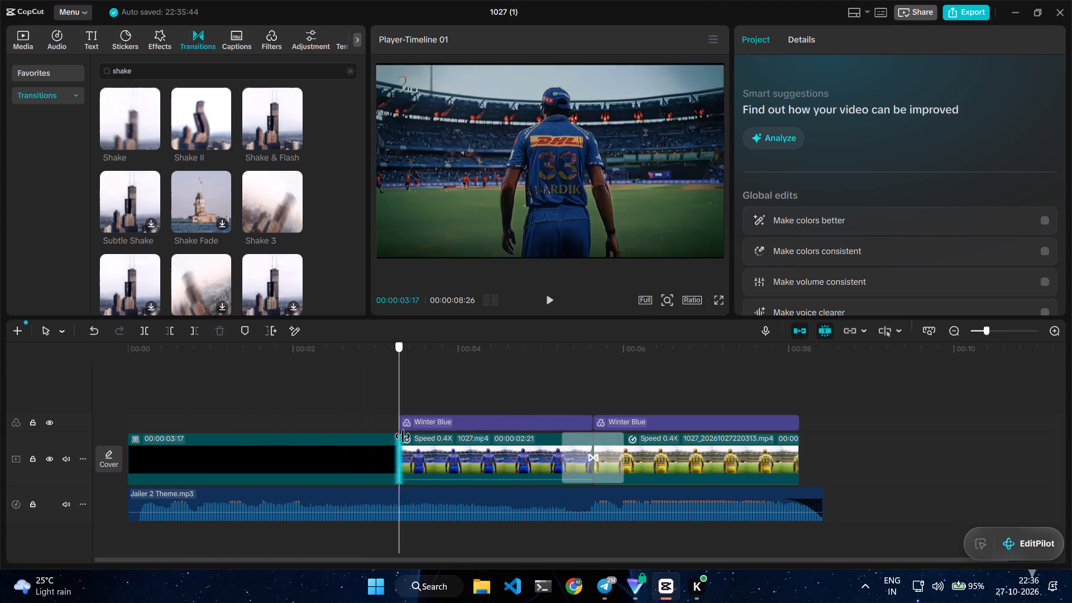
left_click_drag(403, 436, 132, 453)
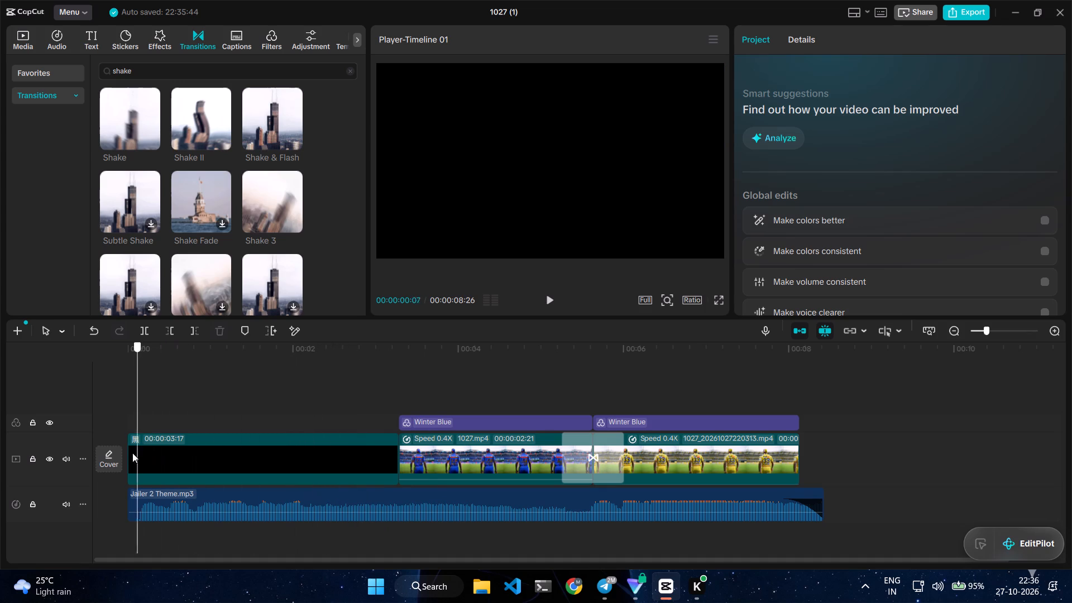
left_click_drag(132, 453, 400, 445)
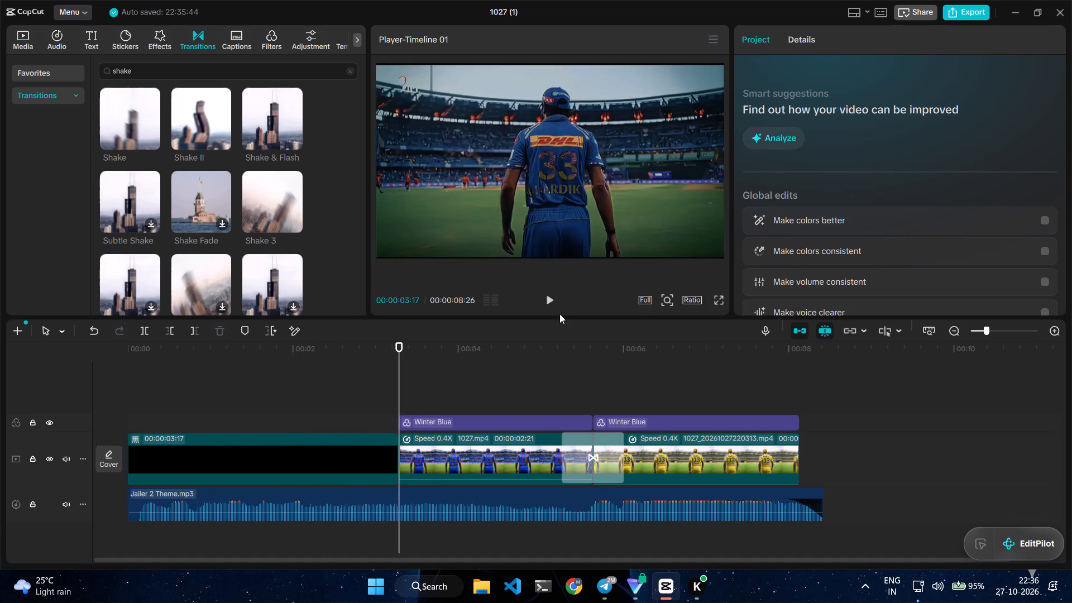
left_click(551, 305)
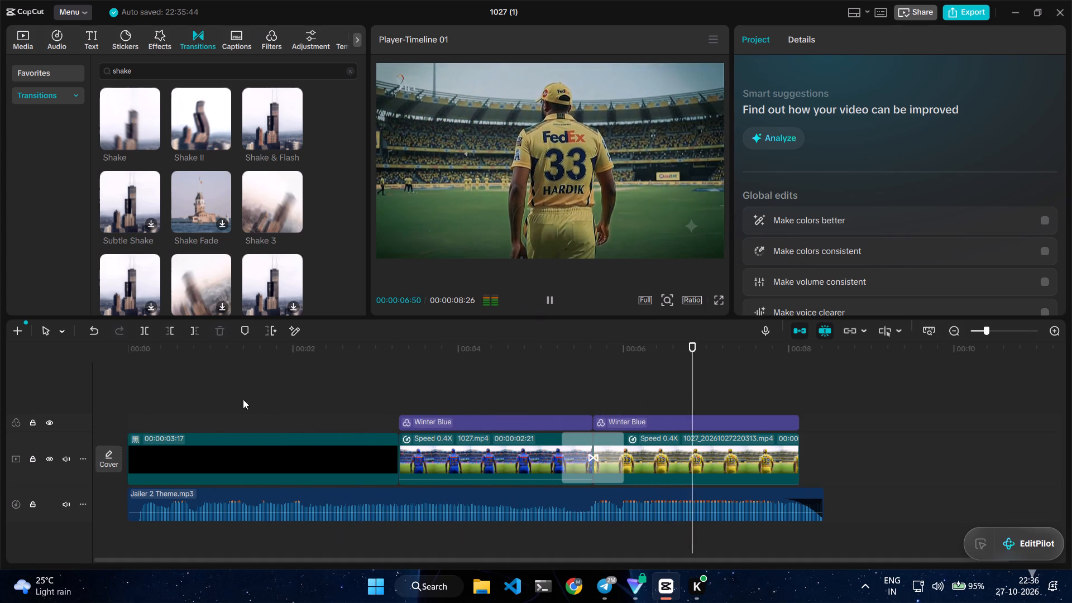
Park the playhead at 00:00:03:20 on the blue-jersey clip and search the video effects for cinema.
left_click(215, 399)
left_click_drag(214, 399, 404, 411)
left_click(166, 41)
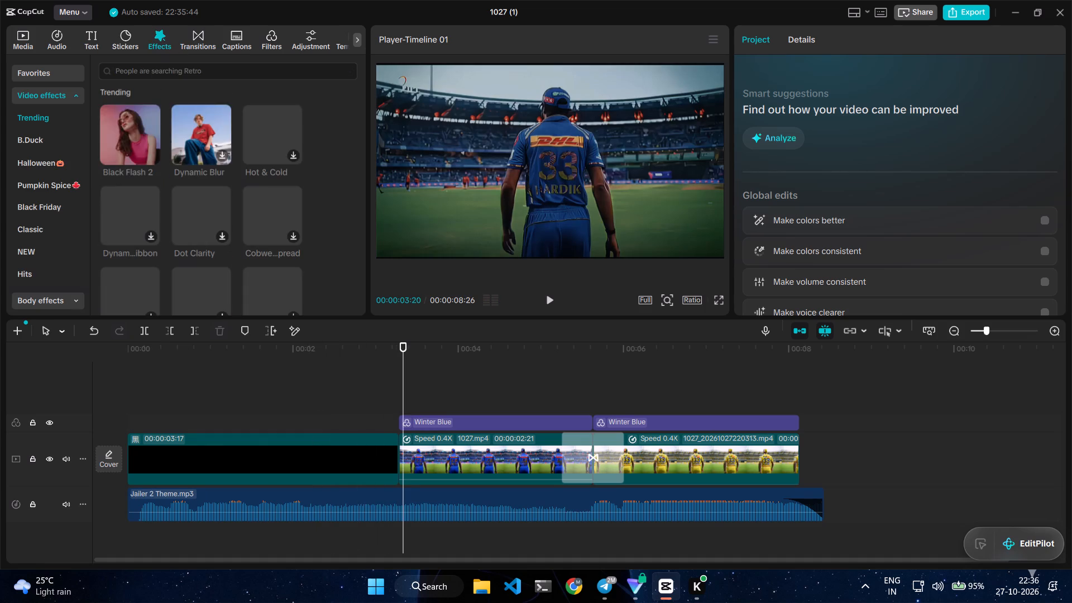
left_click(160, 74)
type("cinena")
key("BackSpace")
key("BackSpace")
type("ma")
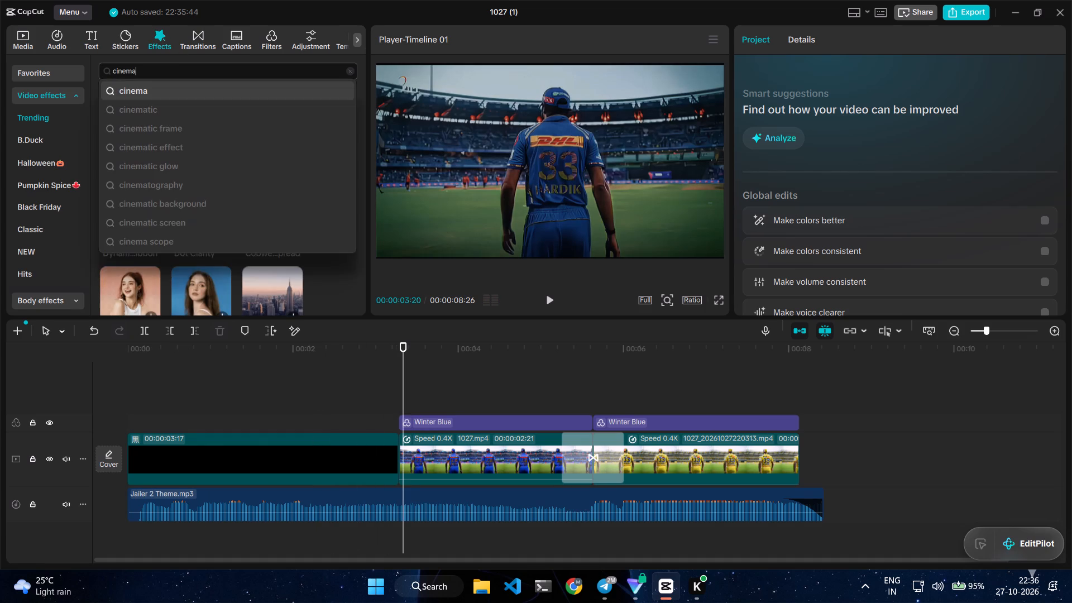
key("Return")
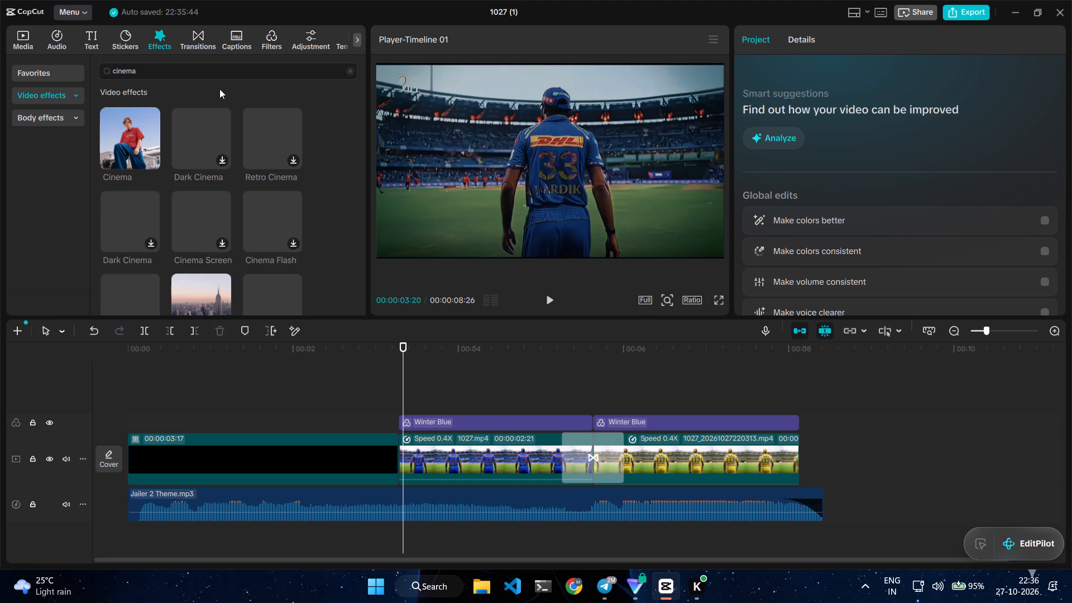
Add the Cinema effect on its own track above the Winter Blue filters, starting over the black opening, and play the edit.
left_click(133, 127)
left_click_drag(126, 131, 152, 417)
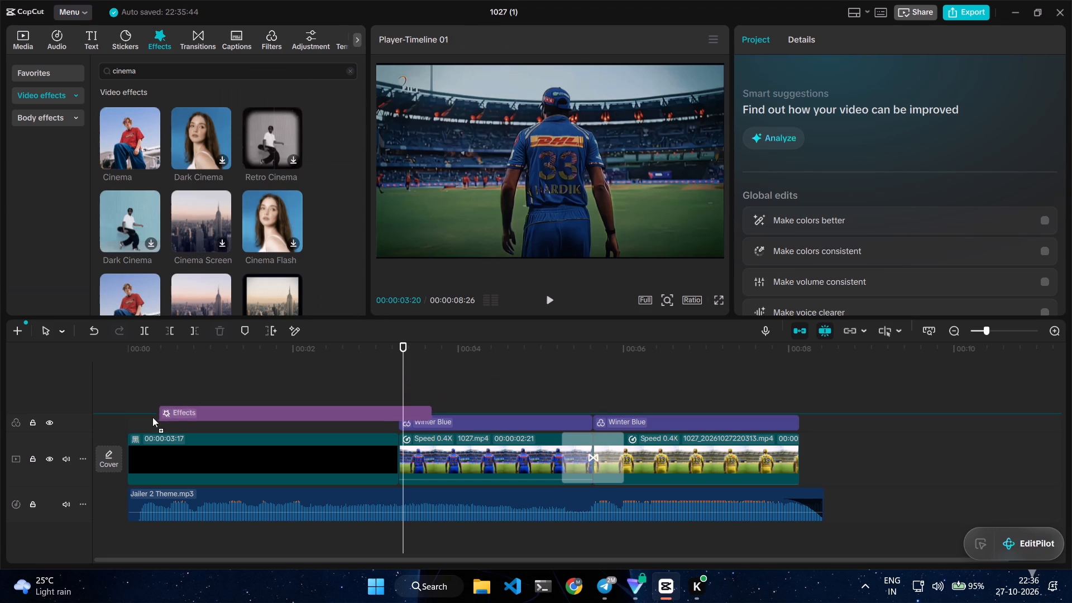
left_click_drag(152, 417, 217, 405)
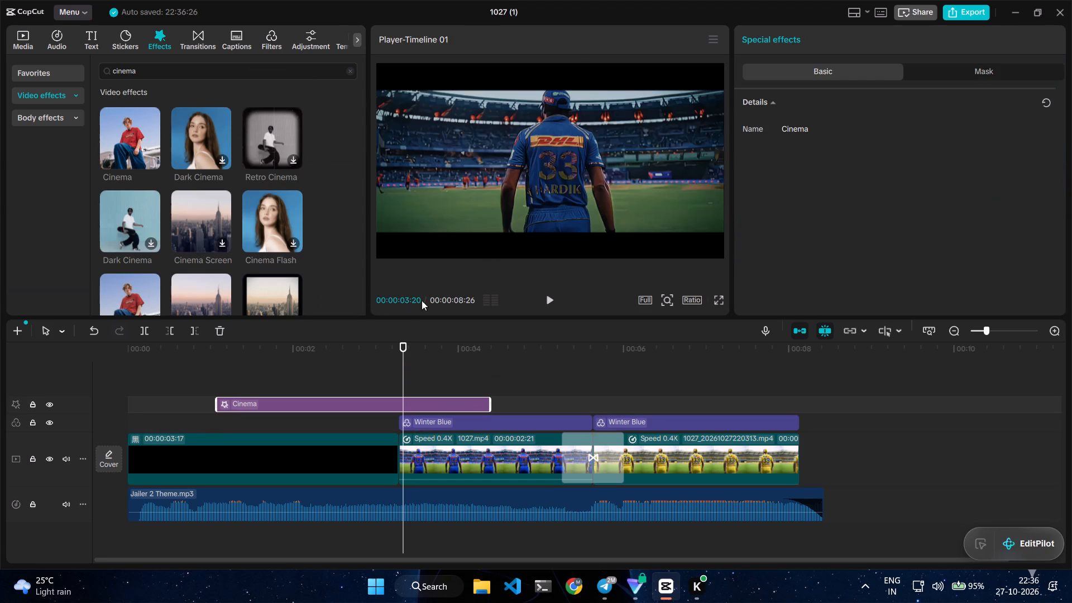
left_click_drag(403, 371, 196, 371)
left_click(553, 298)
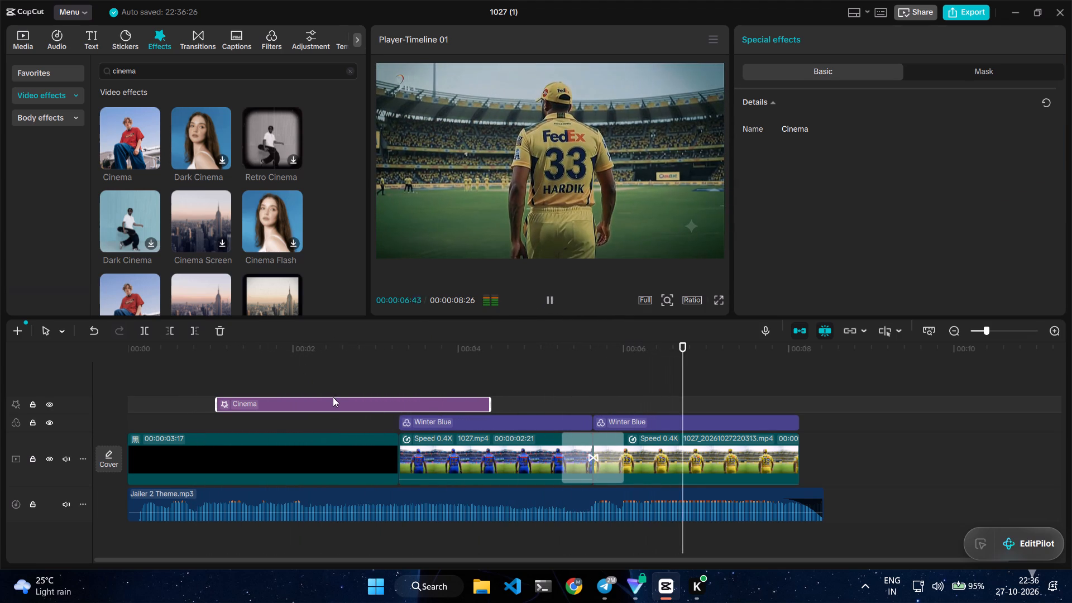
Move the Cinema effect to the blue-jersey clip's start, extend it to the yellow-jersey clip's end, and play from there.
left_click_drag(334, 398, 516, 400)
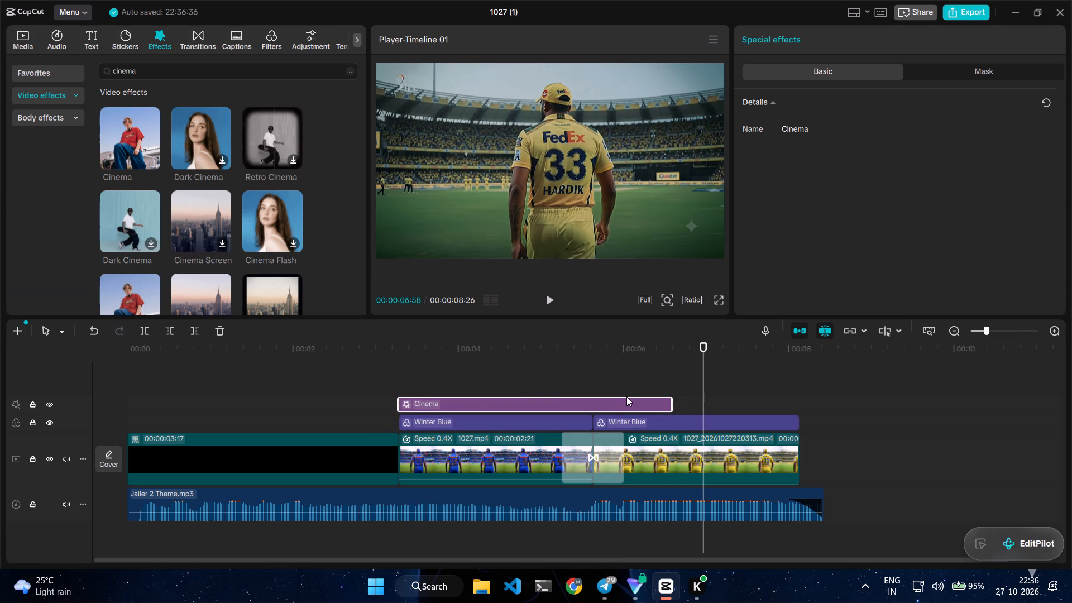
left_click_drag(672, 403, 791, 408)
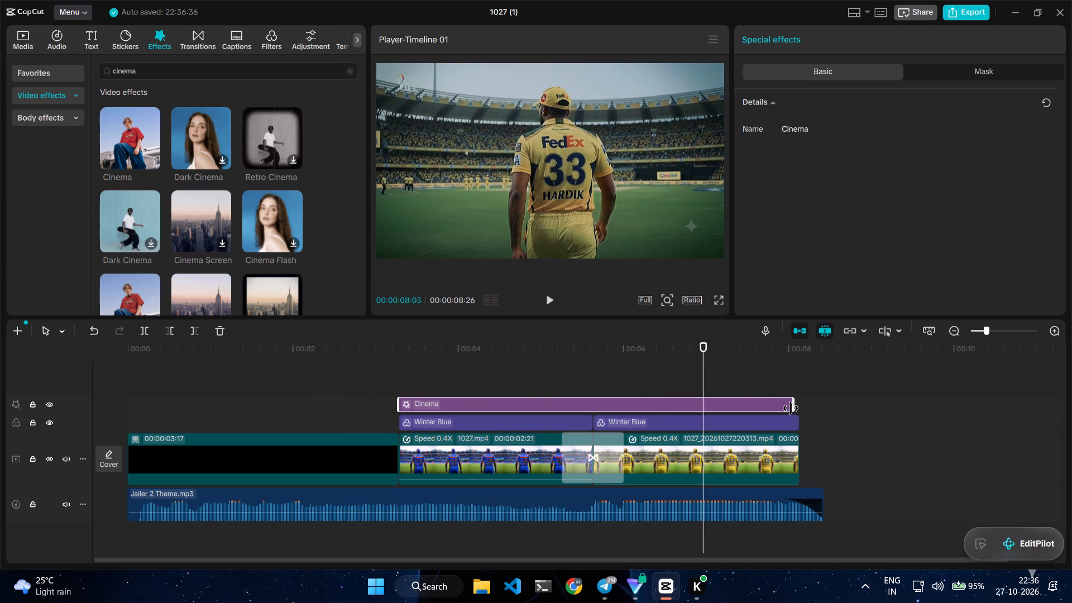
left_click_drag(791, 408, 793, 409)
left_click(422, 378)
left_click_drag(422, 378, 399, 378)
left_click(548, 296)
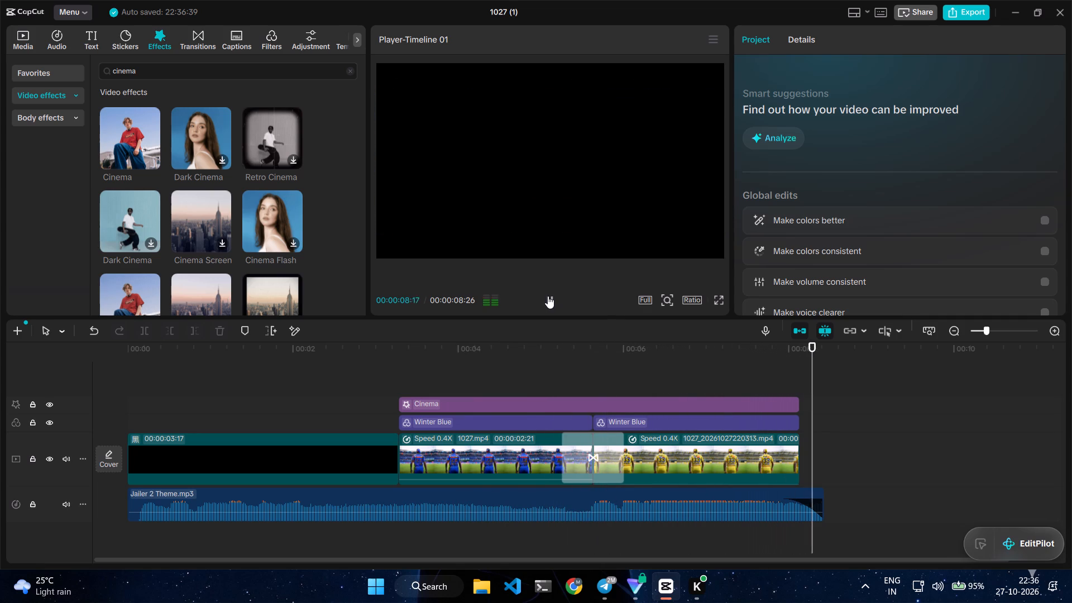
Scrub across both jersey clips and back into the black opening to check the Cinema effect's coverage.
left_click(394, 368)
left_click_drag(395, 368, 411, 371)
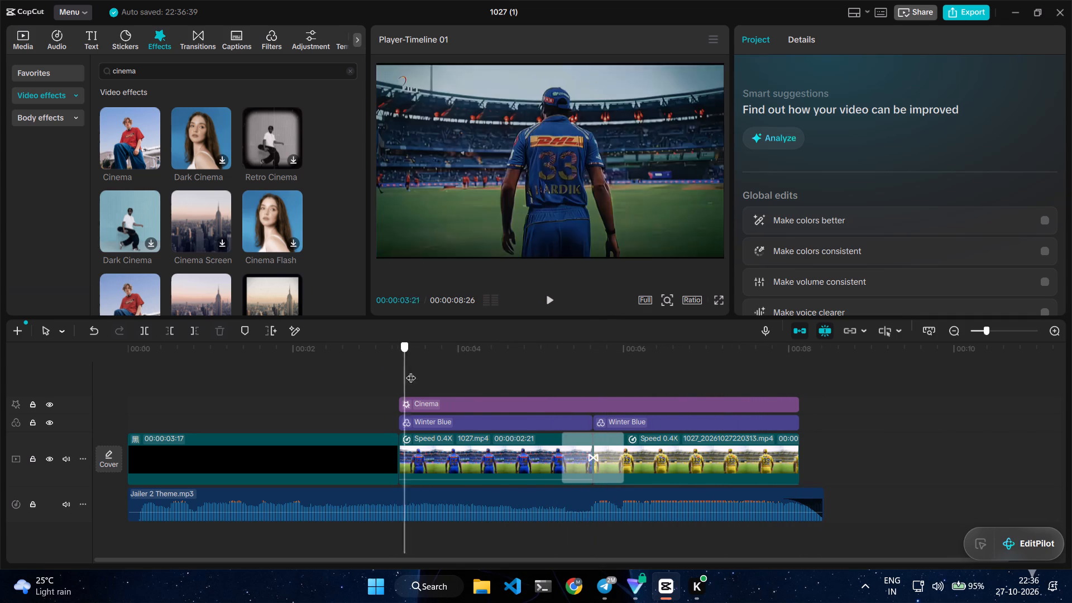
left_click_drag(411, 371, 731, 390)
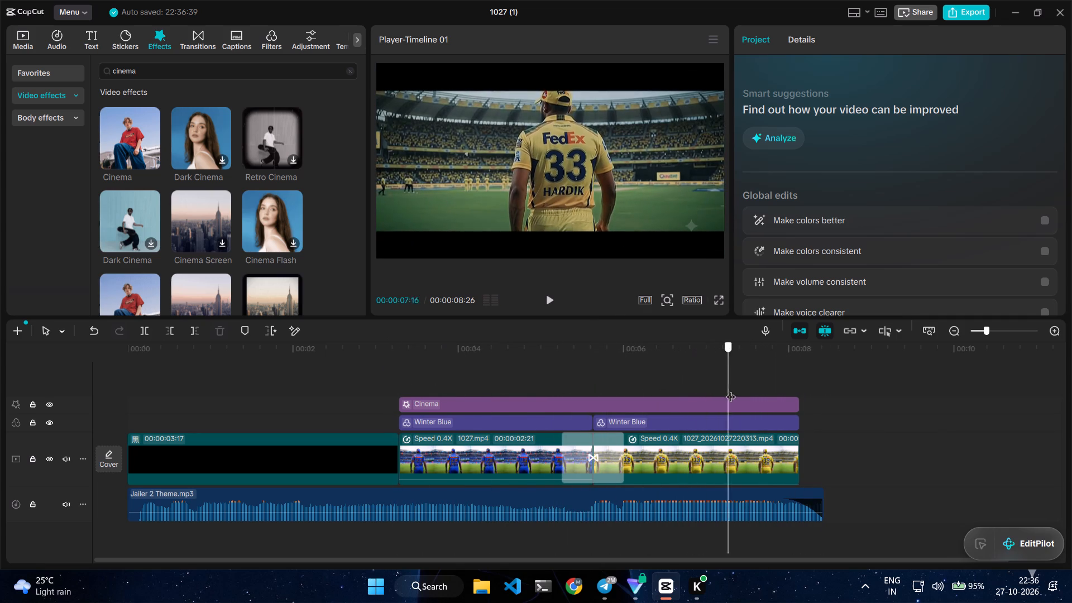
left_click_drag(731, 390, 755, 407)
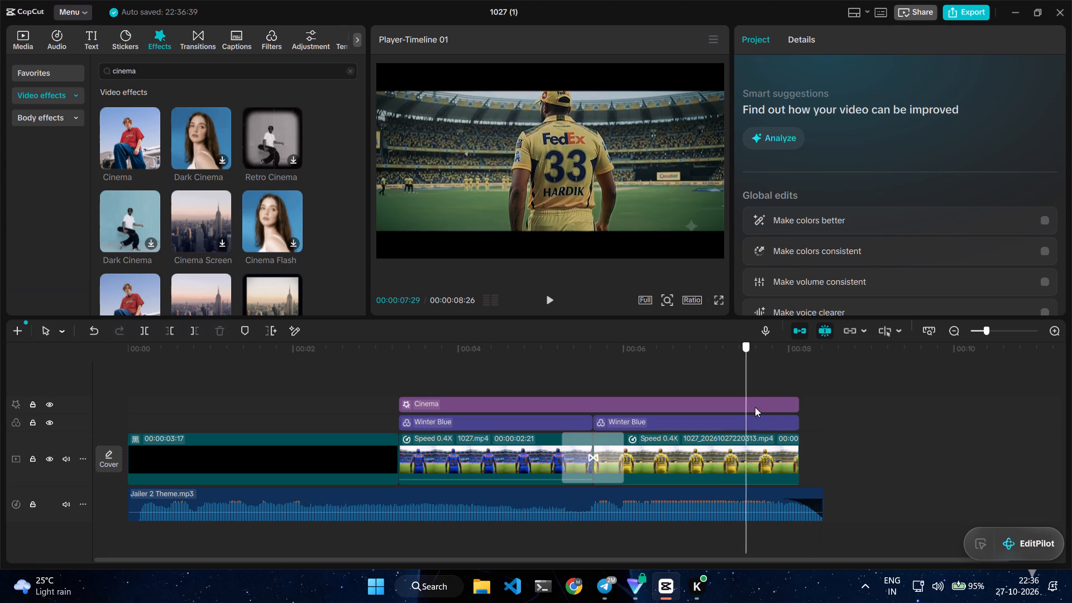
left_click_drag(755, 407, 240, 447)
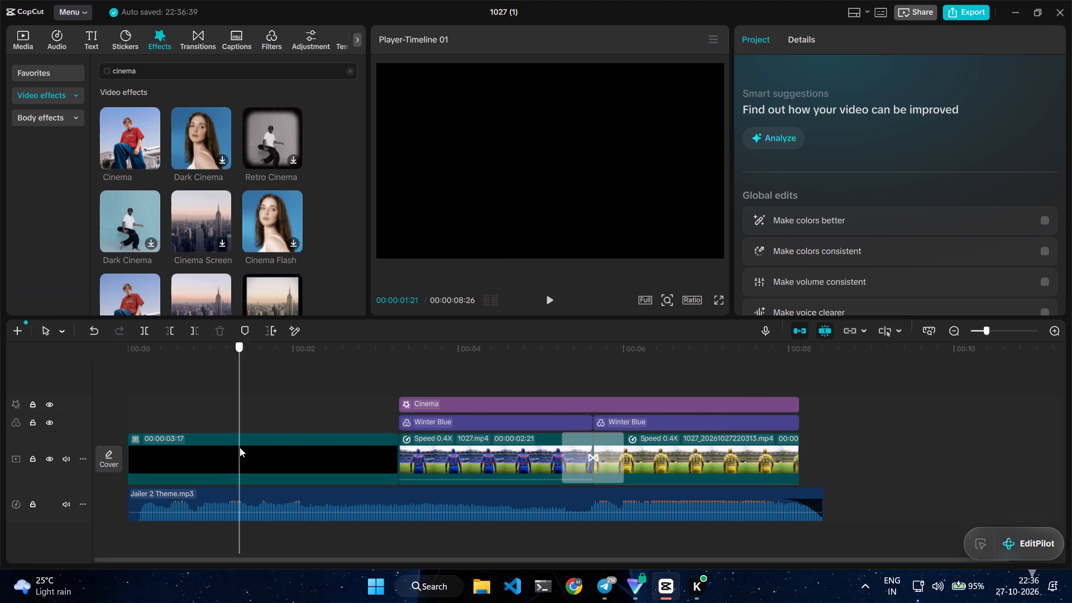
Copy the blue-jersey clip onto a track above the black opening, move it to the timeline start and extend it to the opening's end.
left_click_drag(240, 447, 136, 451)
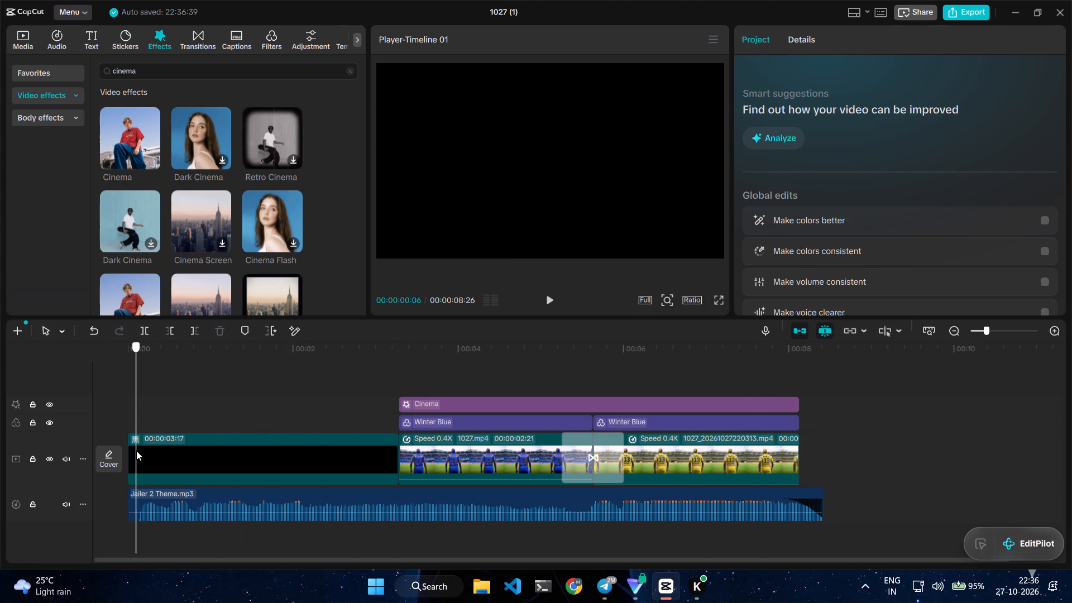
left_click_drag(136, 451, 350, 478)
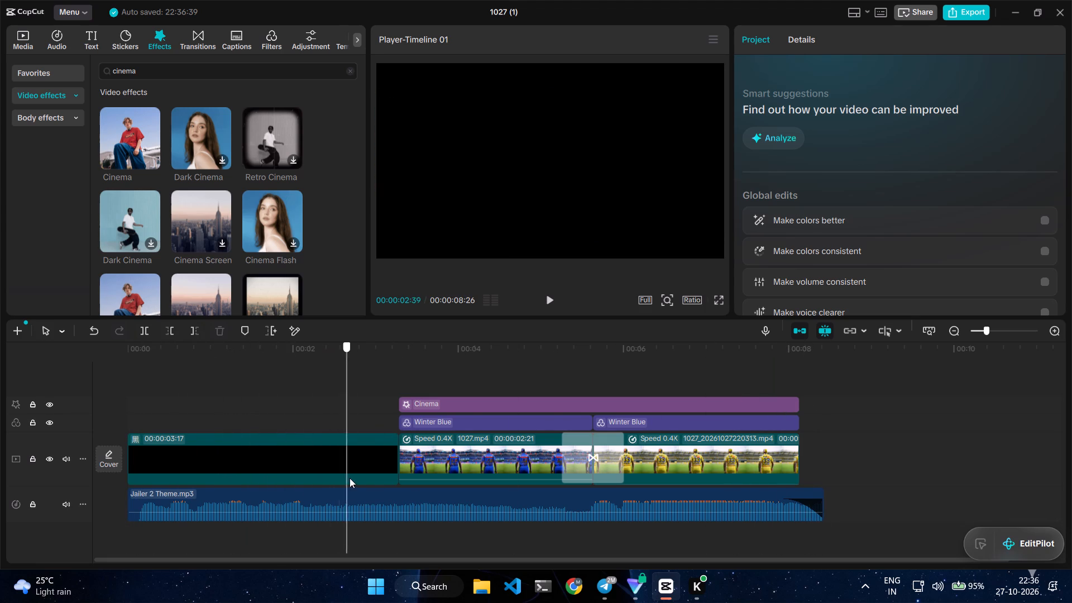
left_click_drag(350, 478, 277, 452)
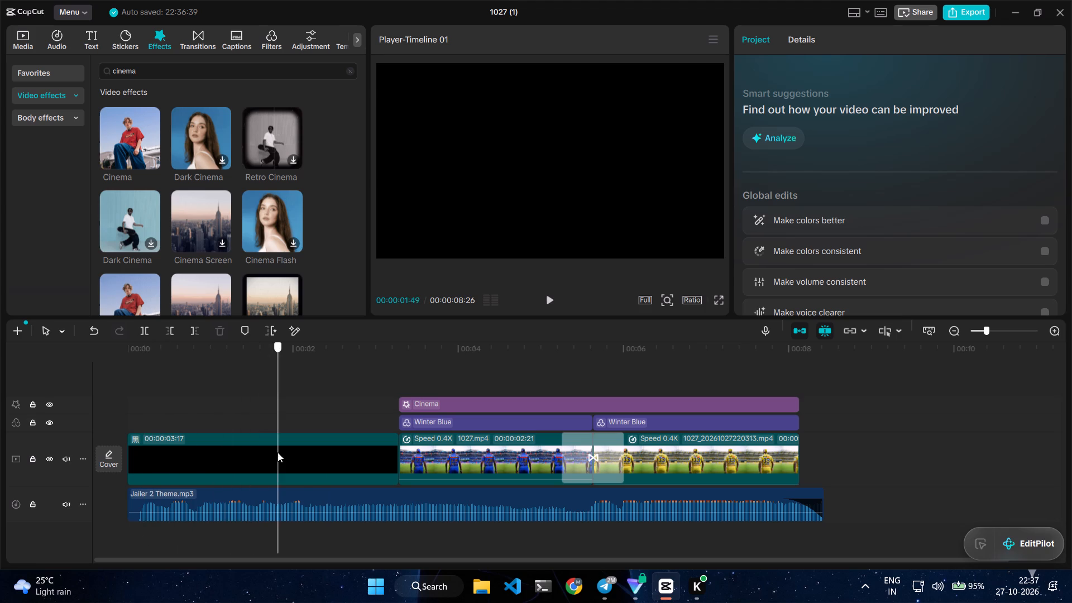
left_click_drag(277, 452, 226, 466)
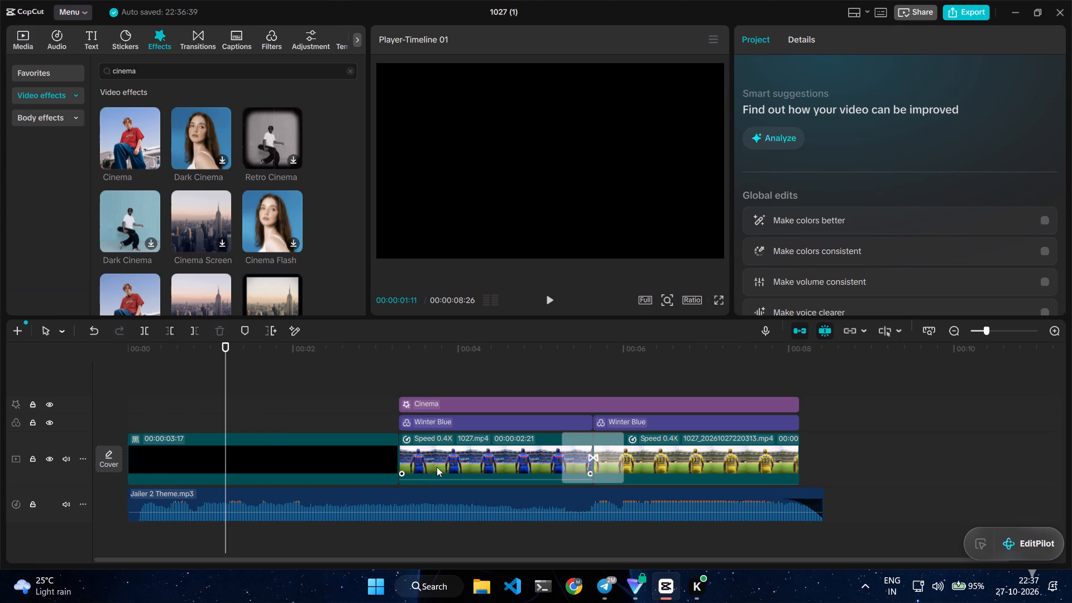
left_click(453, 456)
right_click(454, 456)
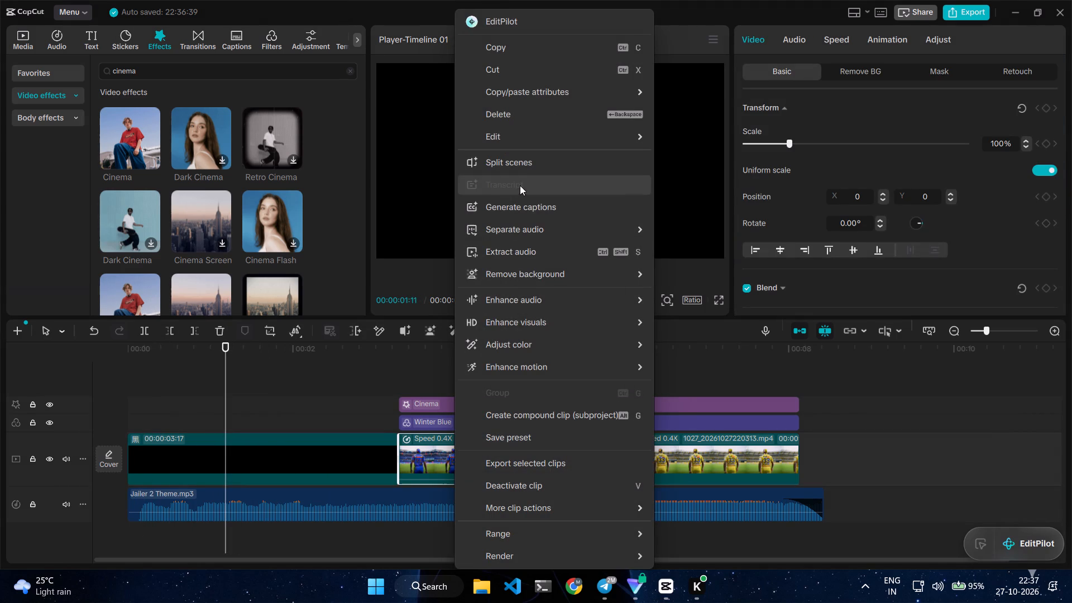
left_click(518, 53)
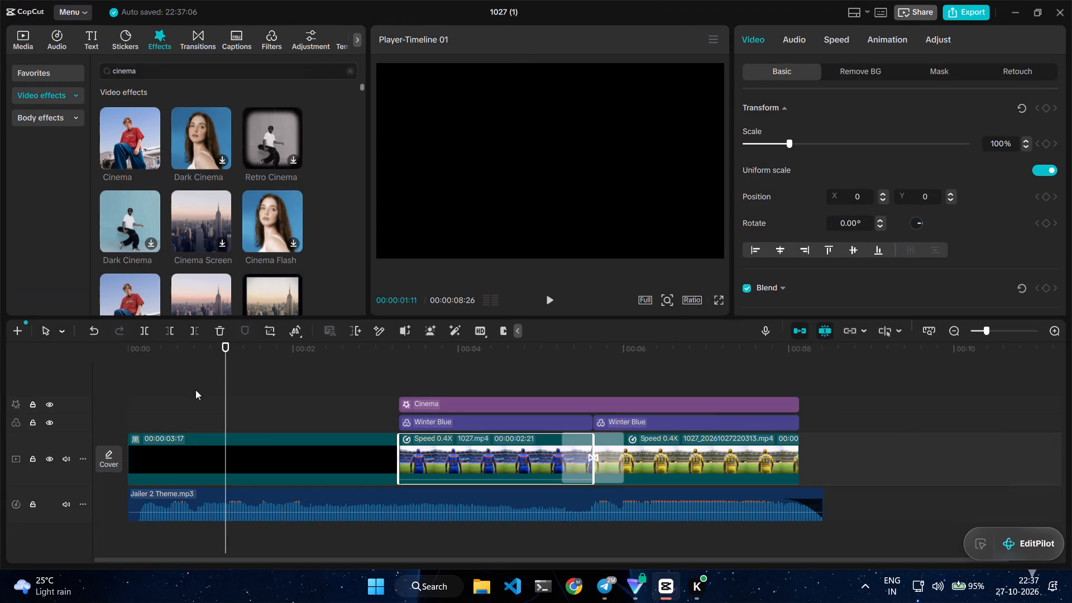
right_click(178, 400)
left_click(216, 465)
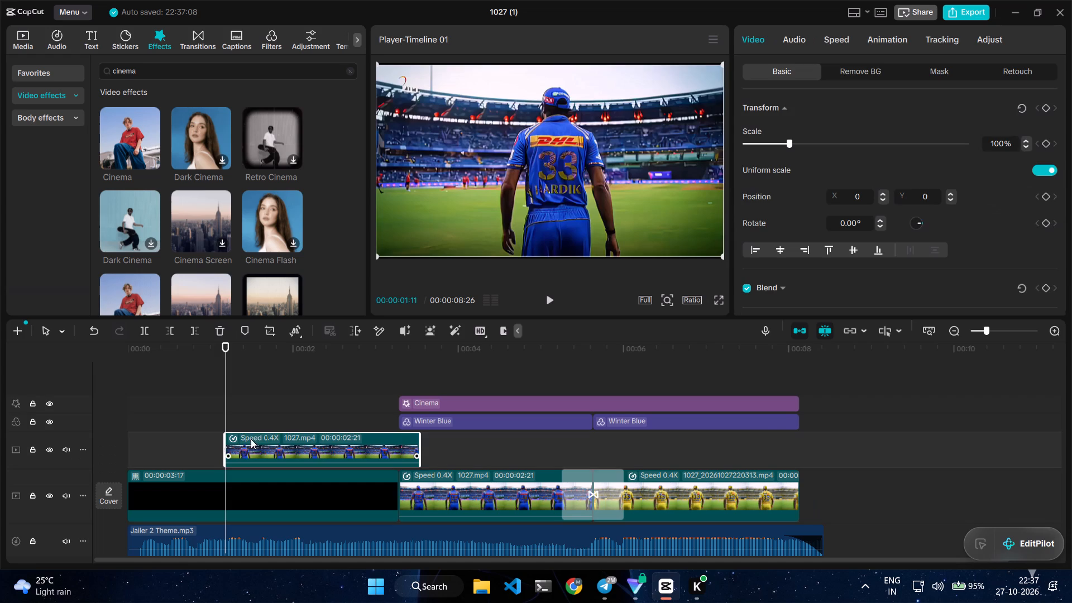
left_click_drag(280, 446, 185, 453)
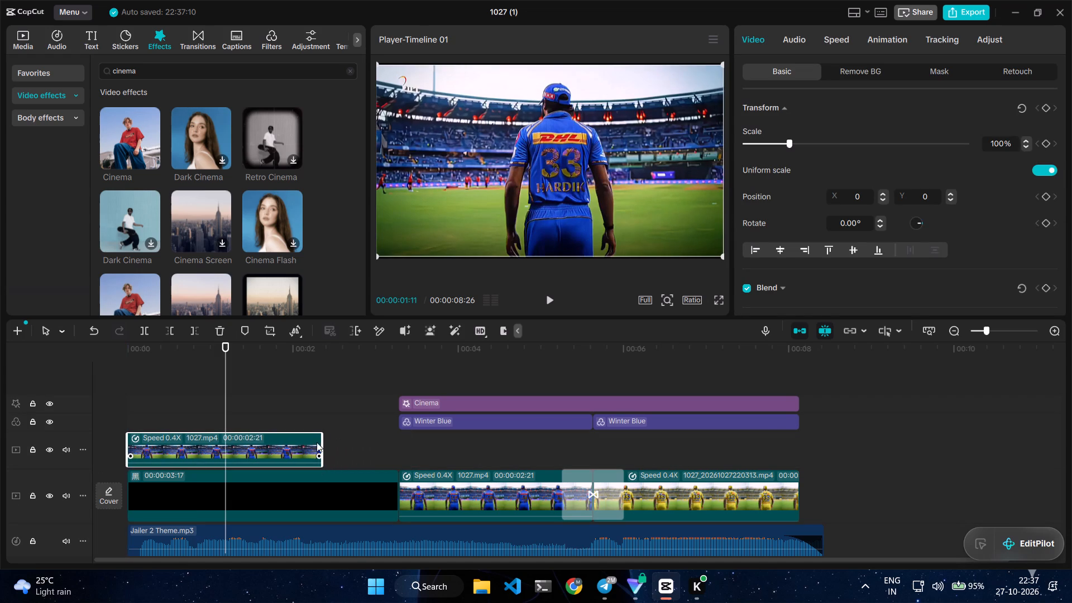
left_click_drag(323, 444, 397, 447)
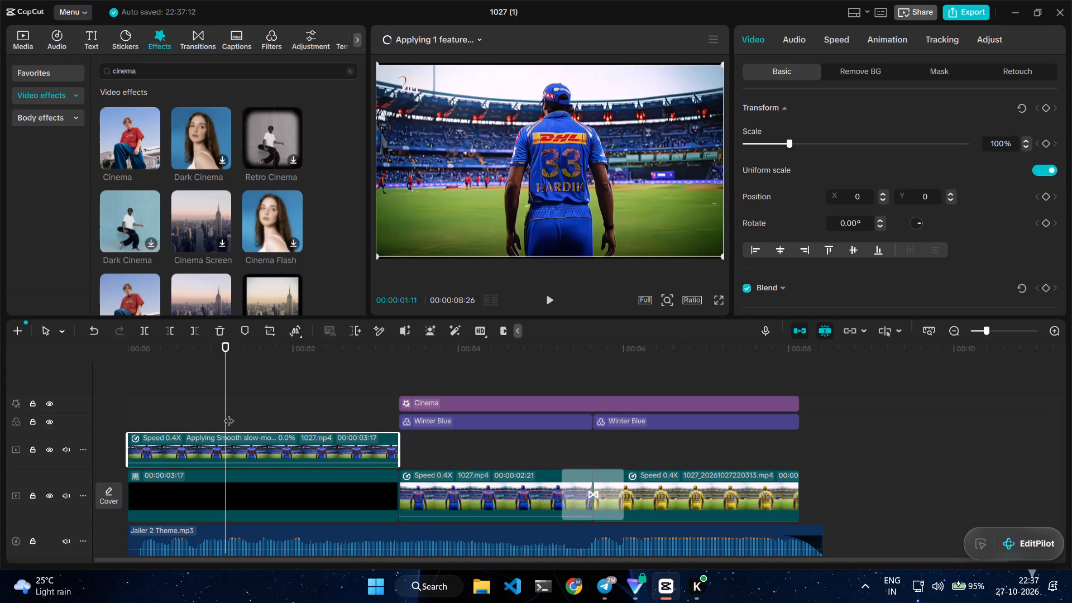
Play the edit from the start and scrub around the copied blue-jersey clip to review the new opening.
left_click_drag(229, 411, 101, 420)
left_click(545, 299)
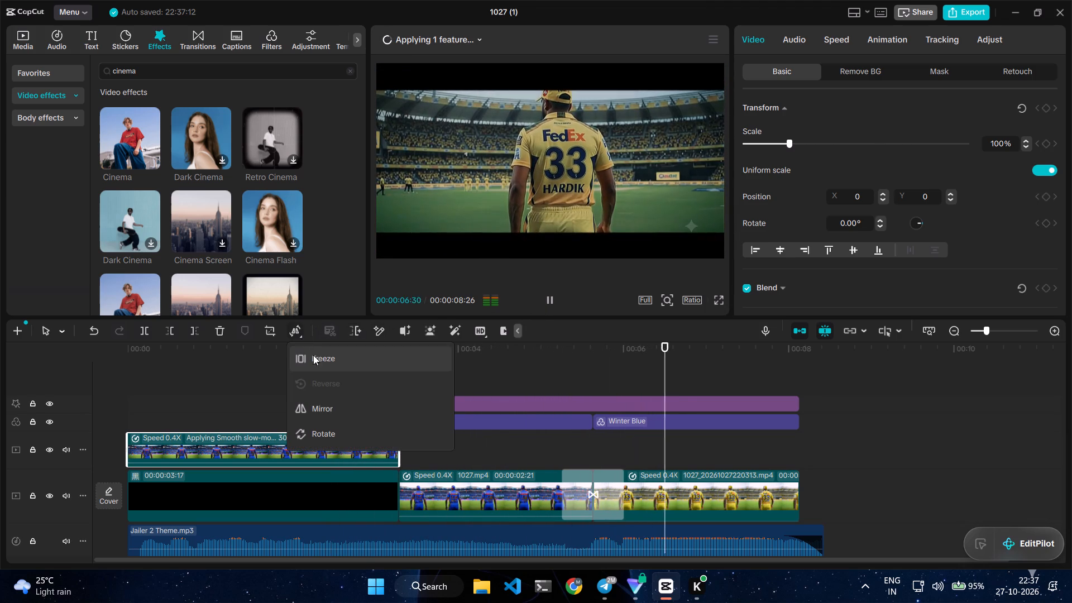
left_click(236, 394)
left_click_drag(236, 393, 414, 398)
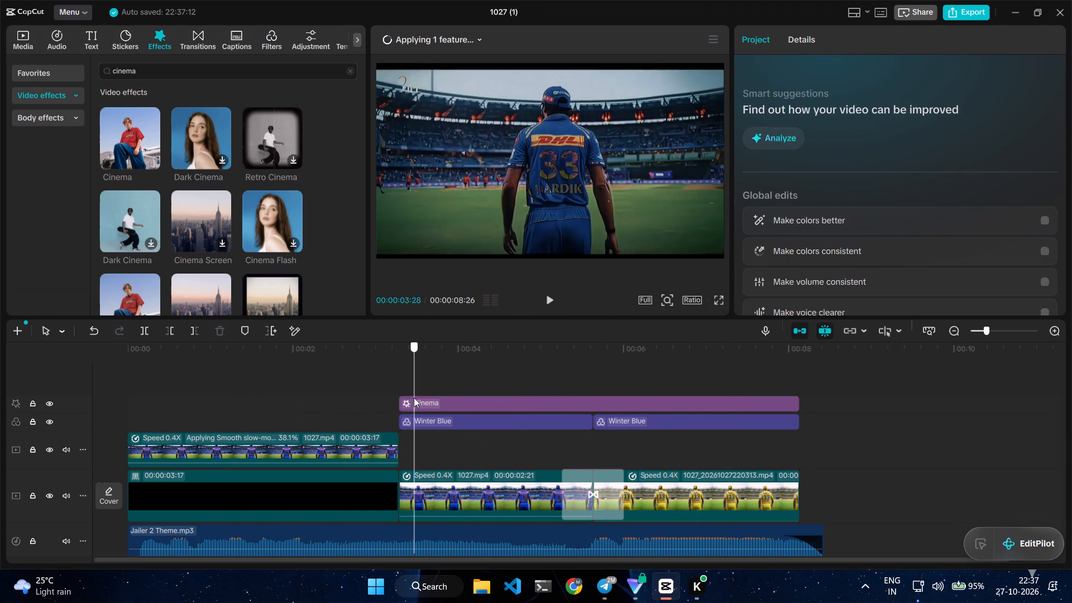
left_click_drag(414, 398, 410, 403)
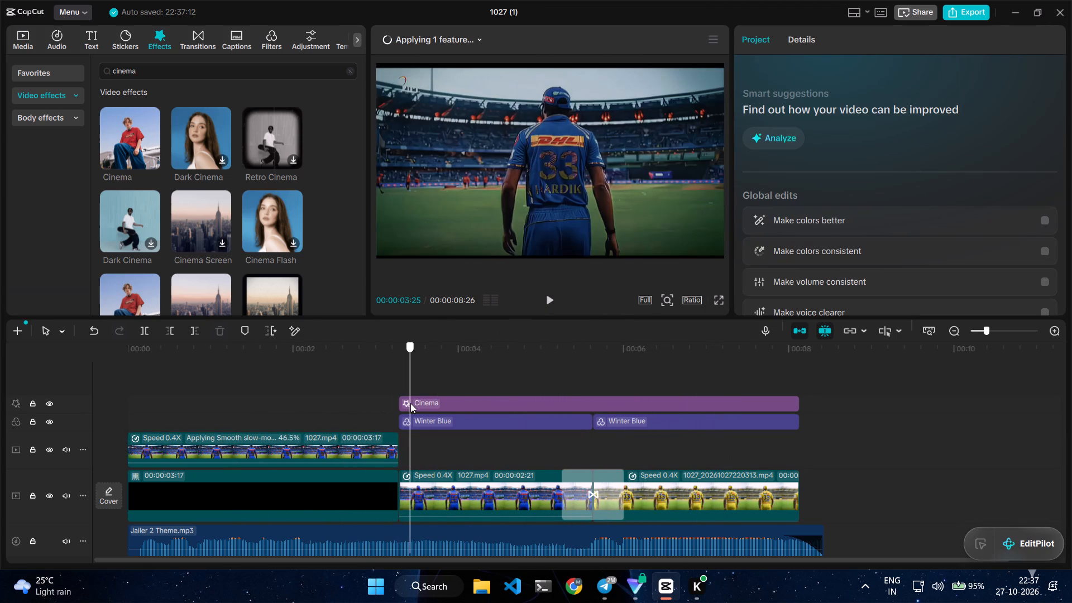
left_click_drag(410, 403, 286, 411)
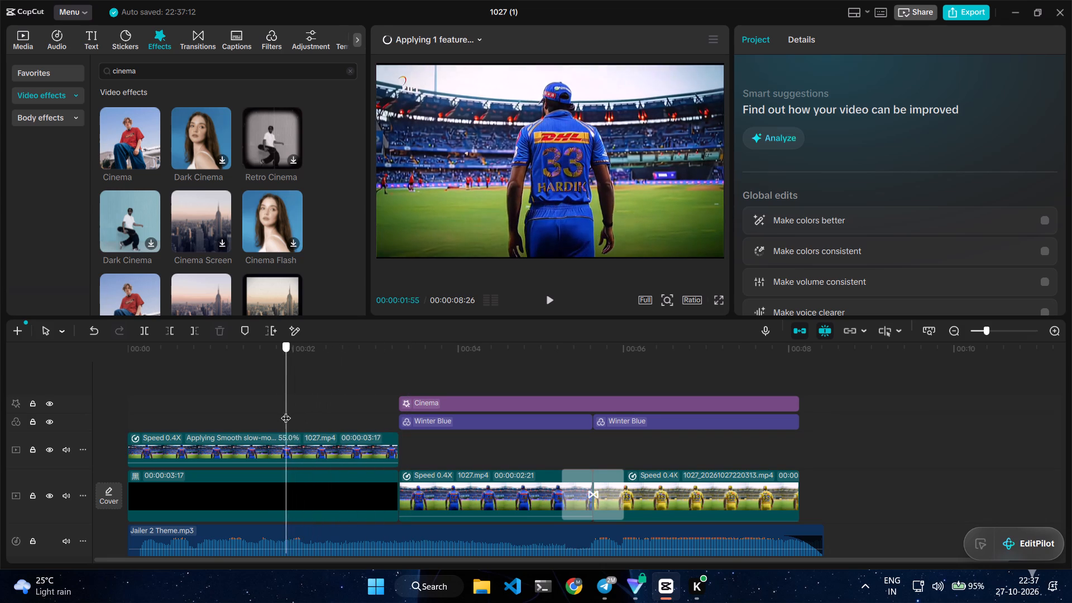
left_click_drag(286, 411, 293, 423)
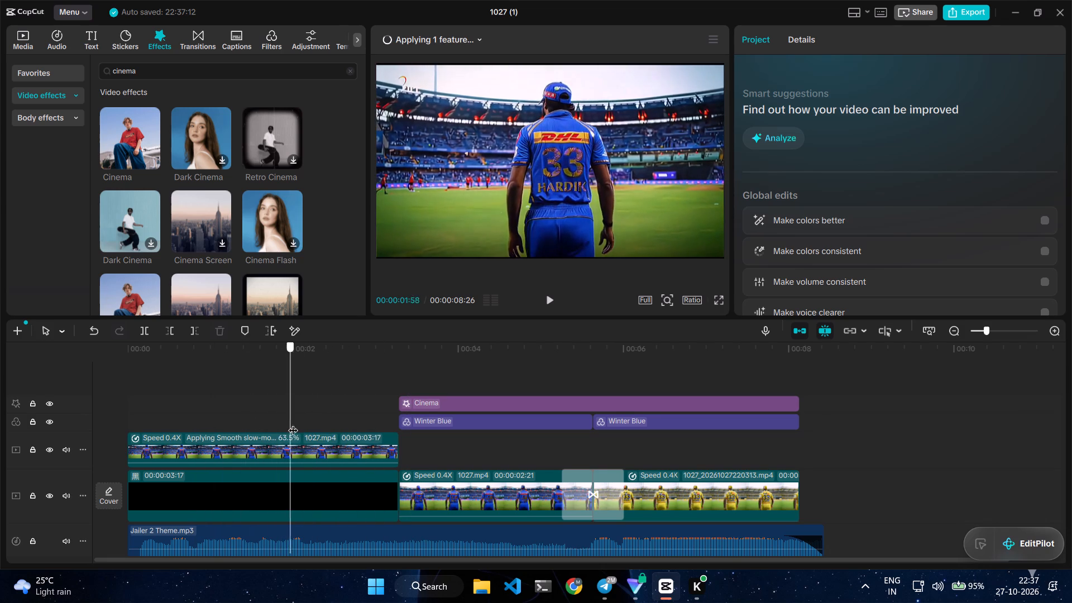
left_click_drag(293, 423, 300, 424)
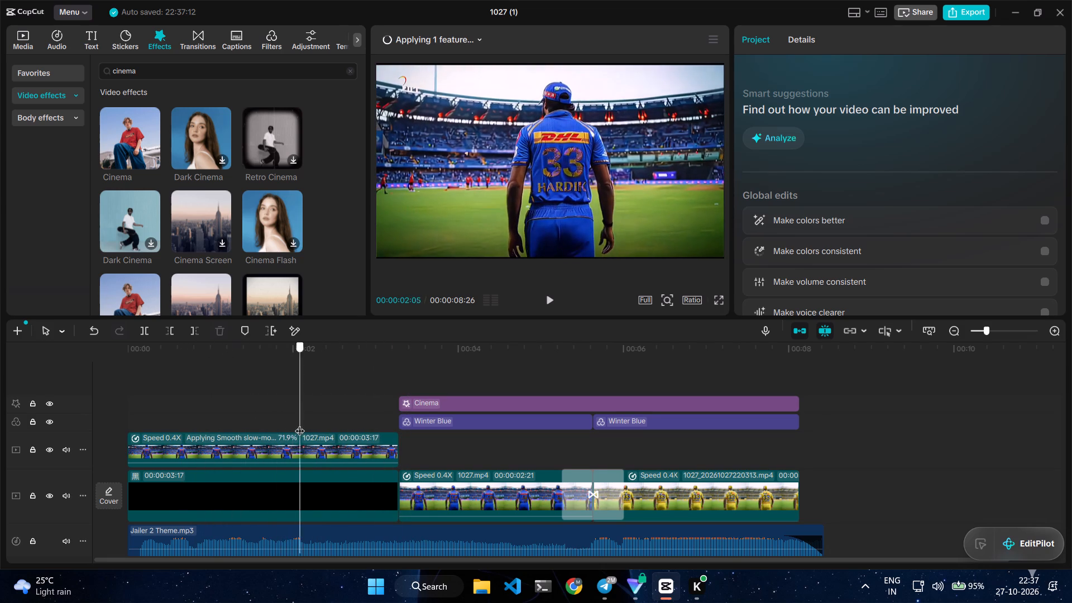
left_click_drag(300, 424, 288, 445)
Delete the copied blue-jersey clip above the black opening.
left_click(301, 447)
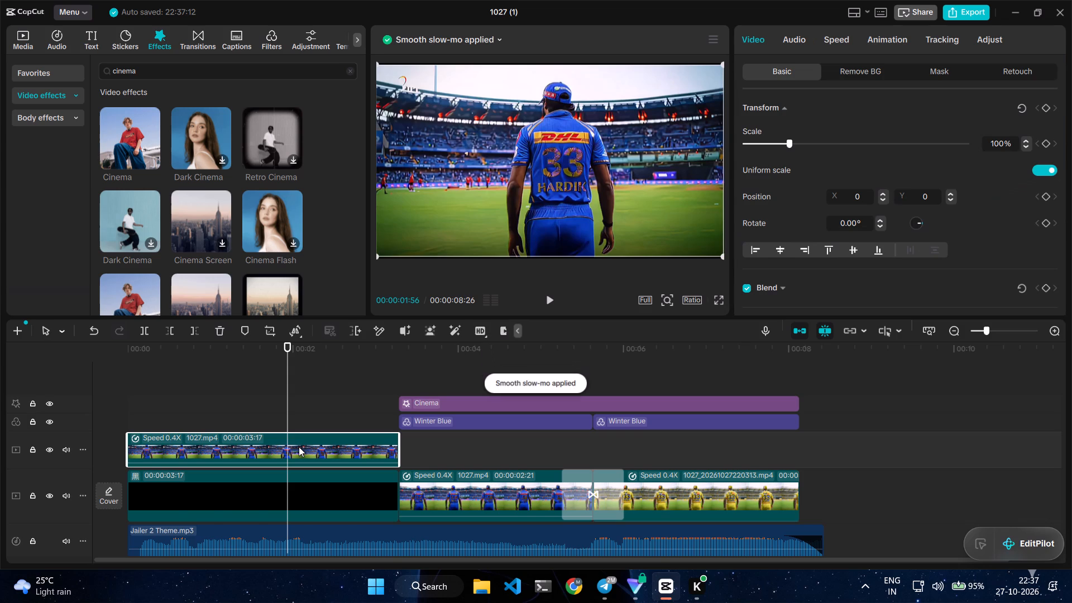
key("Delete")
Scrub through the black opening and return the playhead to the timeline start.
left_click_drag(288, 410, 251, 419)
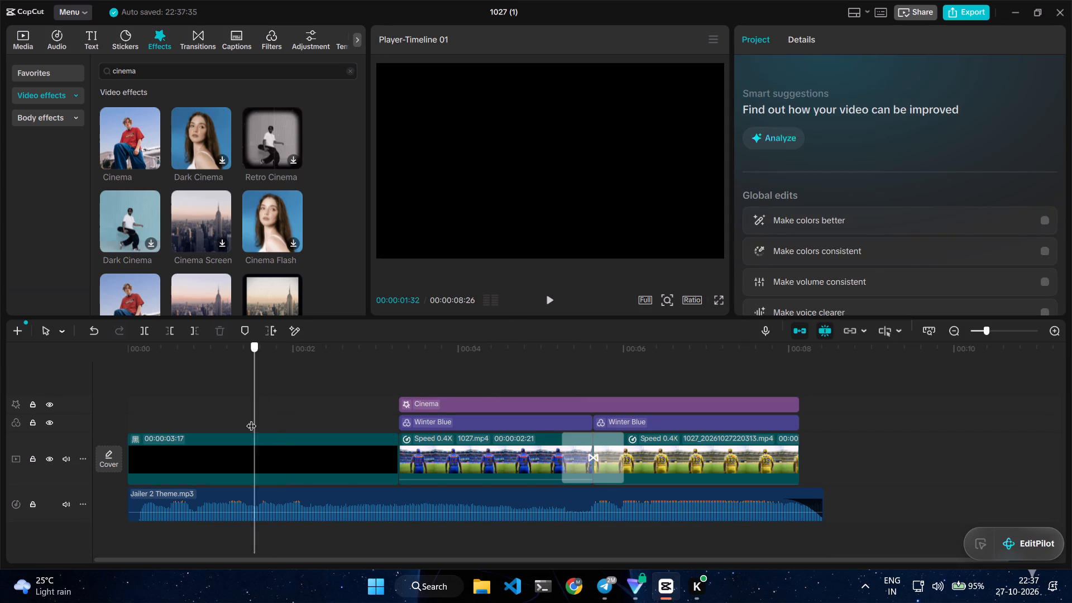
left_click_drag(251, 419, 143, 428)
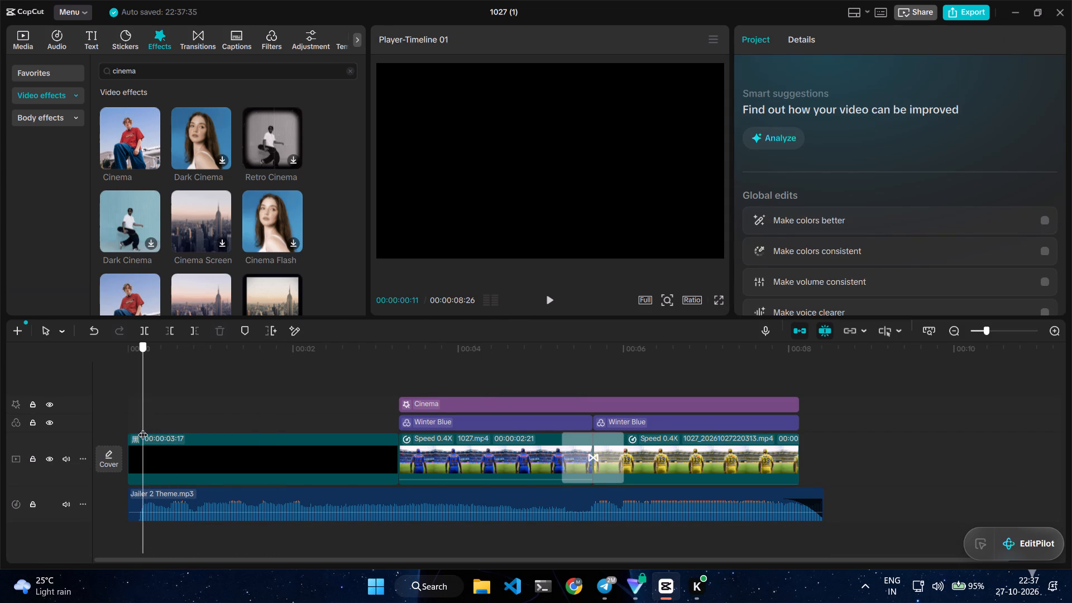
left_click_drag(143, 428, 127, 431)
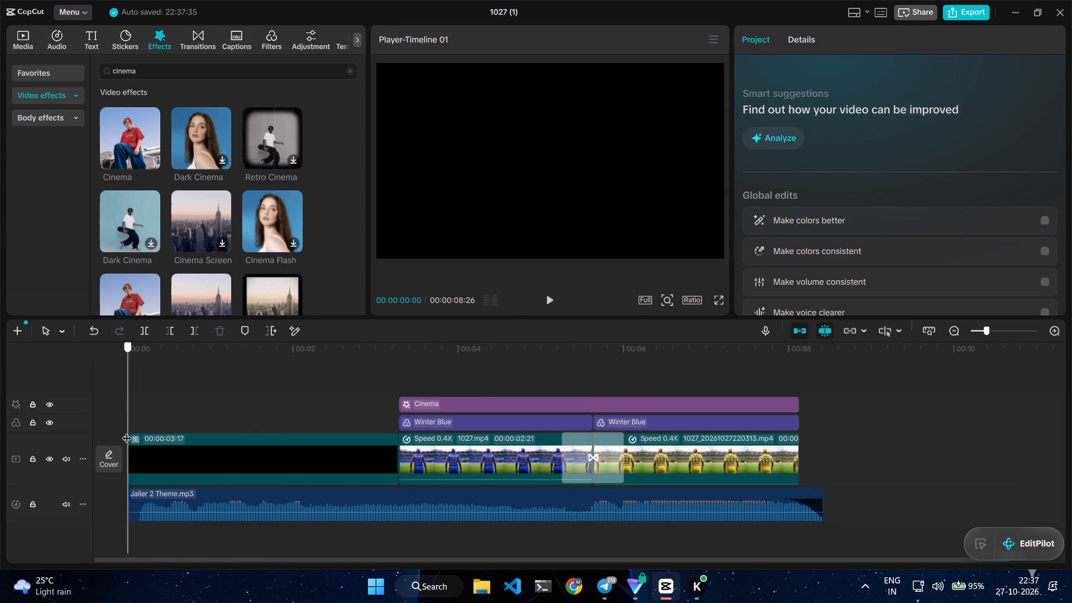
left_click_drag(127, 431, 125, 431)
left_click_drag(125, 431, 267, 413)
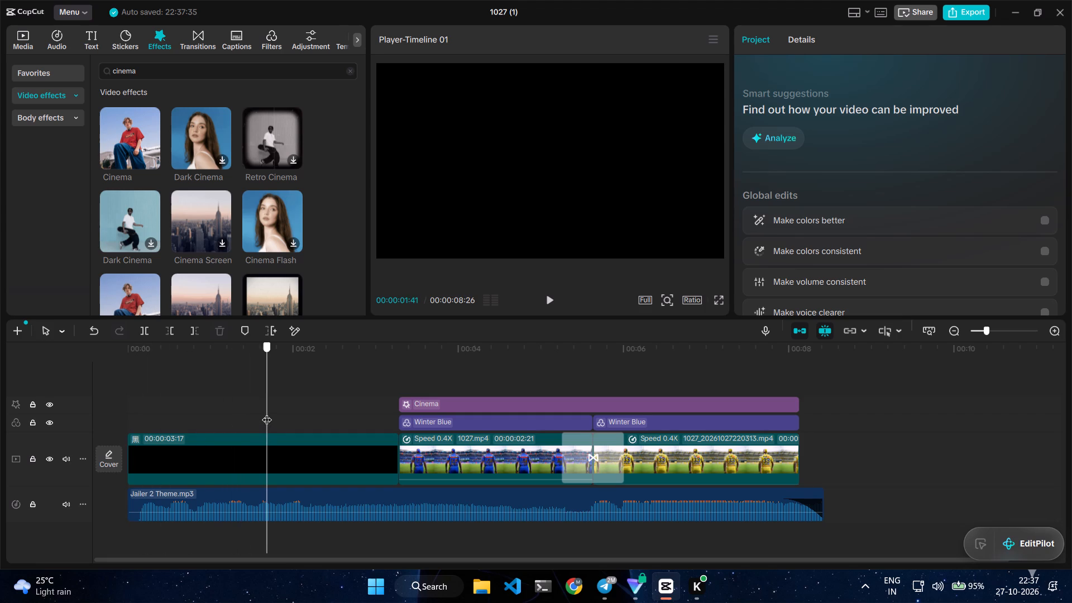
left_click_drag(267, 413, 128, 450)
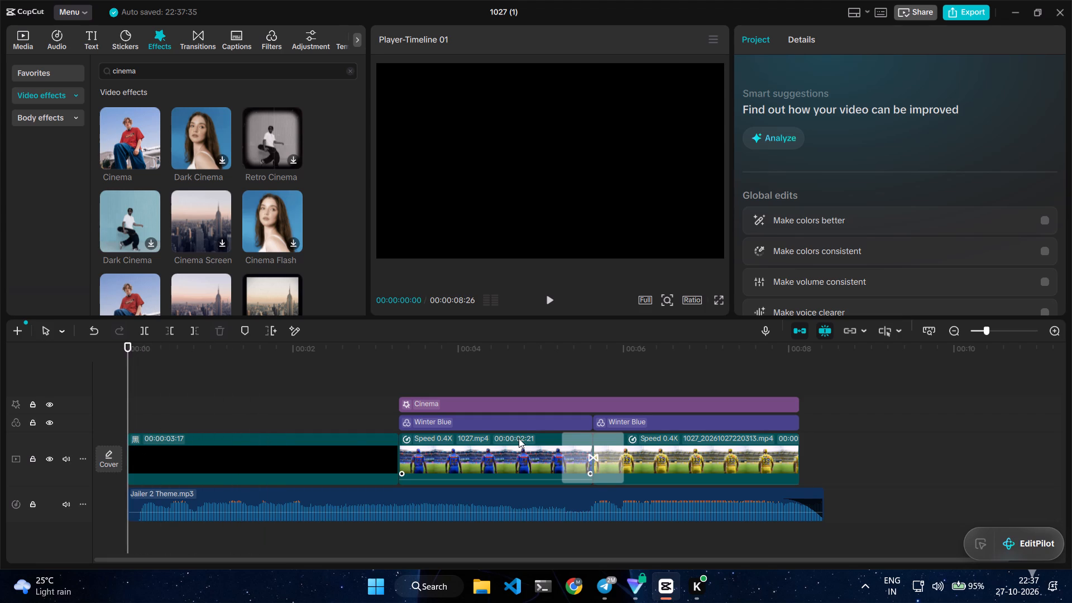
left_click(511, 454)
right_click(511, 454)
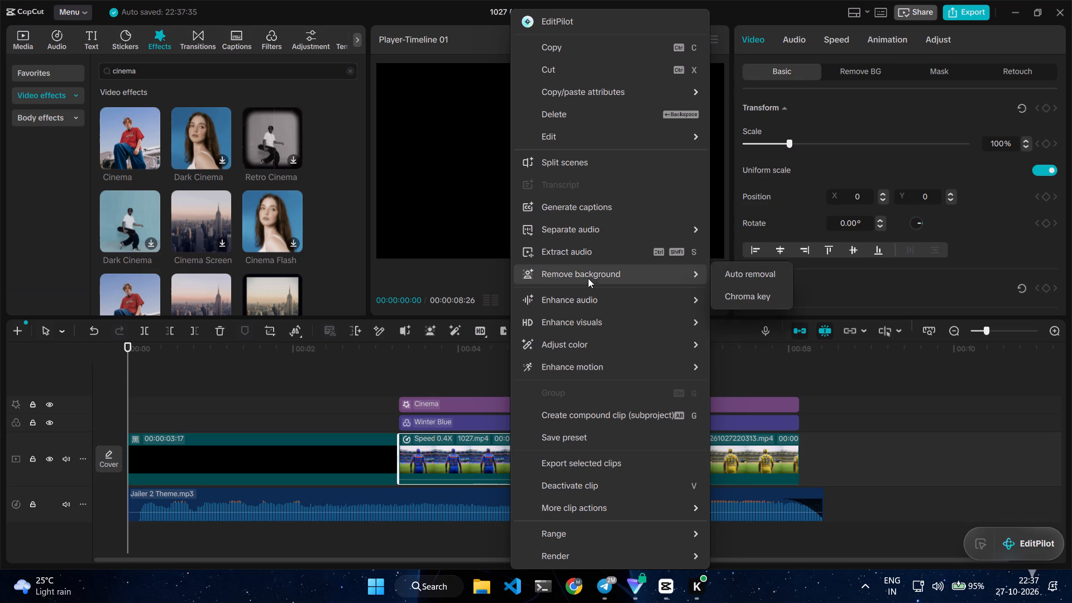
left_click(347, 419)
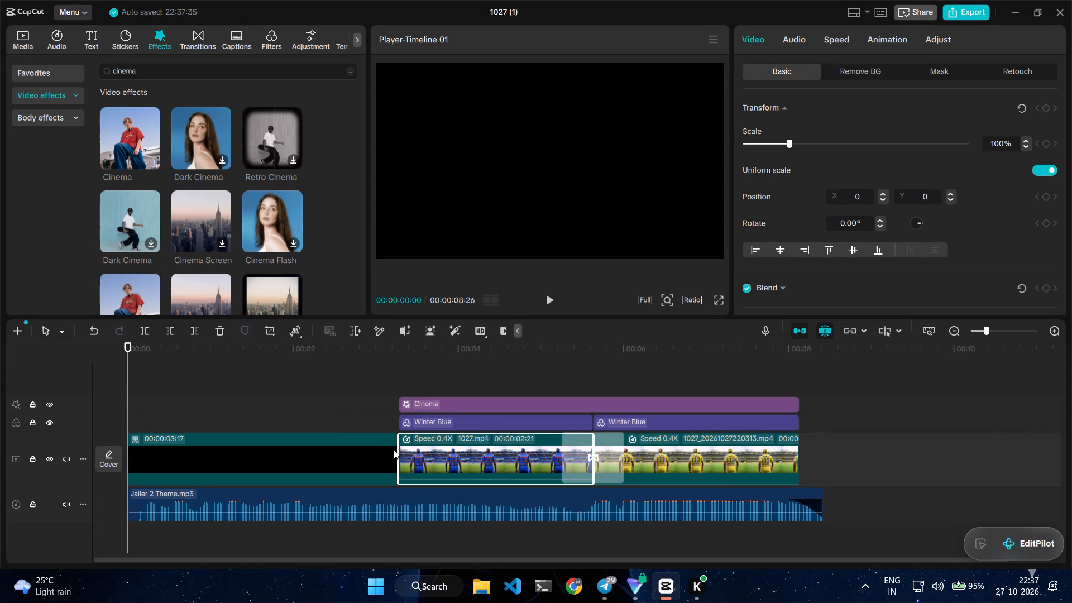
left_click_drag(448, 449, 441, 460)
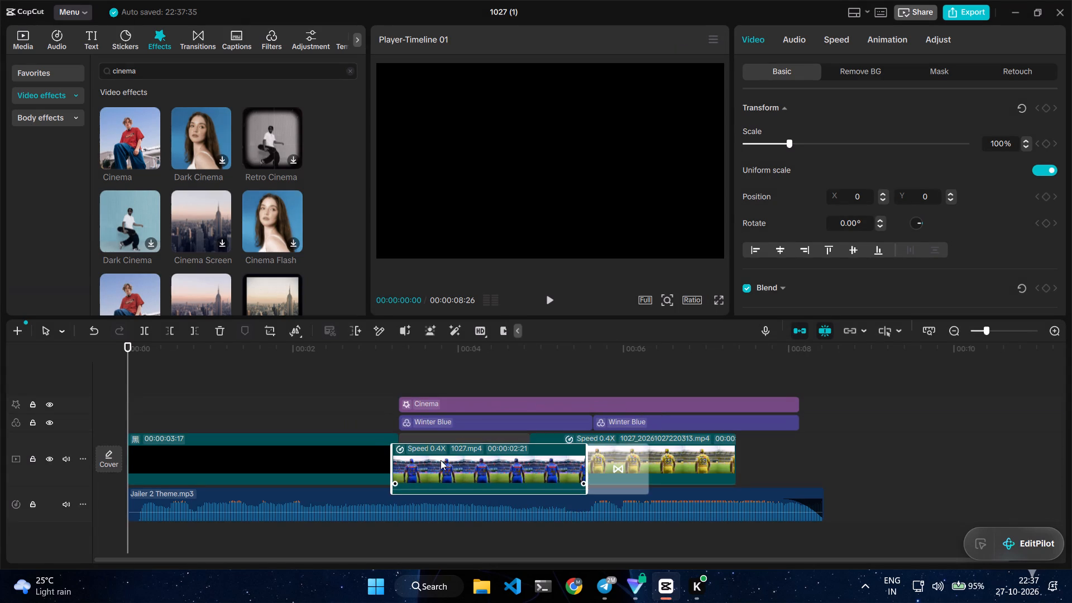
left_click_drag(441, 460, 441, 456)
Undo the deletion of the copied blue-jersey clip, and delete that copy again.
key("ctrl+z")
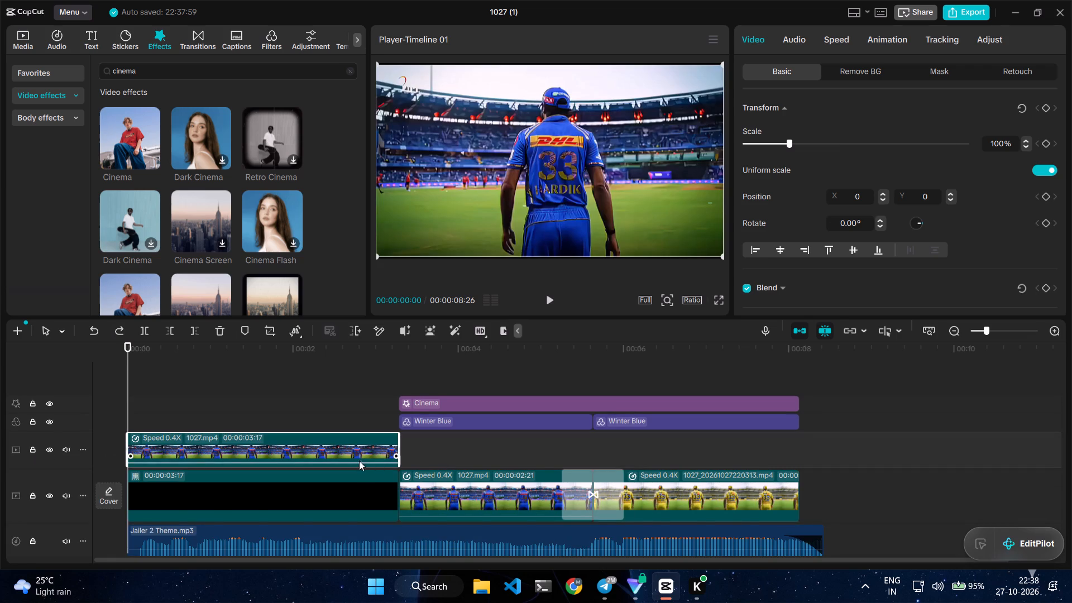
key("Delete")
Play the whole edit from the timeline start.
left_click(552, 296)
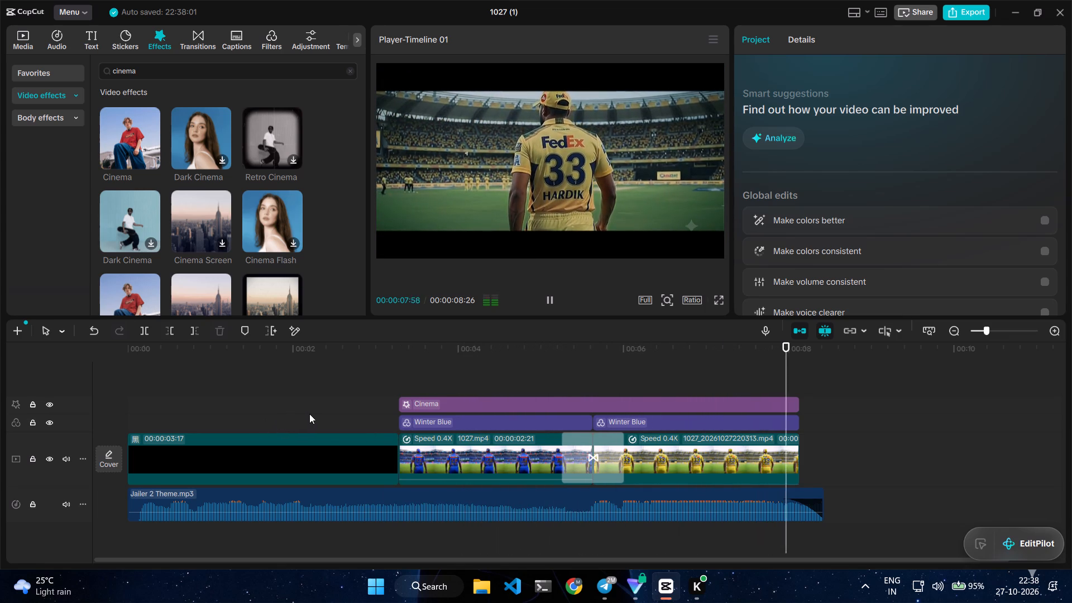
Set the blue-jersey clip's speed to 0.20x.
left_click(369, 445)
left_click(460, 445)
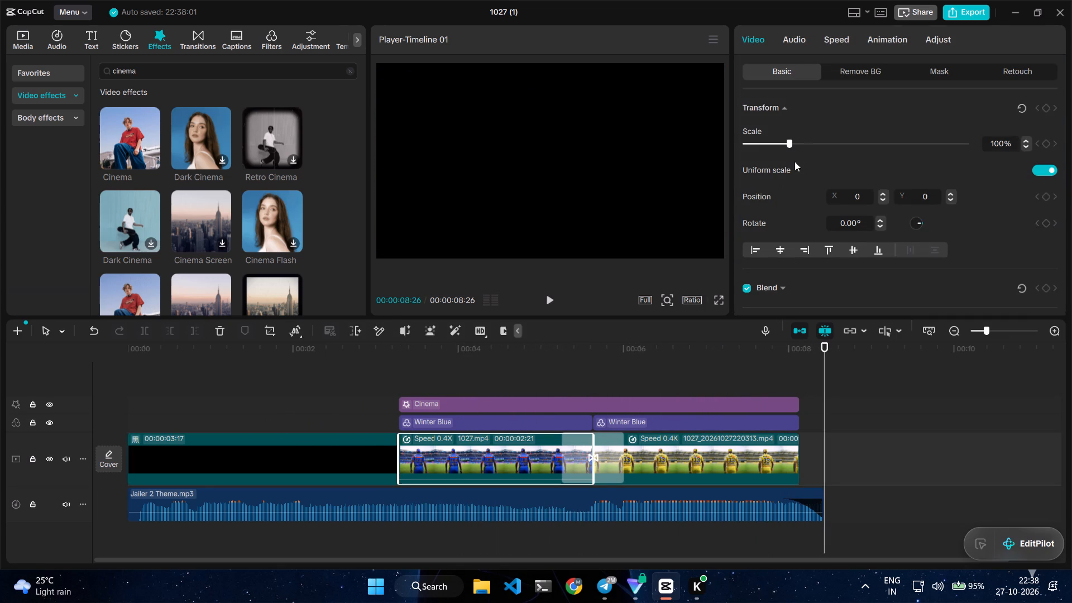
left_click(829, 35)
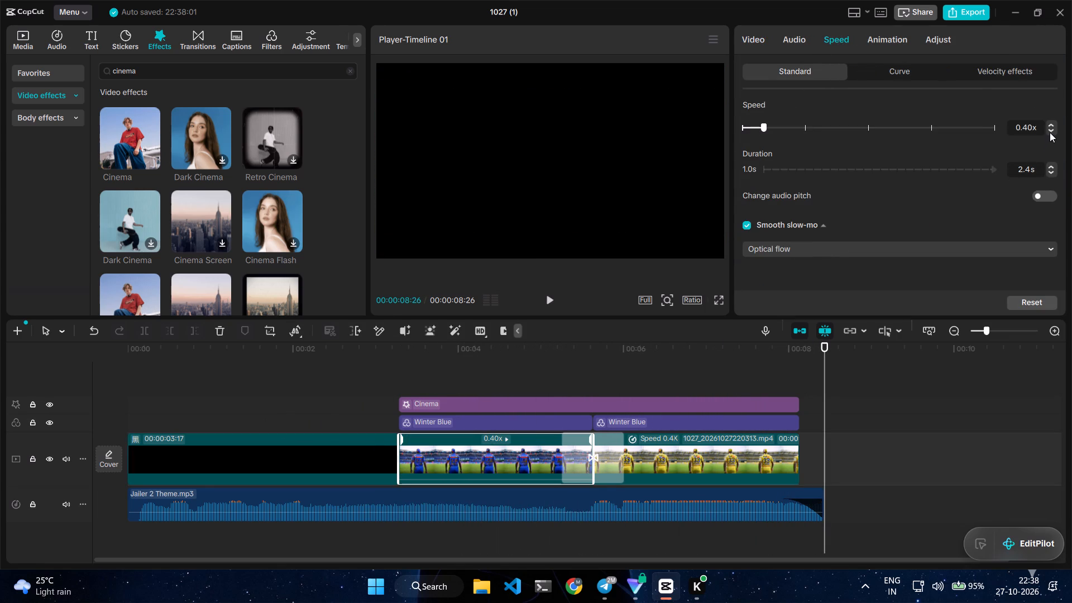
left_click(1050, 131)
left_click(1050, 131)
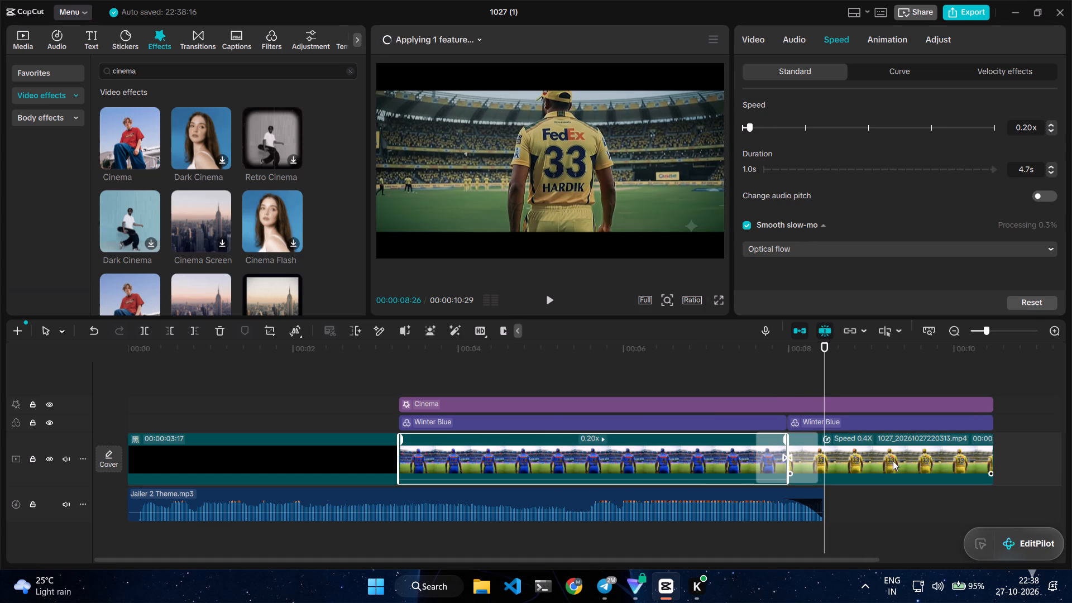
Set the yellow-jersey clip's speed to 0.20x.
left_click(903, 453)
double_click(1050, 131)
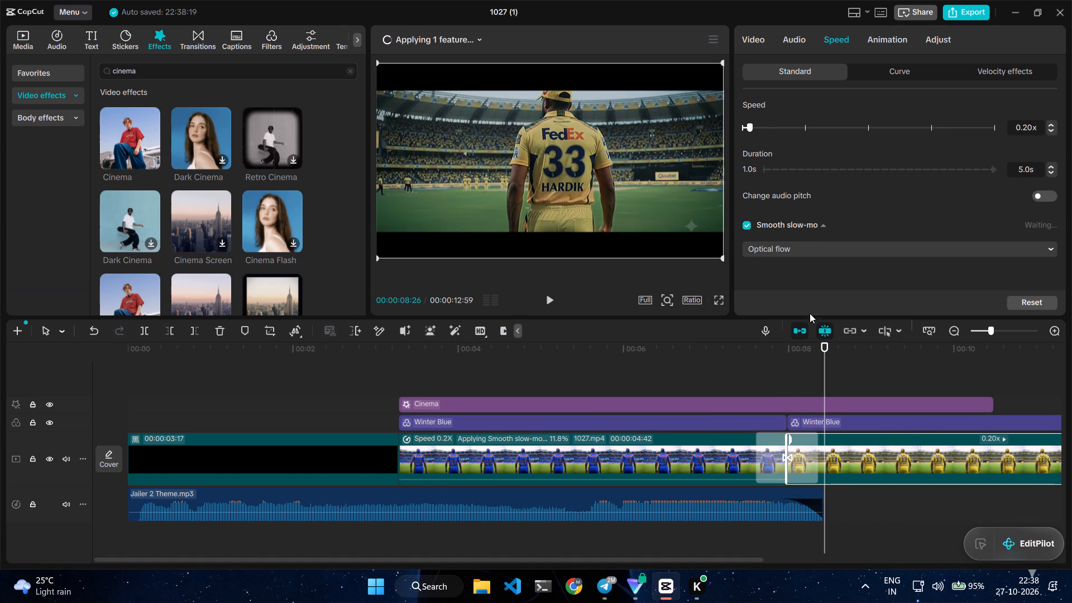
Trim the end of the black opening so only a few frames remain before the blue-jersey clip.
left_click(360, 471)
left_click_drag(399, 457, 119, 478)
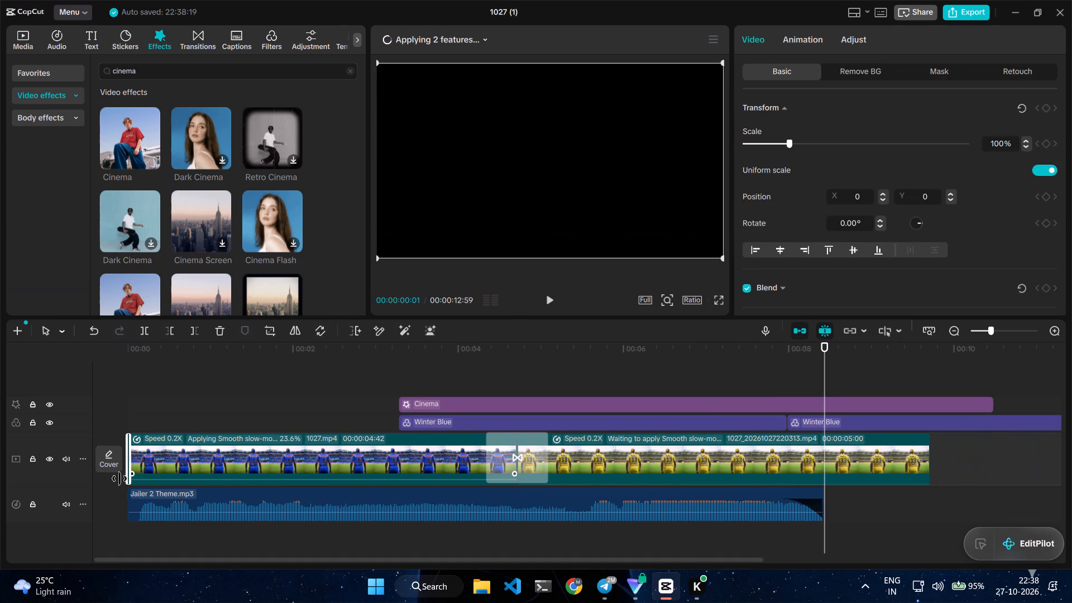
left_click_drag(119, 478, 137, 478)
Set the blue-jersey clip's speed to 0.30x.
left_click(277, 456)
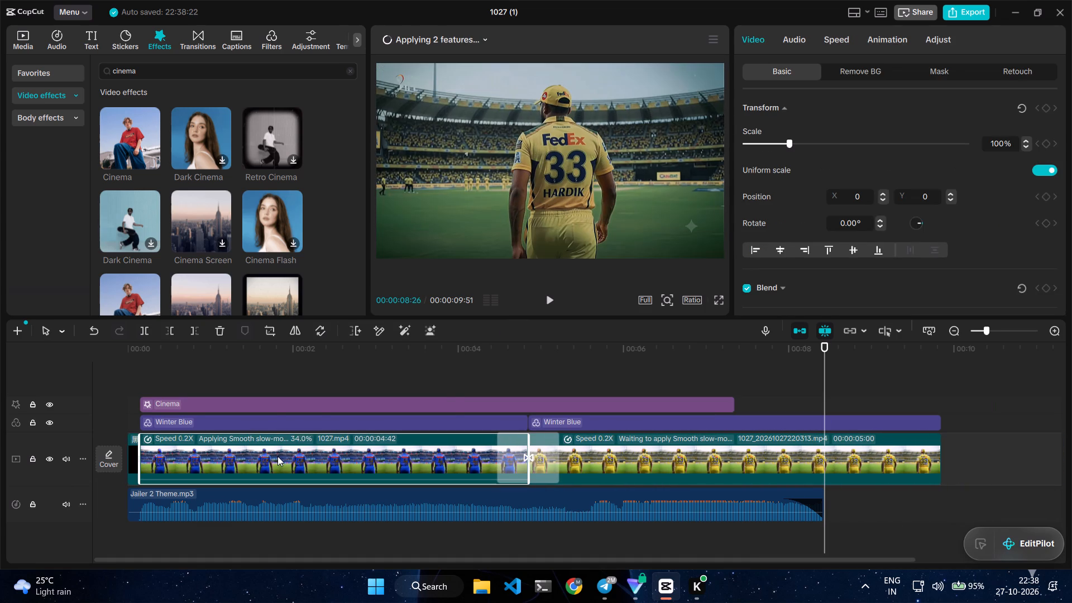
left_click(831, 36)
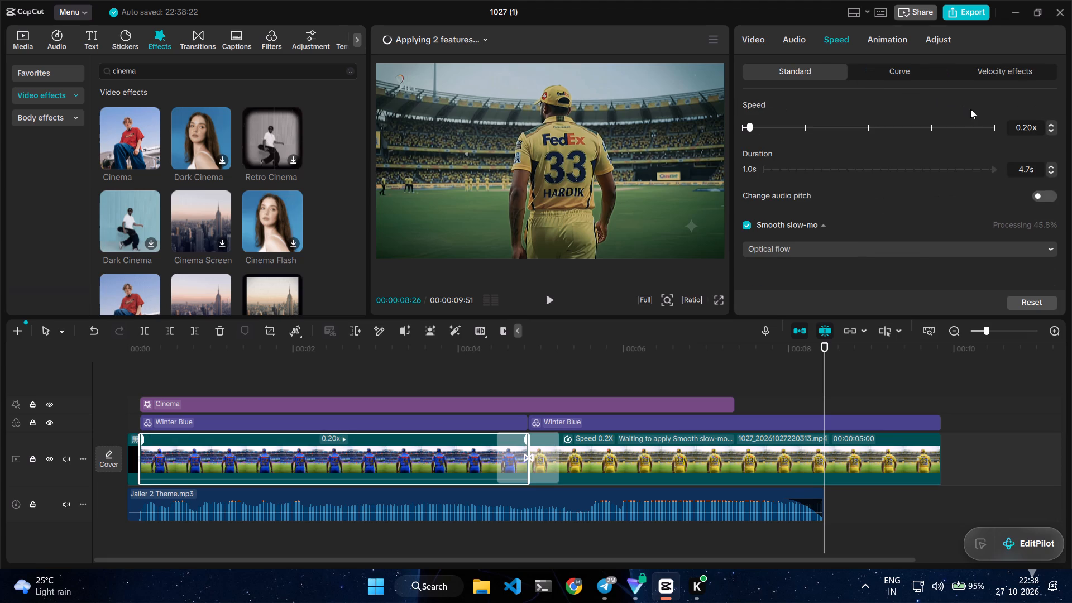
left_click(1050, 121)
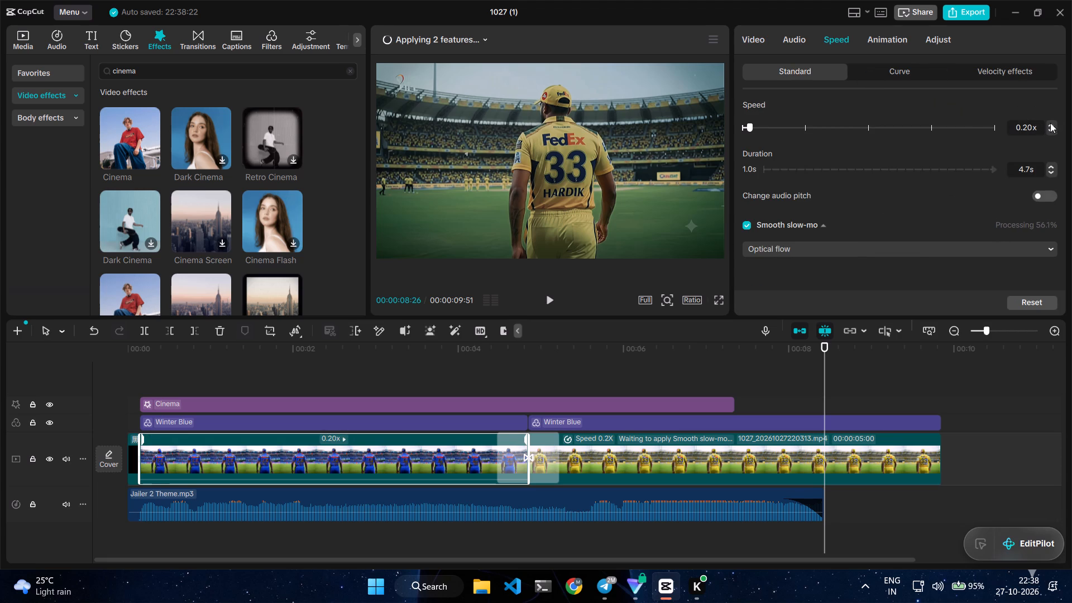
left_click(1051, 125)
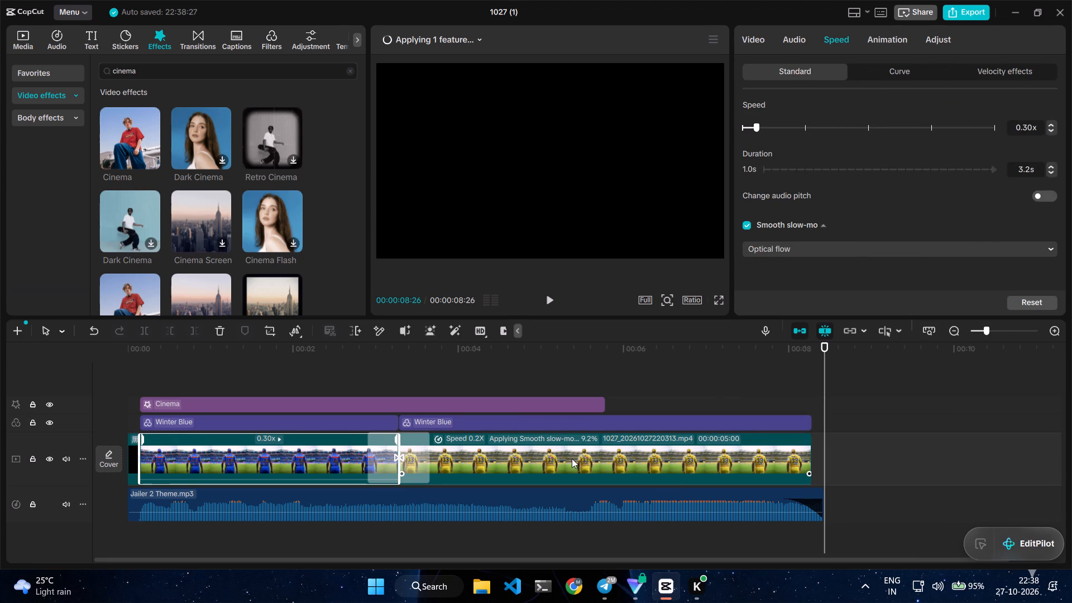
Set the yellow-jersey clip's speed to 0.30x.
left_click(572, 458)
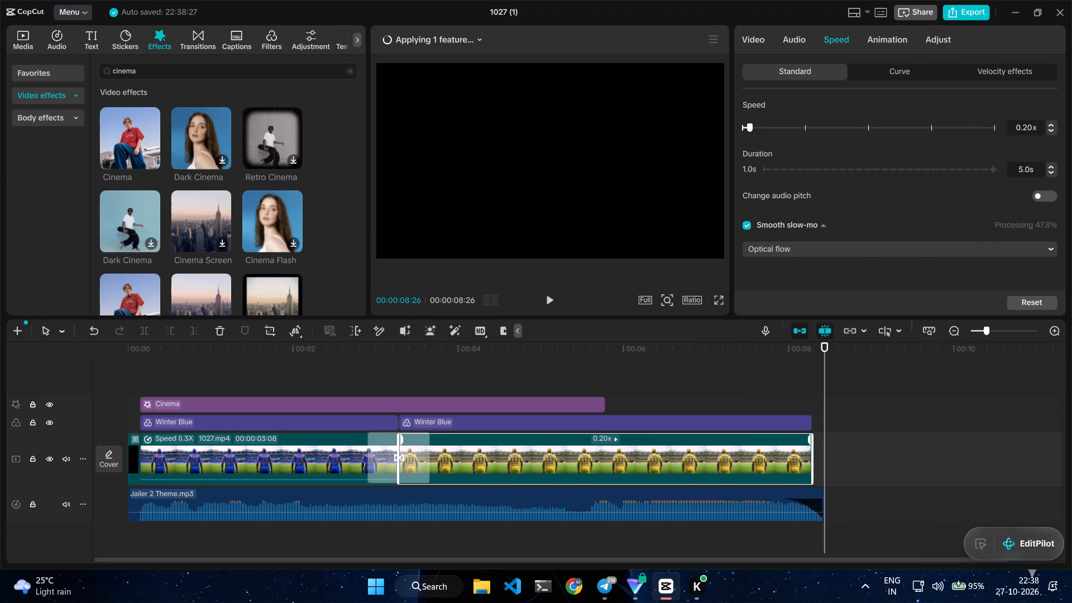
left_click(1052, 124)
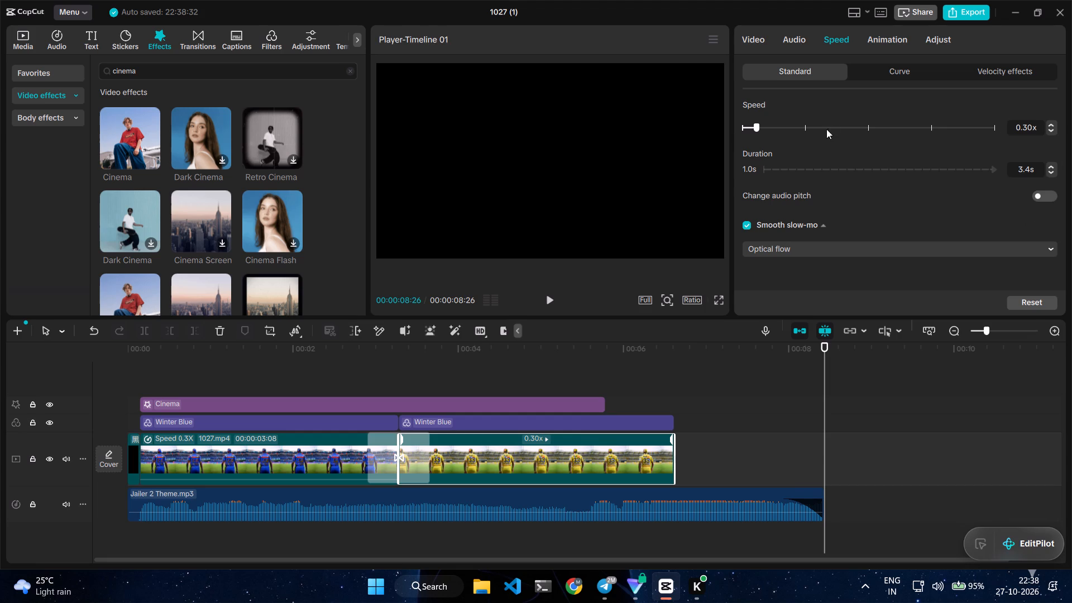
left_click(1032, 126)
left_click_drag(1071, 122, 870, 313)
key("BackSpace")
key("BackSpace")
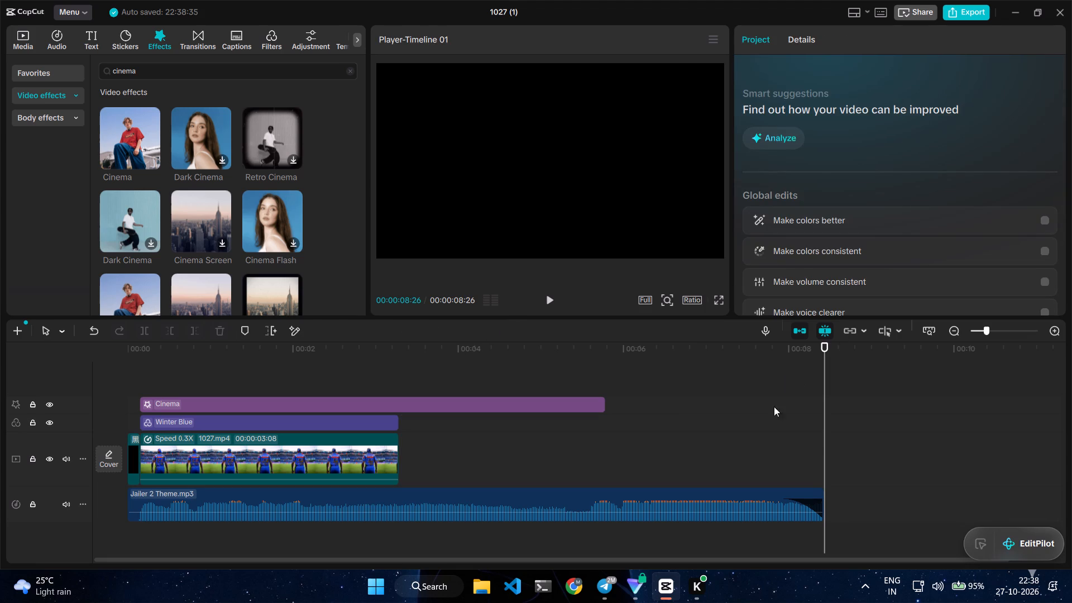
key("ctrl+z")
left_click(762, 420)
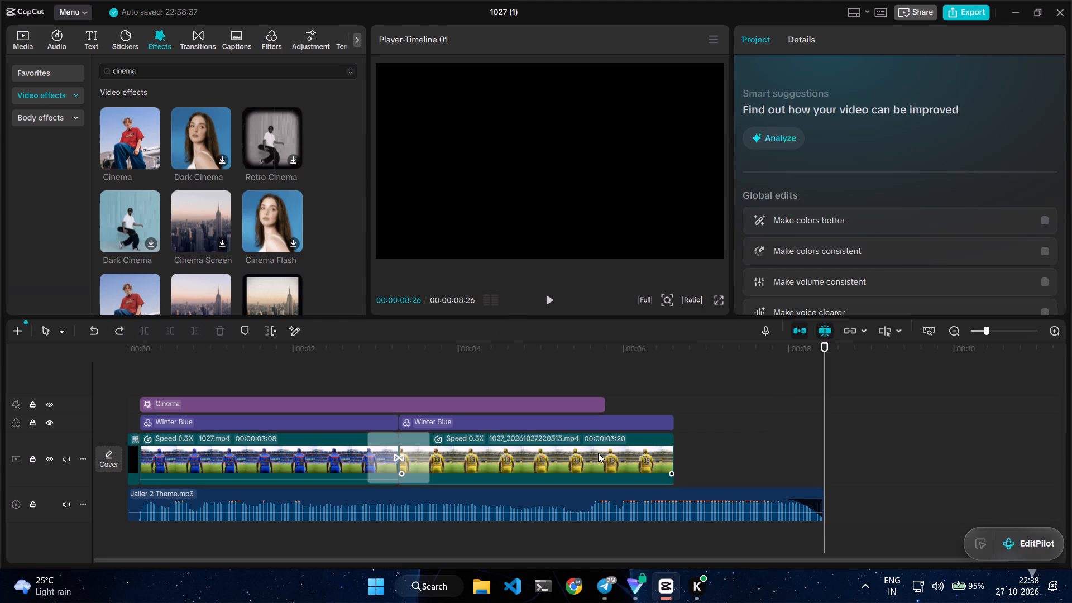
Set the yellow-jersey clip's speed to 0.25x.
left_click(598, 453)
left_click(833, 39)
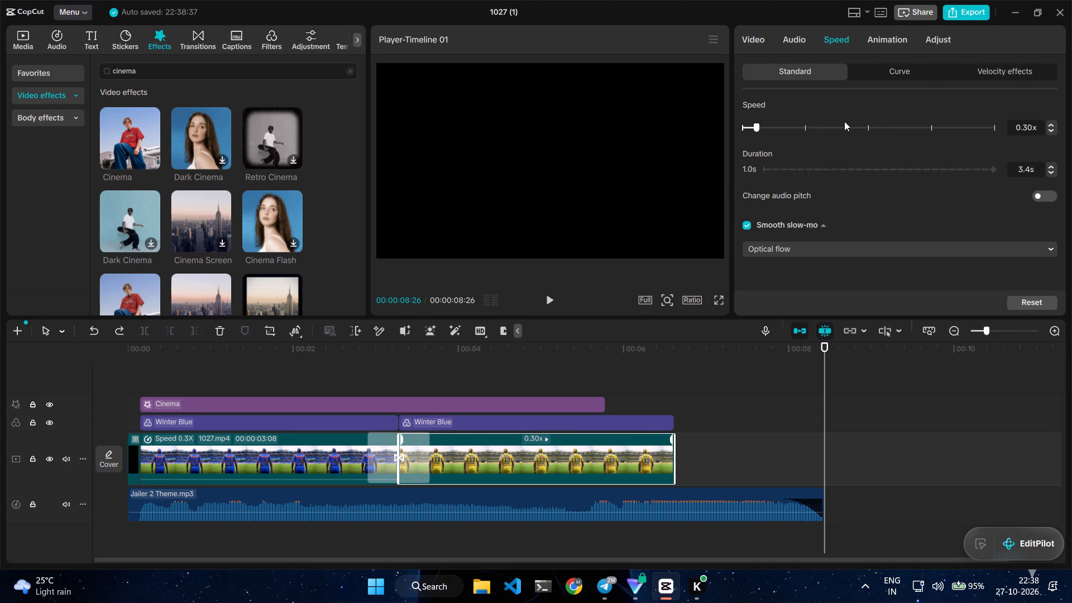
left_click(1031, 126)
key("BackSpace")
key("BackSpace")
type("25")
key("Return")
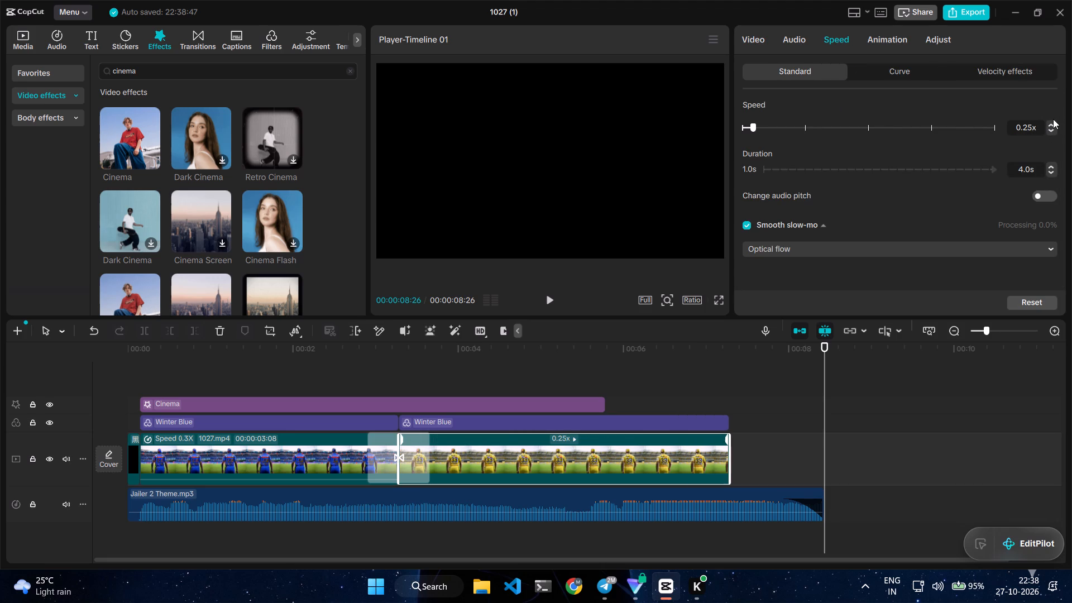
Set the blue-jersey clip's speed to 0.25x.
left_click(282, 468)
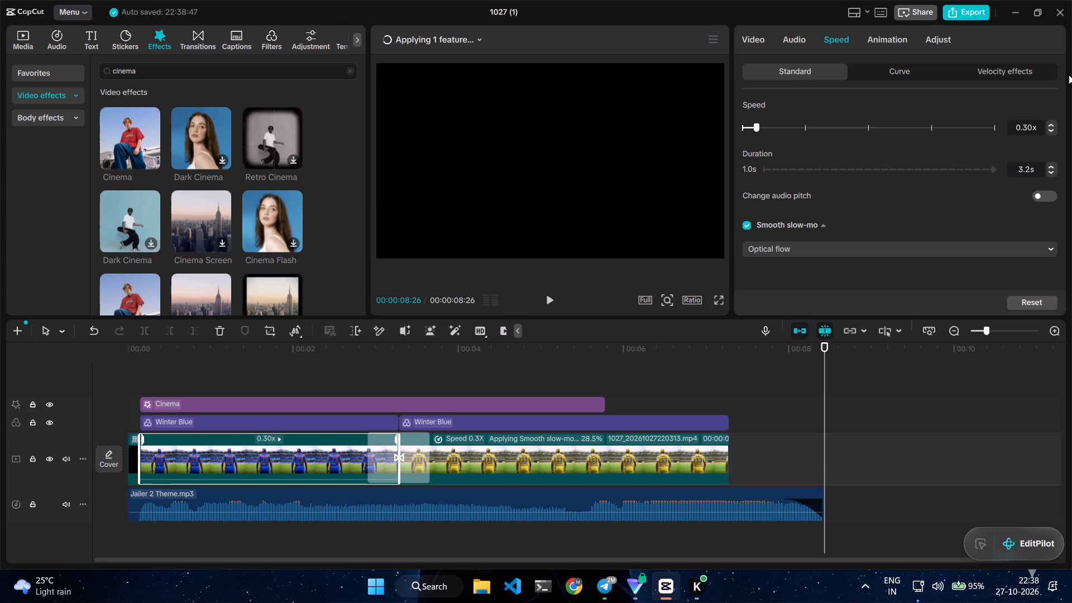
left_click(1030, 128)
key("Right")
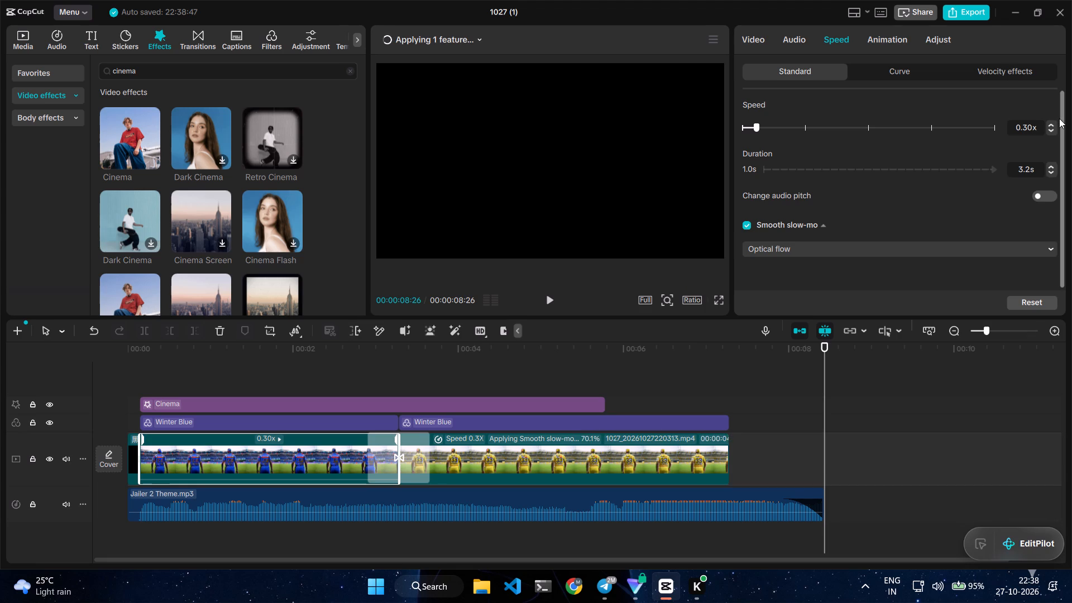
key("BackSpace")
key("BackSpace")
type("25")
key("Return")
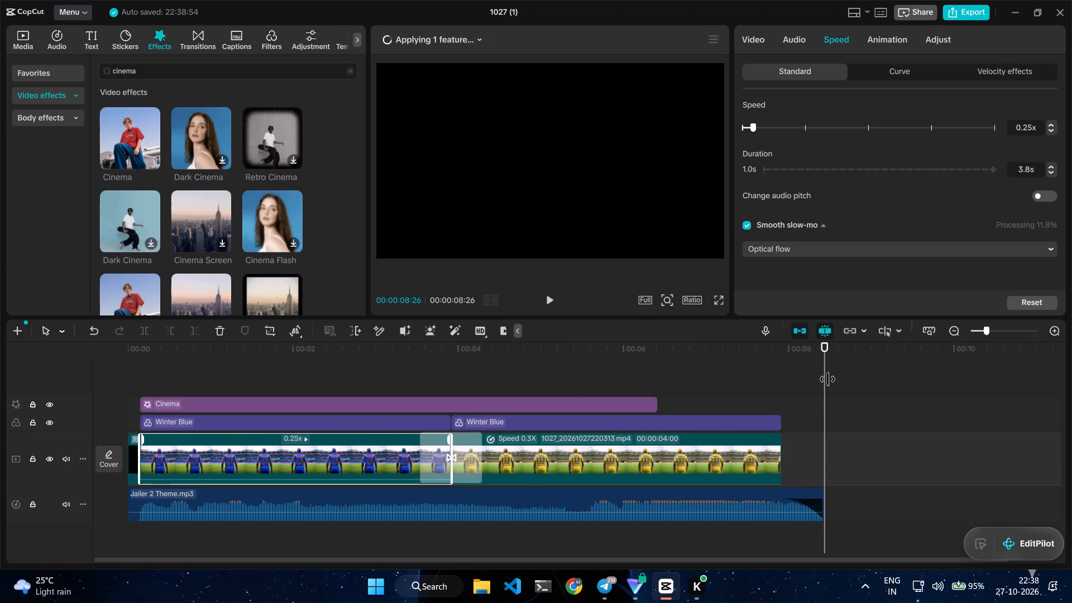
Place the playhead at about 00:00:05:43 and play the edit from there to check the music beat.
left_click_drag(821, 379, 600, 395)
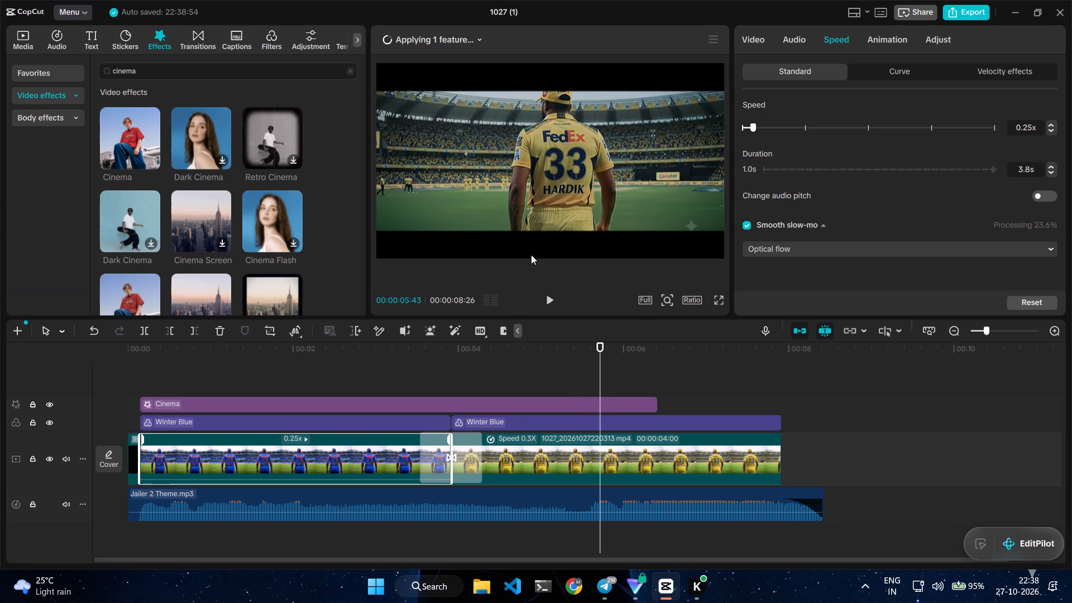
left_click(547, 293)
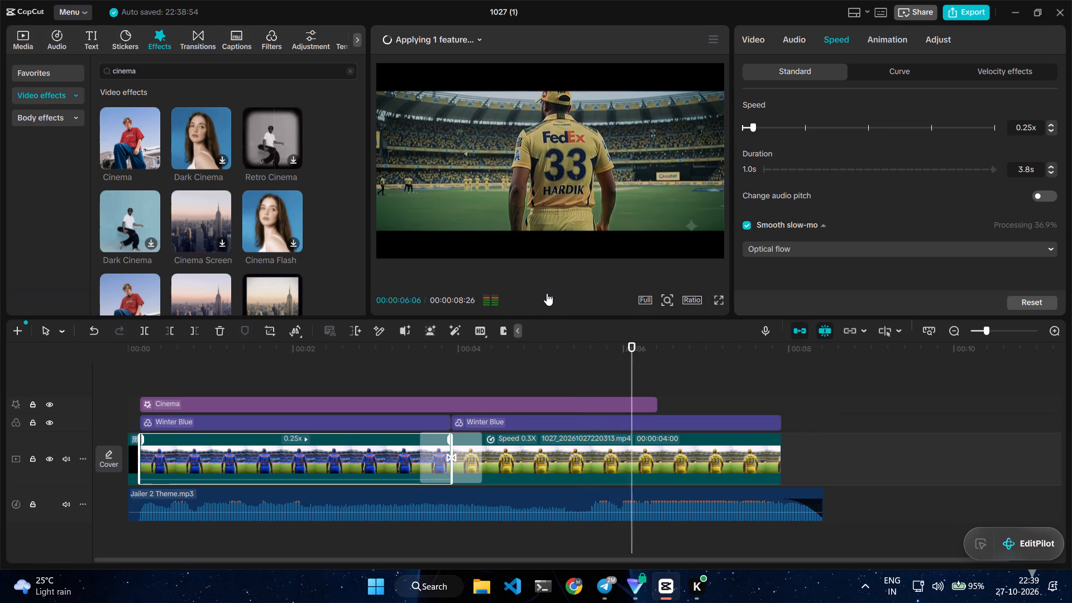
left_click(547, 293)
double_click(604, 375)
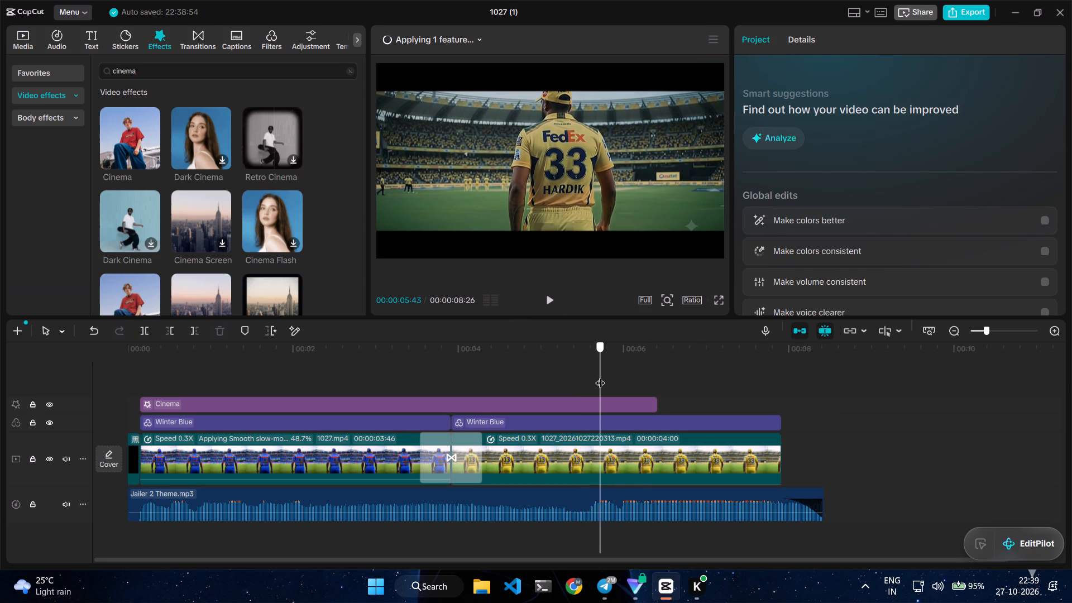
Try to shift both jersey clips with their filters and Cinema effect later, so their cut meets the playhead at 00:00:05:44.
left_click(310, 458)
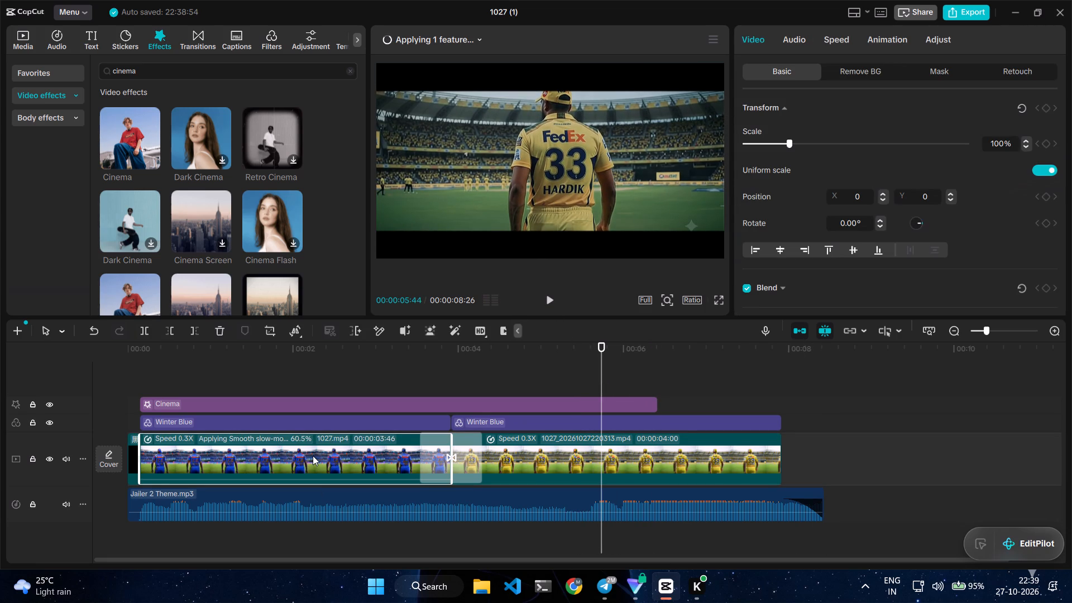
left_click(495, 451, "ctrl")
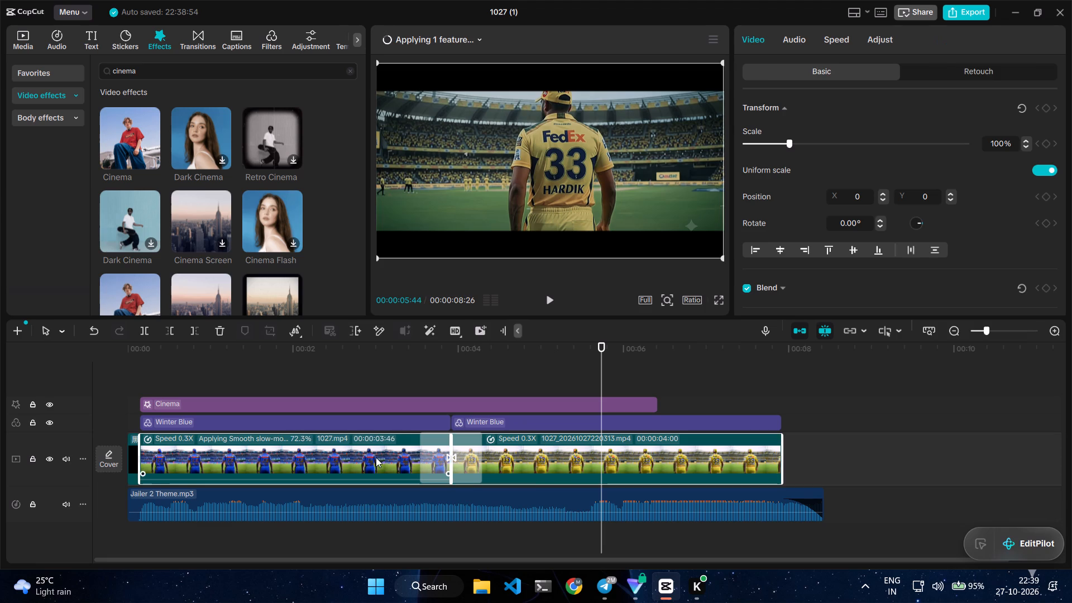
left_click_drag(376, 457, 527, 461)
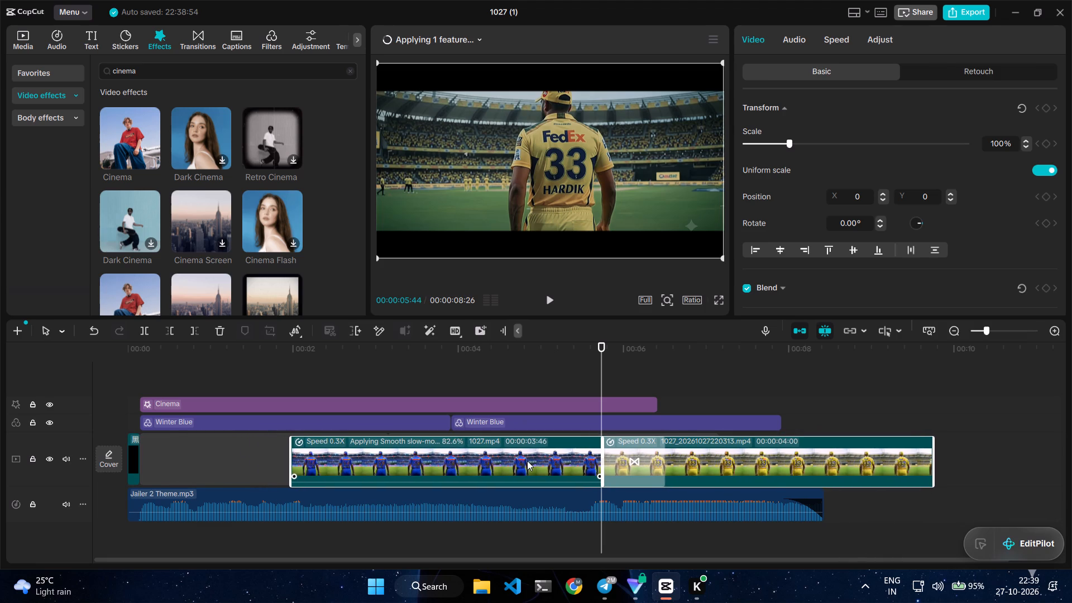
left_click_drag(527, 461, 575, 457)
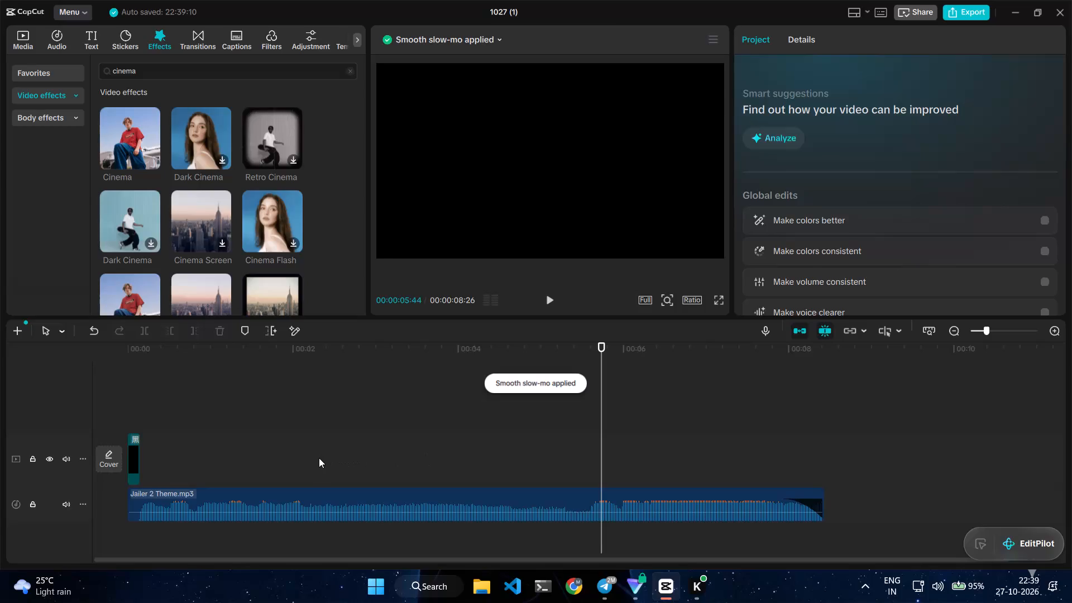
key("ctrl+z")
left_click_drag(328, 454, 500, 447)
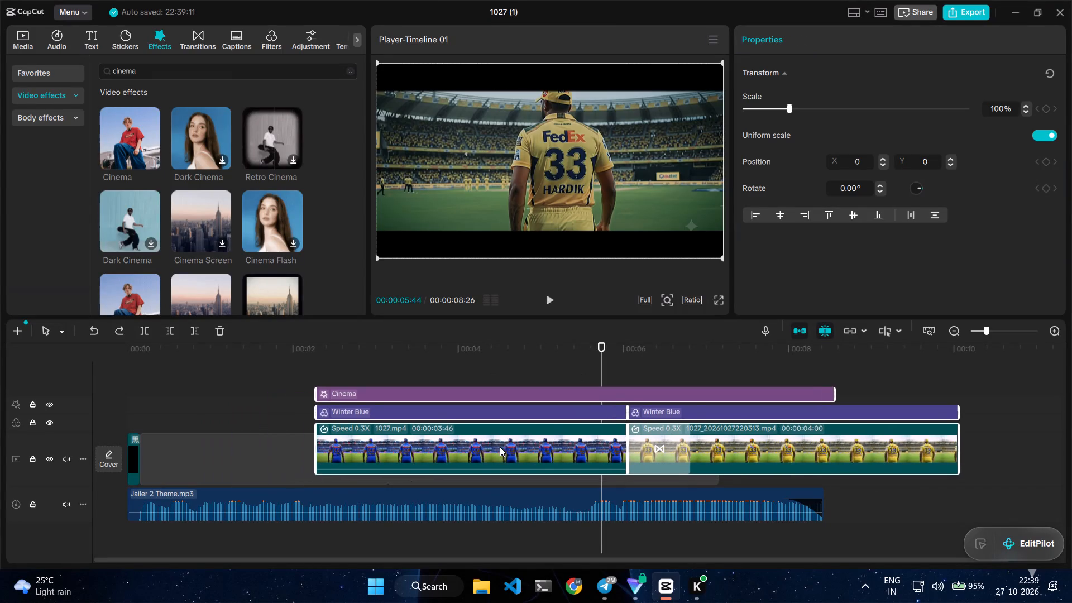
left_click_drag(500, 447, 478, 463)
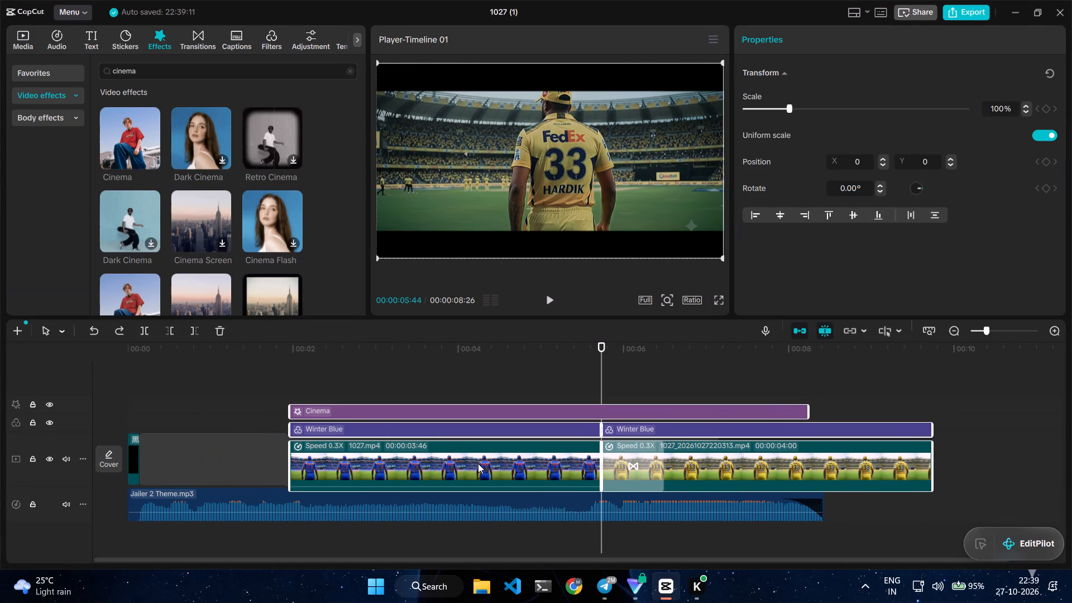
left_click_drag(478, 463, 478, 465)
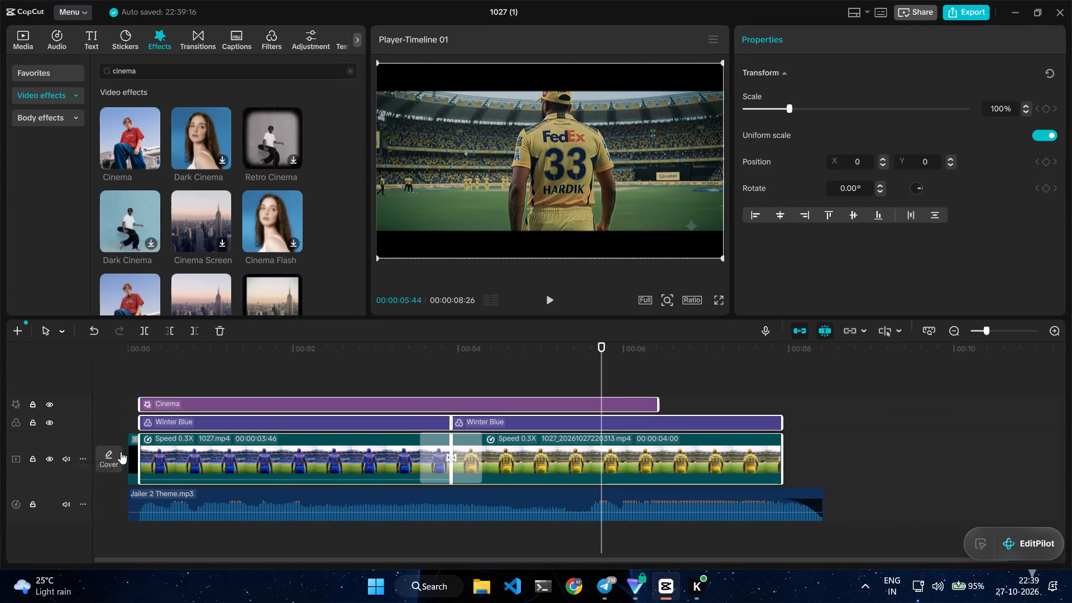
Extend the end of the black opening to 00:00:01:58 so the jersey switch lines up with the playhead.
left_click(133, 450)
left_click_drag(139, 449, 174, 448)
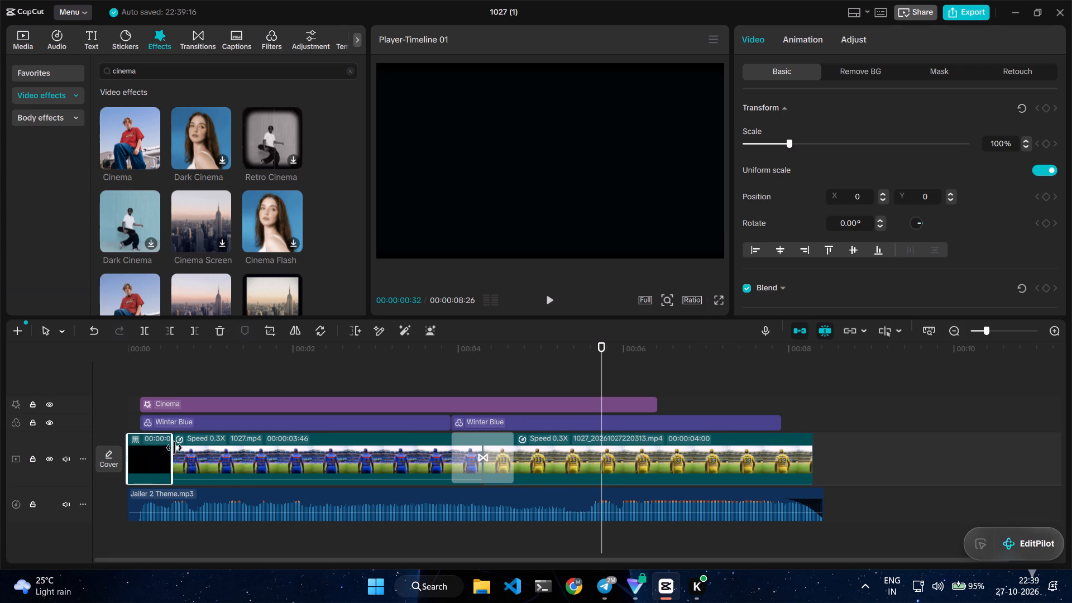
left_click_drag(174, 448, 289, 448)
Play the edit from the timeline start.
left_click(162, 405)
left_click_drag(162, 405, 102, 415)
left_click(548, 294)
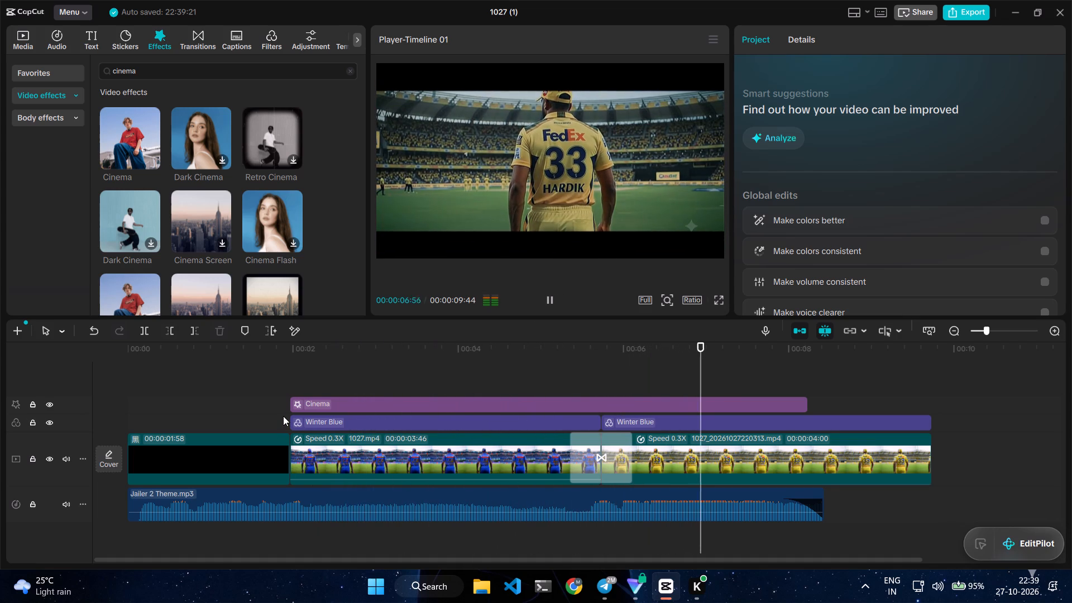
Insert a freeze frame at the start of the blue-jersey clip, at 00:00:01:58.
left_click(317, 442)
left_click(268, 404)
left_click_drag(268, 404, 288, 409)
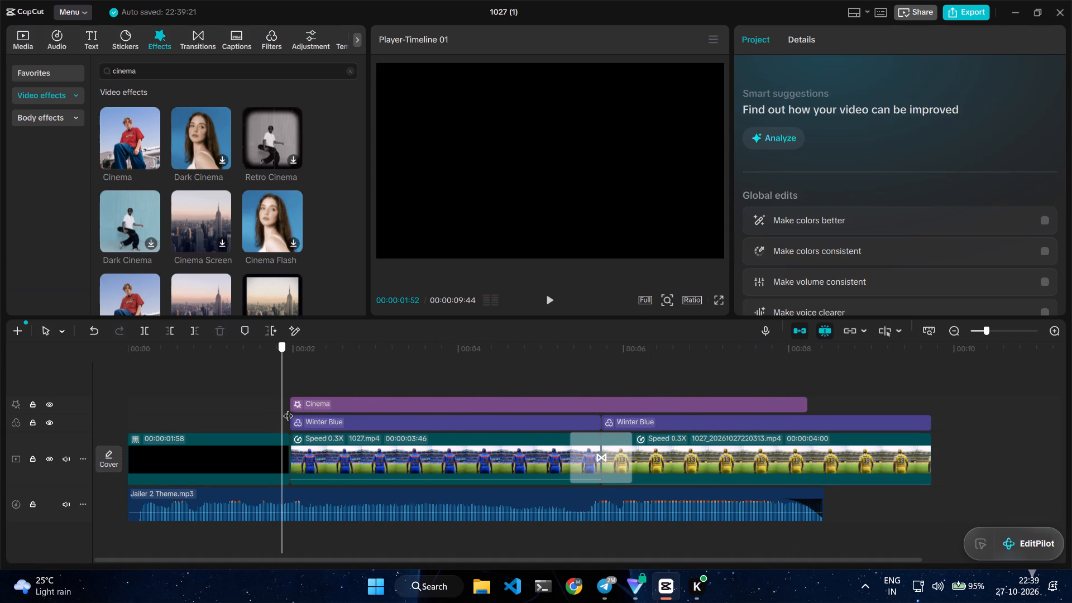
left_click_drag(288, 409, 290, 410)
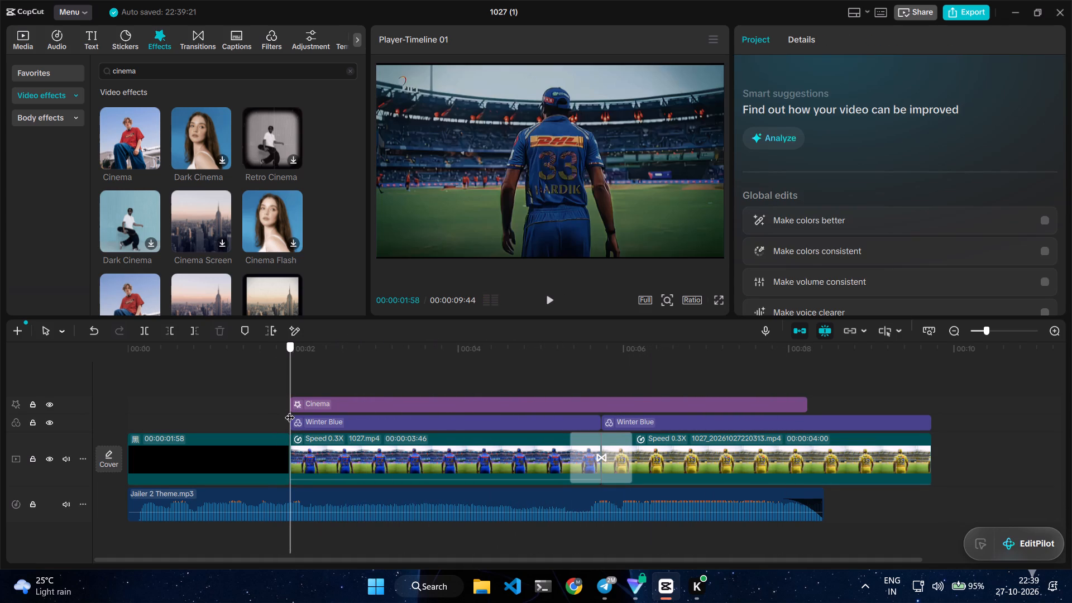
left_click_drag(290, 410, 291, 411)
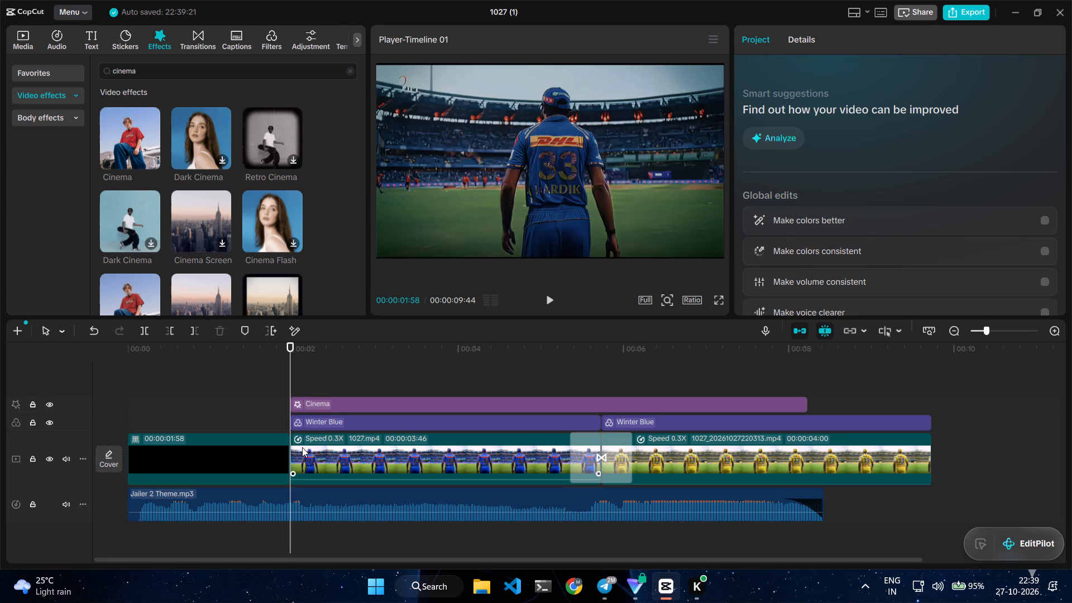
right_click(303, 446)
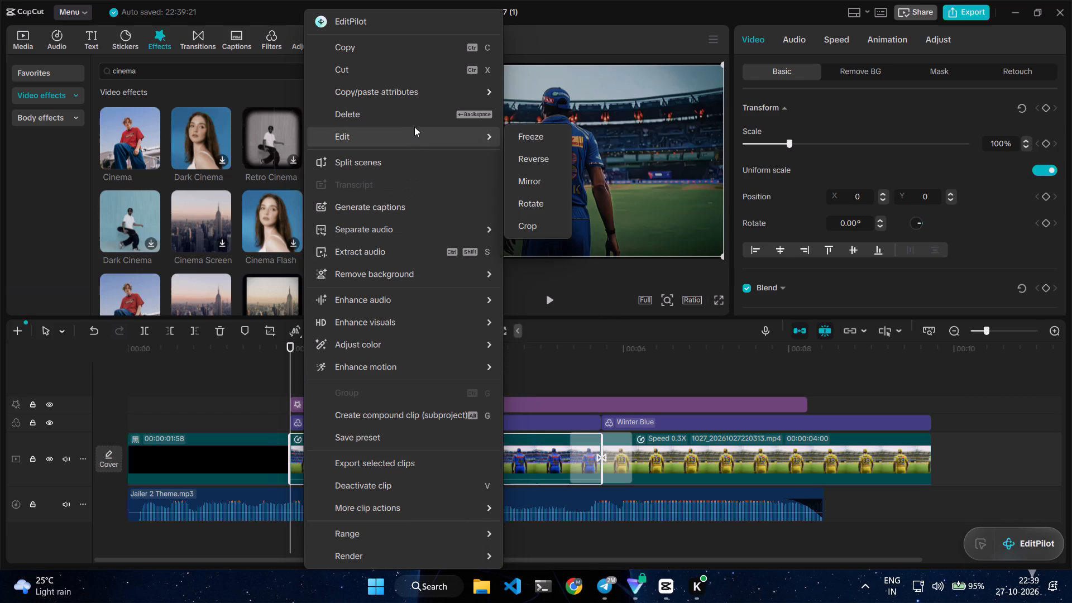
left_click(535, 143)
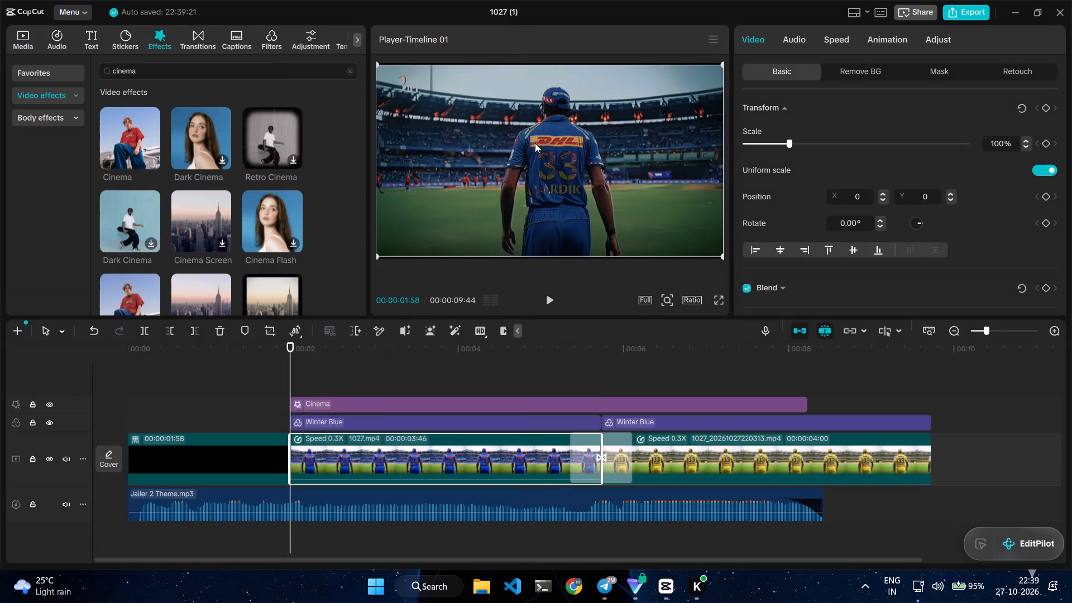
Delete the black opening clip before the freeze frame.
left_click(257, 452)
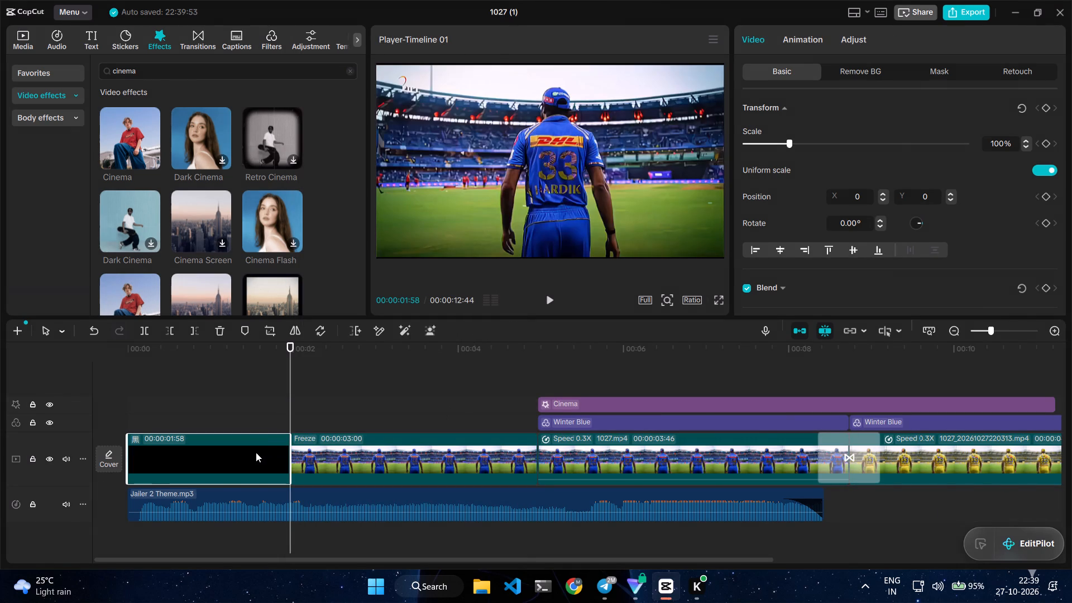
key("Delete")
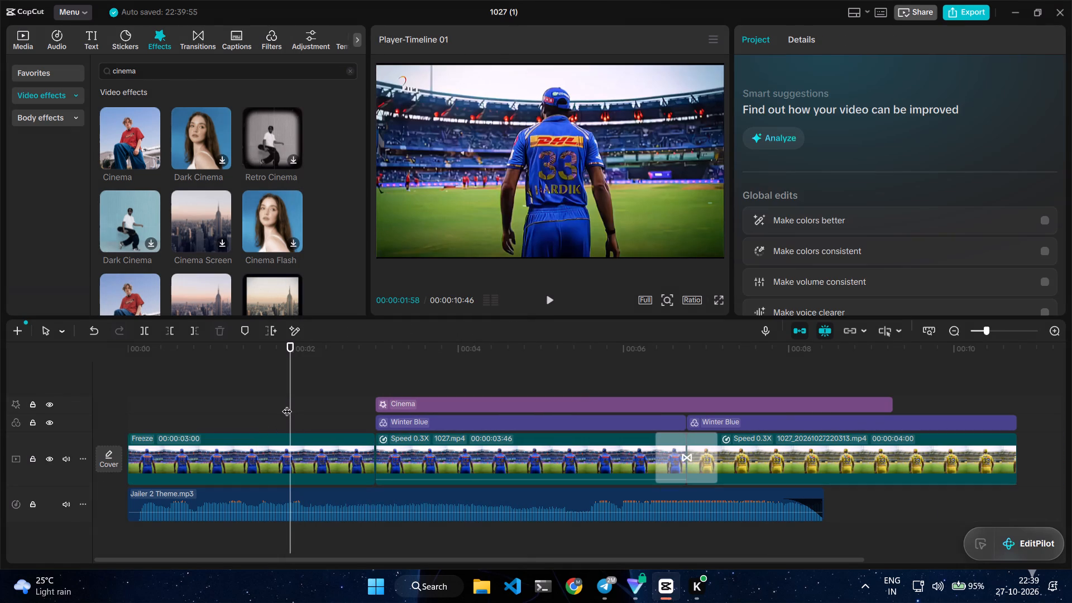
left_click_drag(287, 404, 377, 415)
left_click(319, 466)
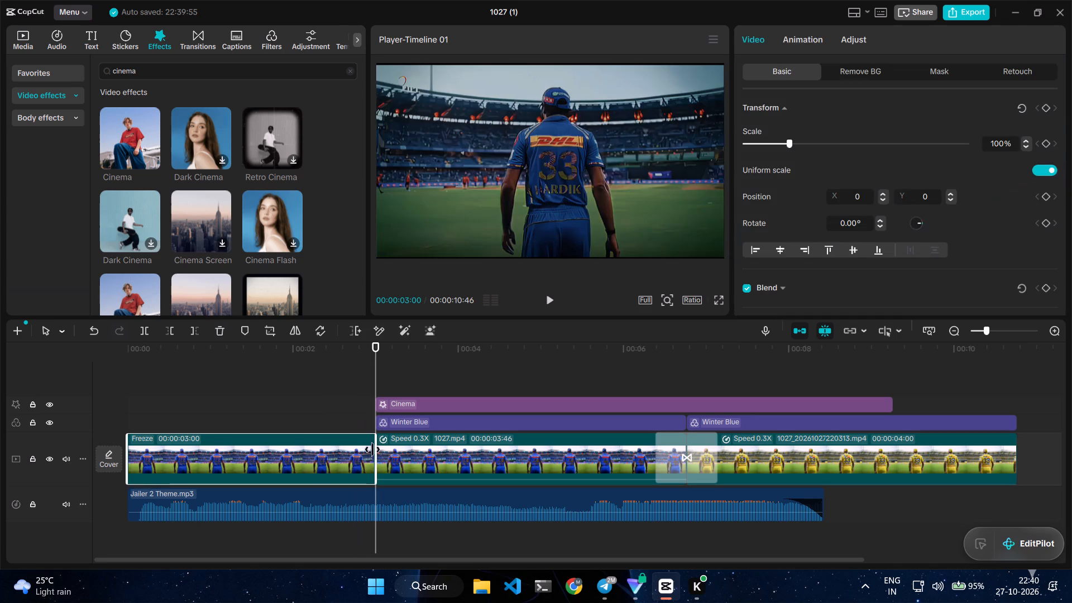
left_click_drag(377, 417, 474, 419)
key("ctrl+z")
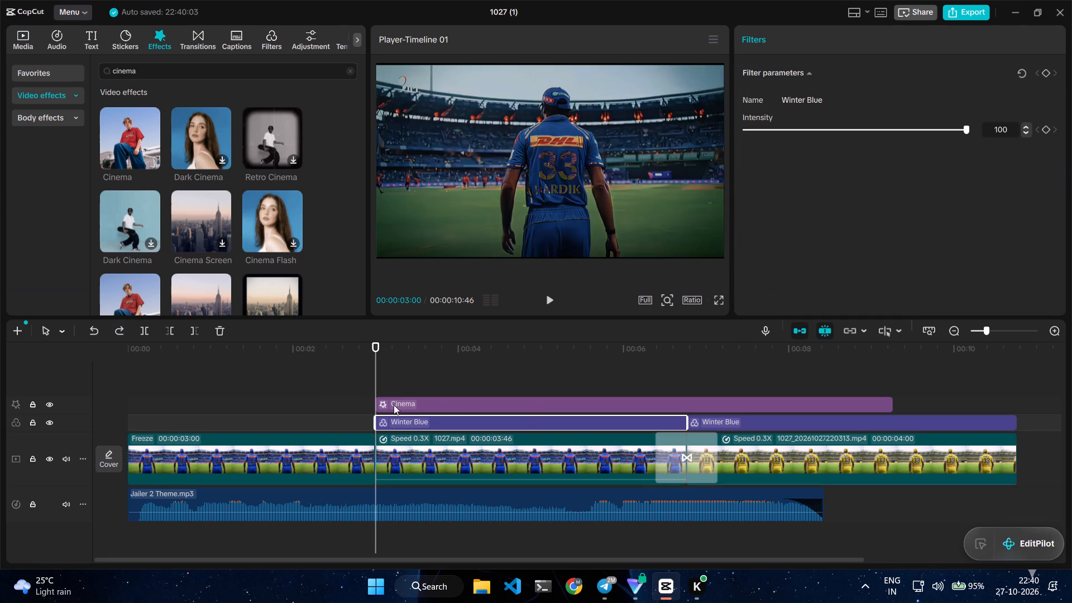
Trim the freeze frame to 00:00:02:00 so the jersey switch lines up with the beat at 00:00:05:46.
left_click_drag(376, 379, 636, 403)
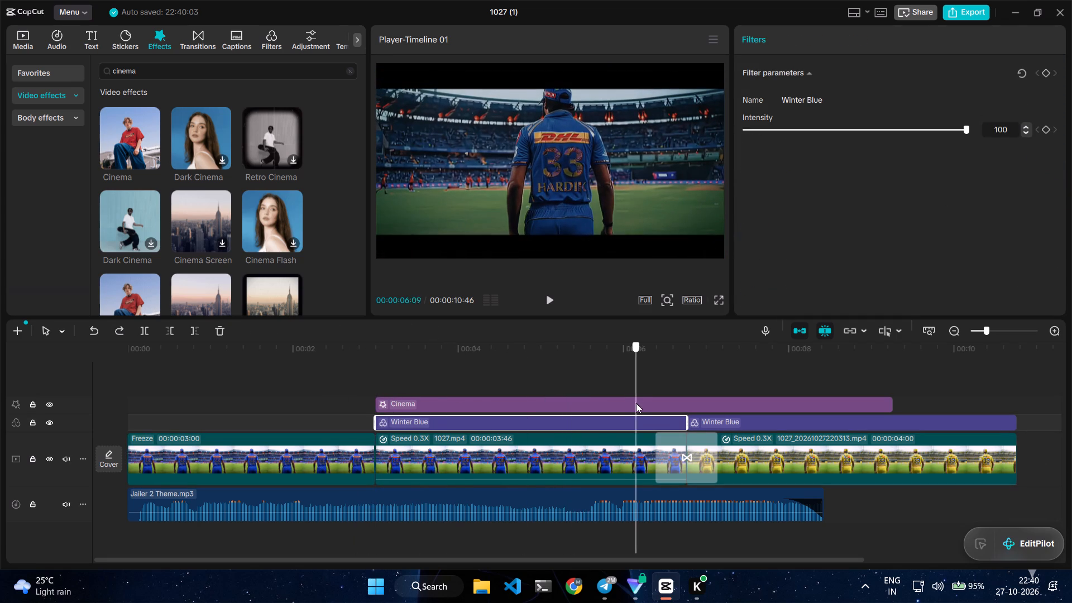
left_click_drag(636, 403, 604, 404)
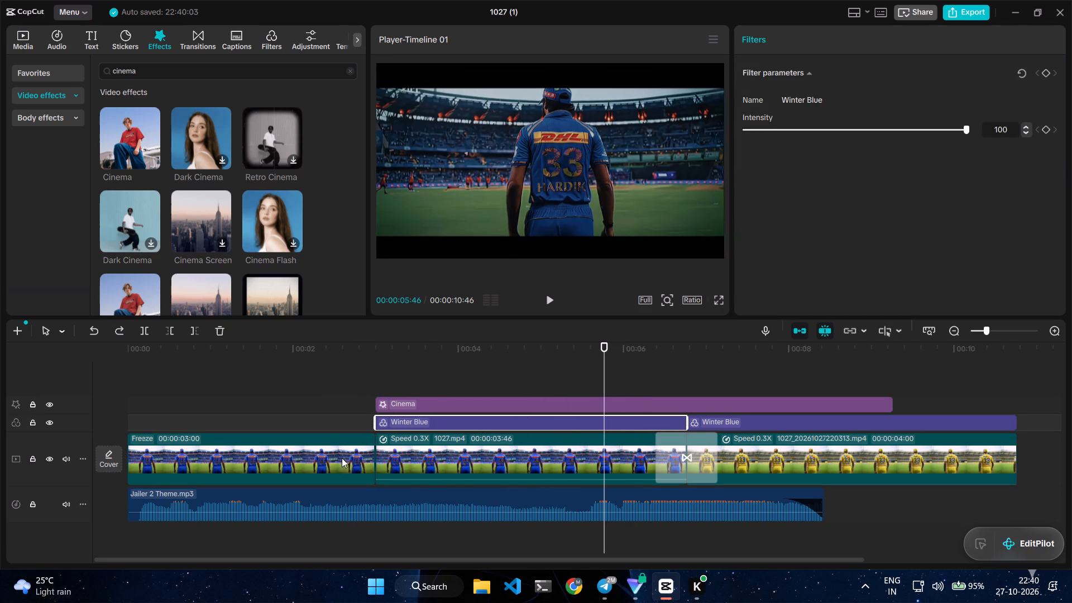
left_click(306, 448)
left_click_drag(374, 451, 298, 449)
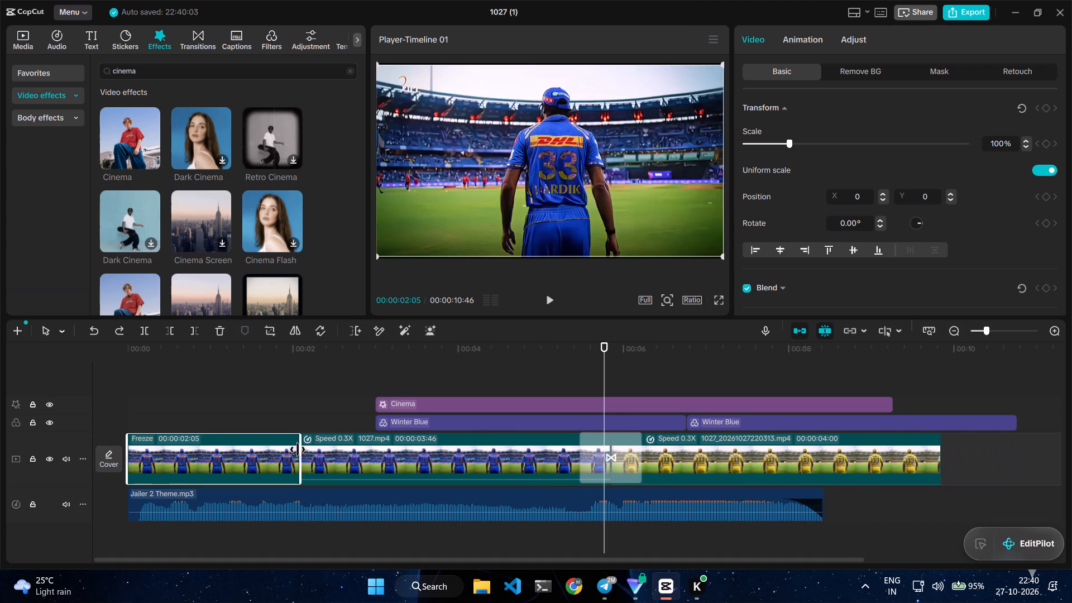
left_click_drag(298, 449, 291, 449)
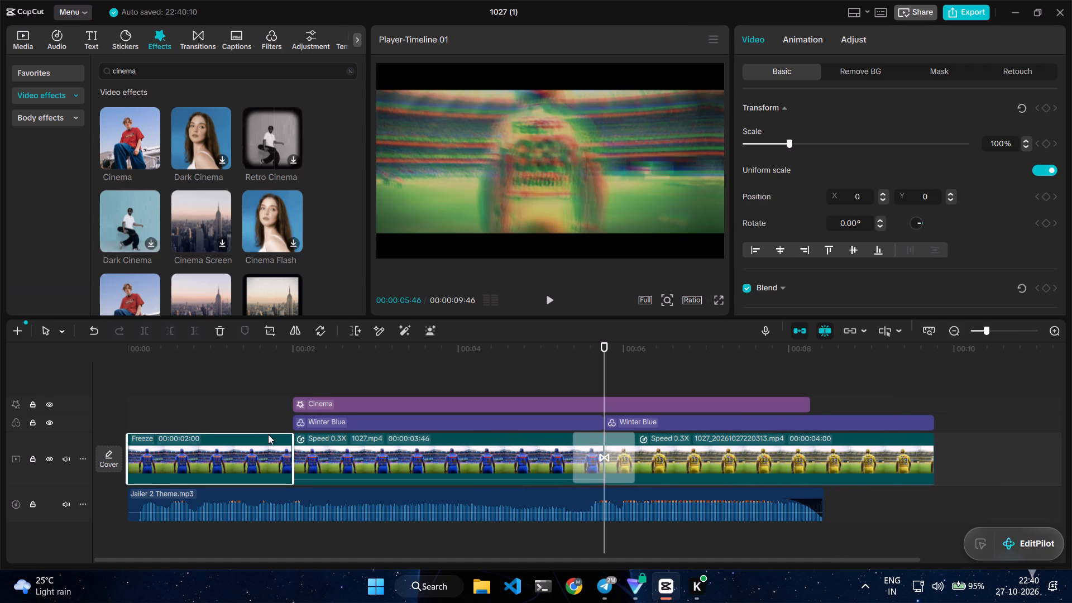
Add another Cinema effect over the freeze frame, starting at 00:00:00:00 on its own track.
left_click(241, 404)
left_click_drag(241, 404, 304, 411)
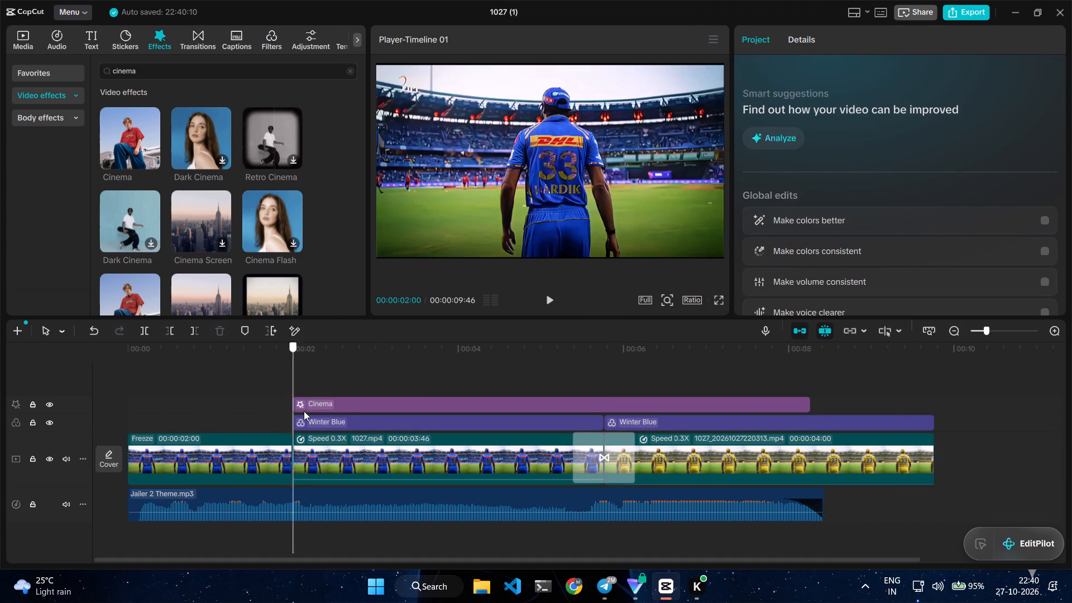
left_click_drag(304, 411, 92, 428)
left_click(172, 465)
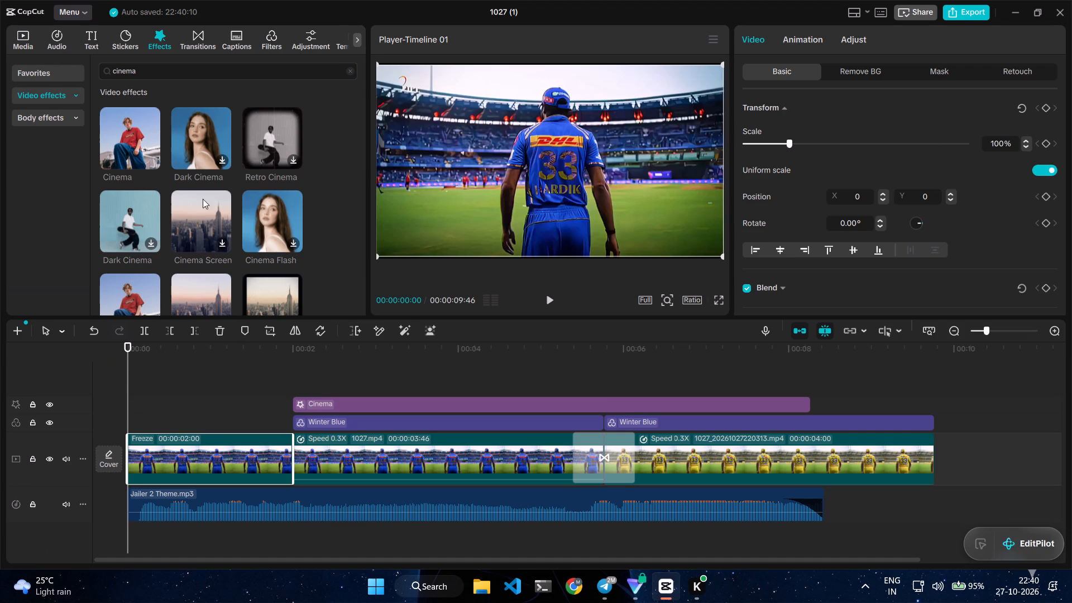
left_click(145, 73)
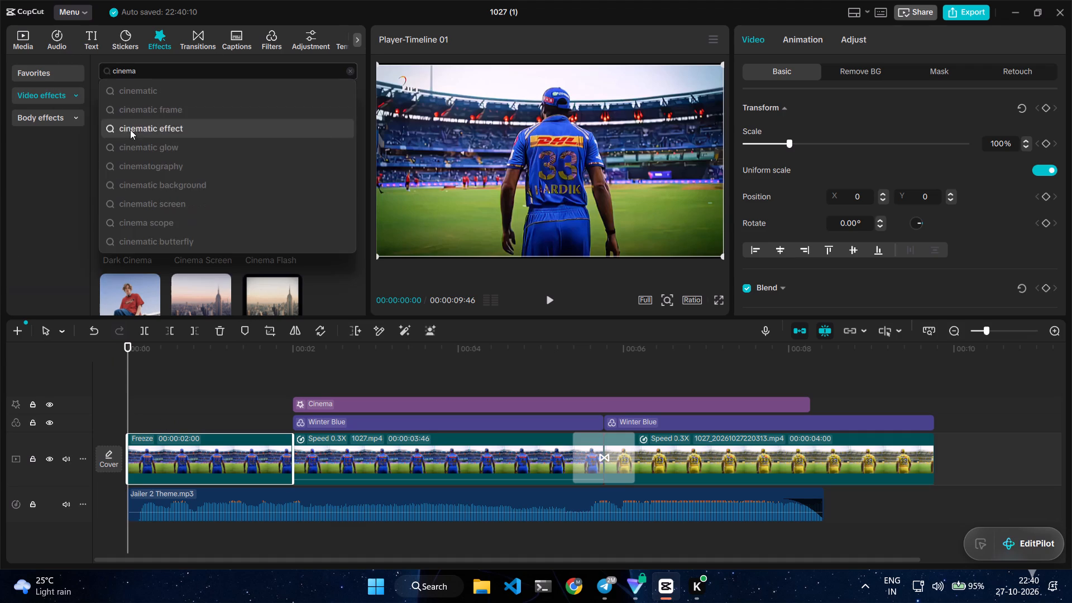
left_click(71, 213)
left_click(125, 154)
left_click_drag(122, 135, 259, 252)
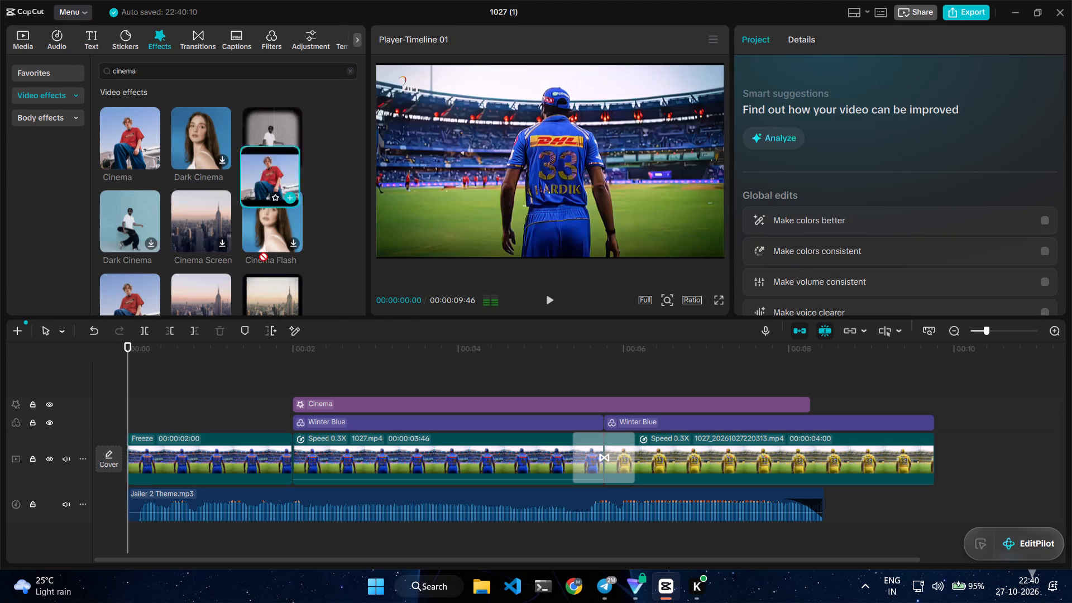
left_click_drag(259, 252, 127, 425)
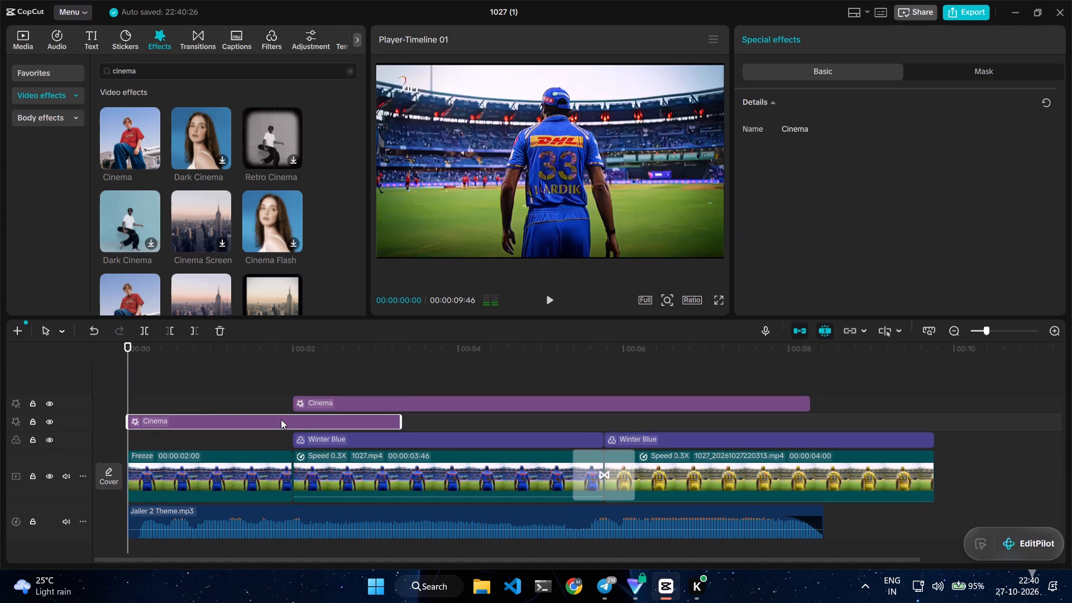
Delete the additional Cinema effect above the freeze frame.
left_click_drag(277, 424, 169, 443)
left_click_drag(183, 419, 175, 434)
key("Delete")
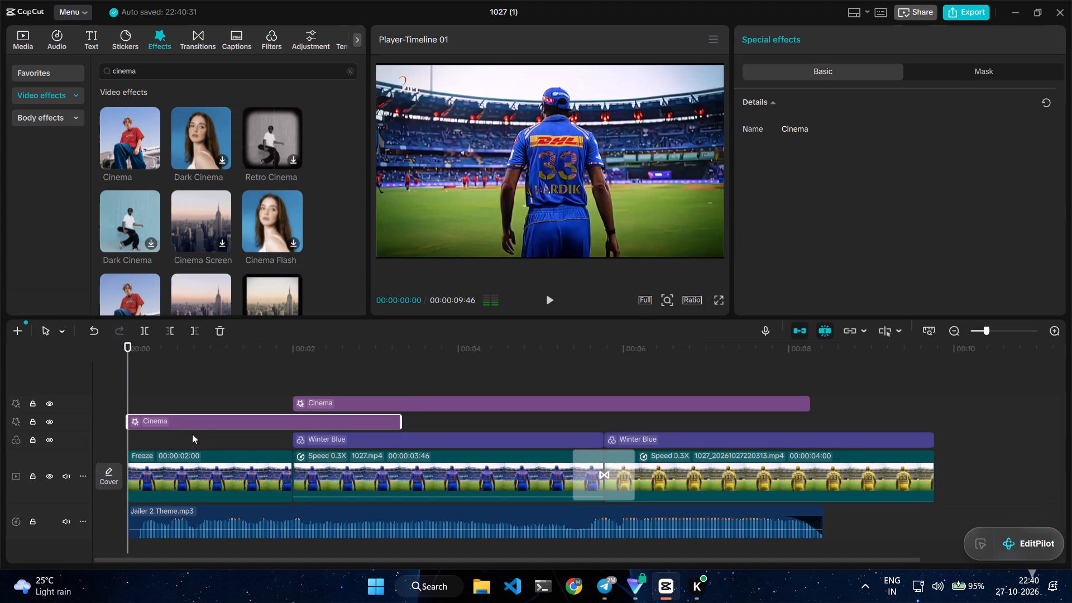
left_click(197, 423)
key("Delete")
Apply the Fade In entrance animation to the freeze frame clip with a duration of 2.0s.
left_click(181, 448)
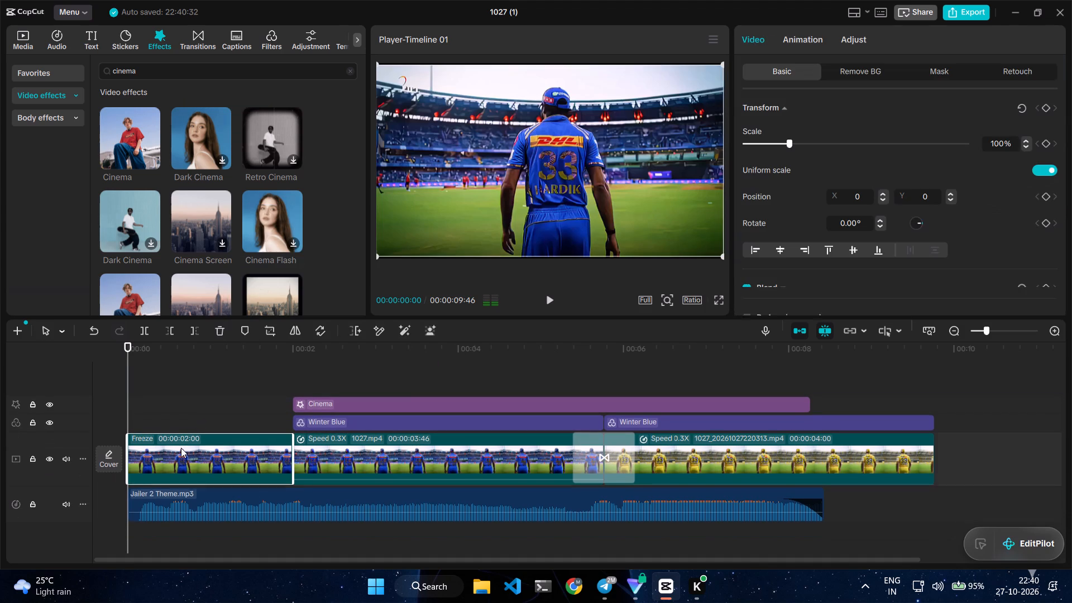
left_click(799, 35)
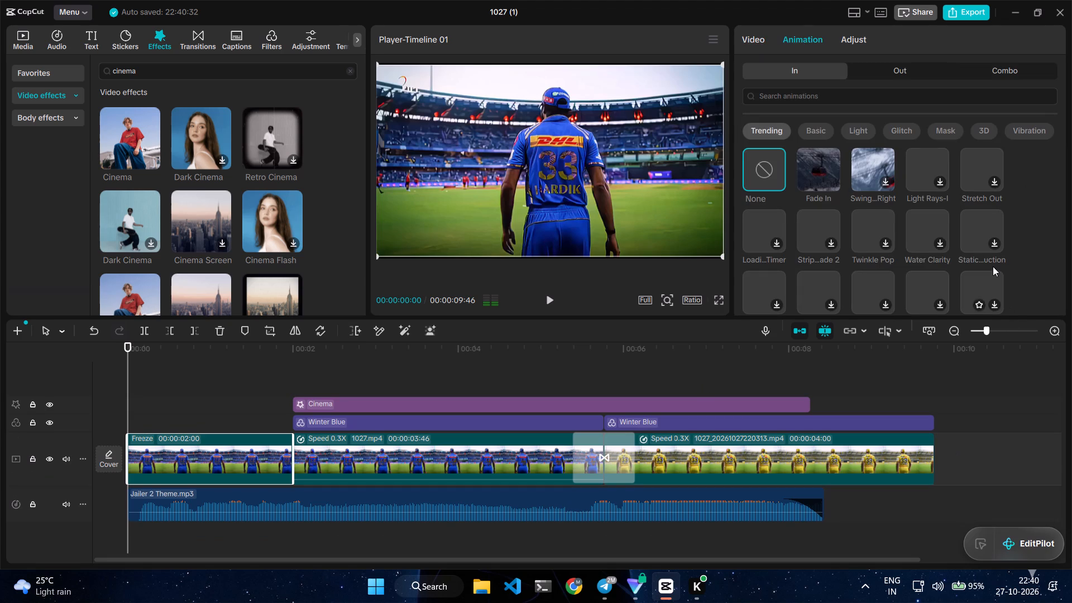
left_click(814, 175)
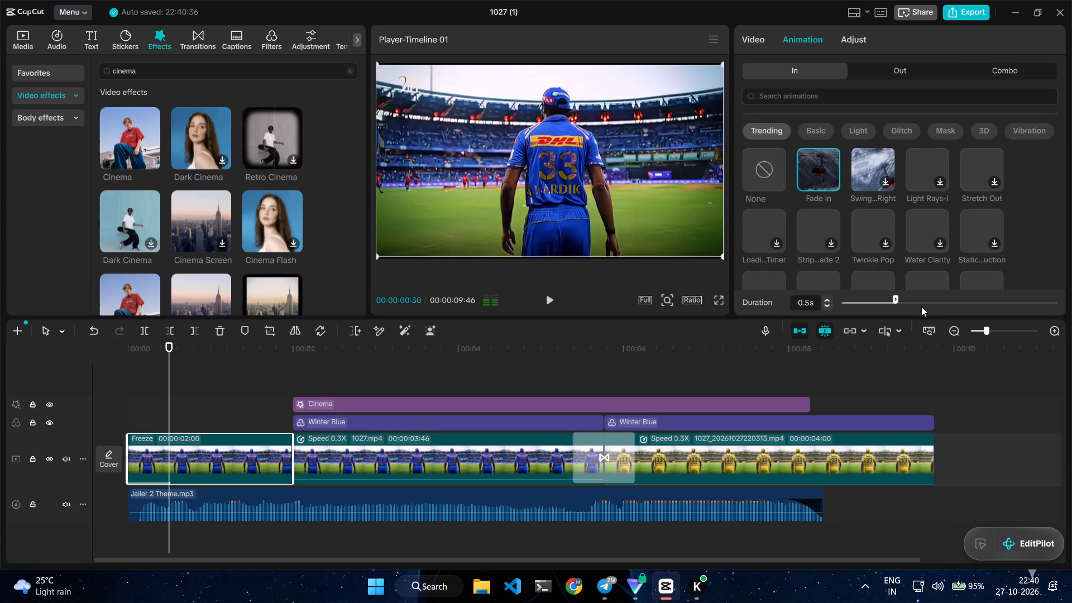
left_click_drag(893, 301, 1071, 295)
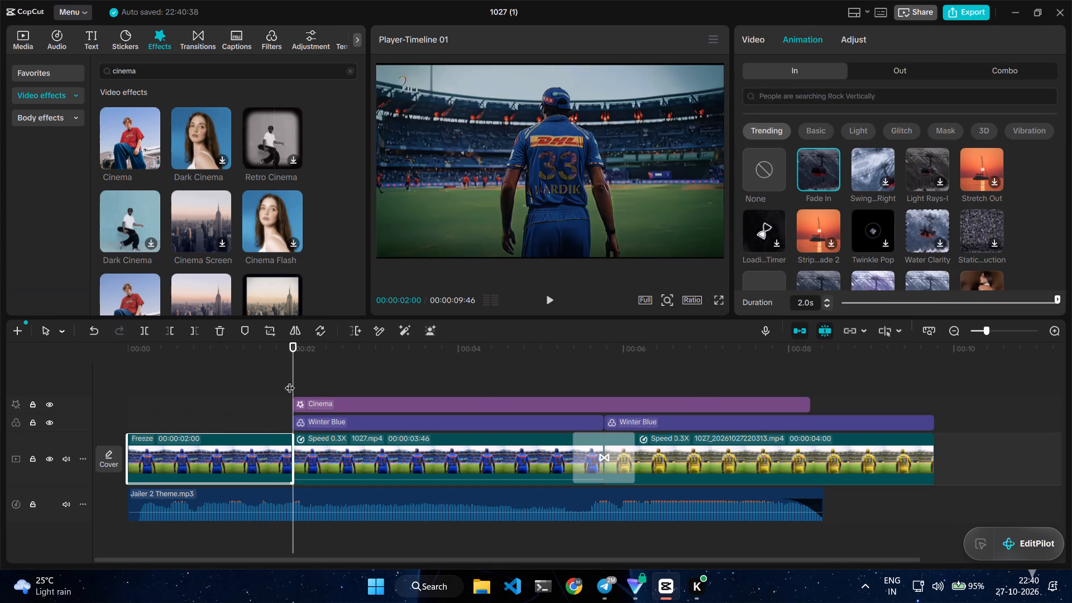
Play and scrub the opening to check the fade-in on the freeze frame and the cut into the blue-jersey clip.
left_click_drag(291, 375, 137, 392)
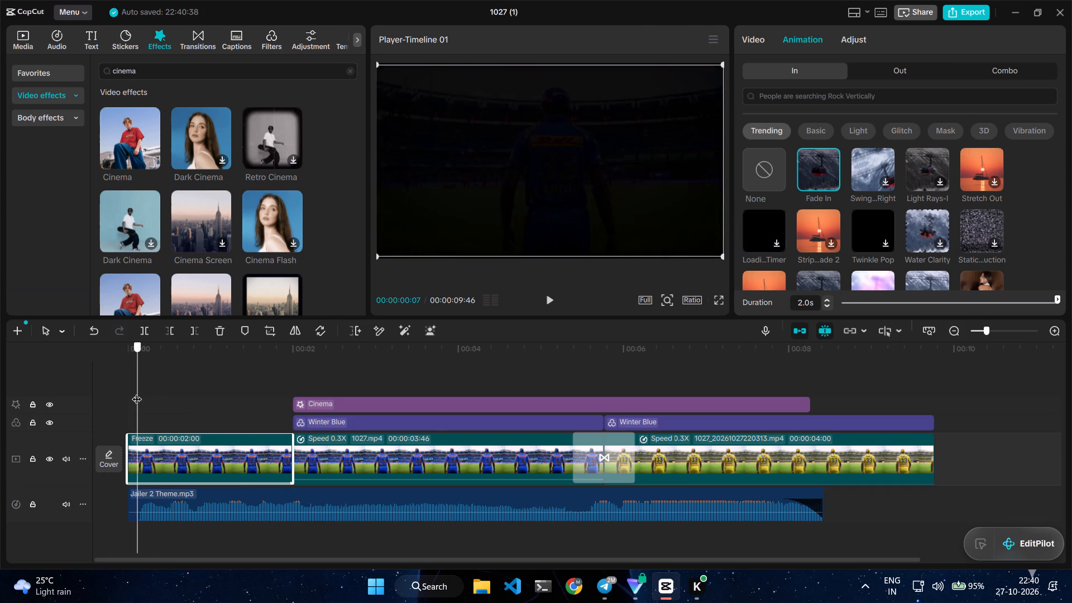
left_click_drag(137, 392, 301, 381)
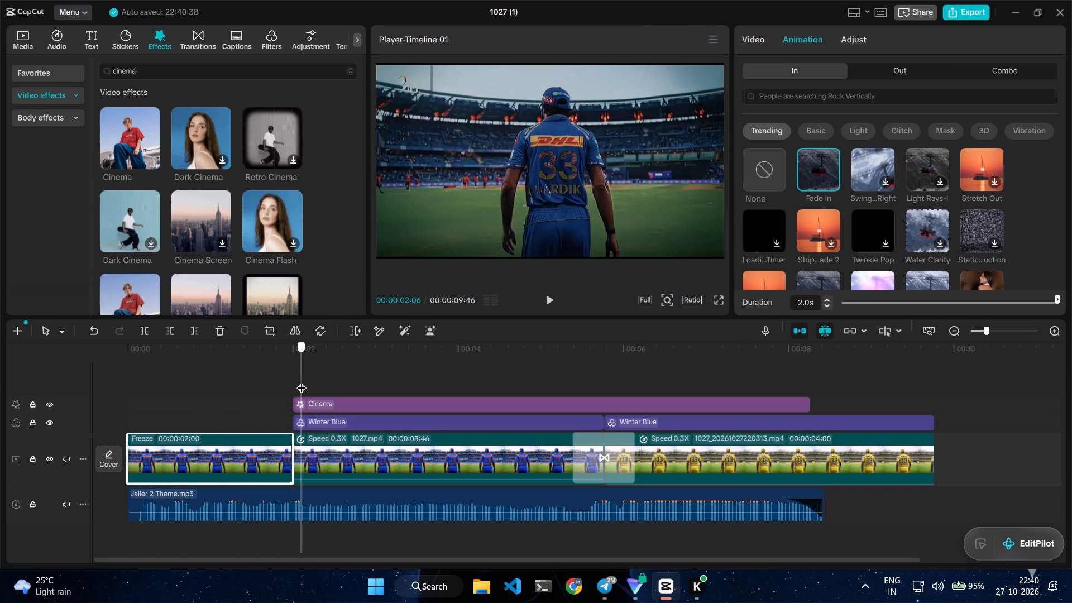
left_click_drag(301, 381, 94, 395)
left_click(545, 299)
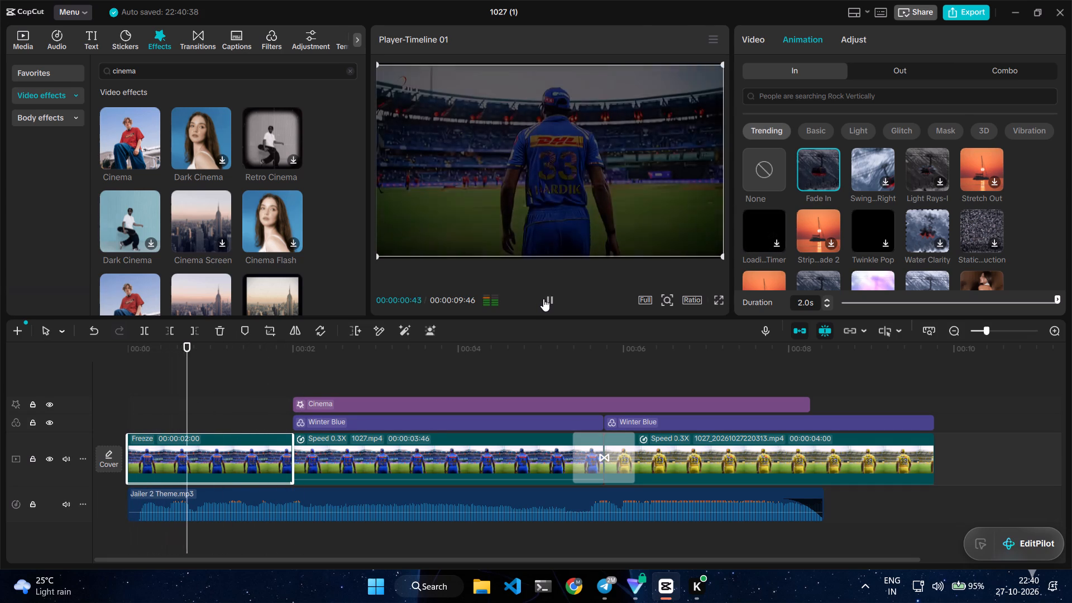
left_click(204, 389)
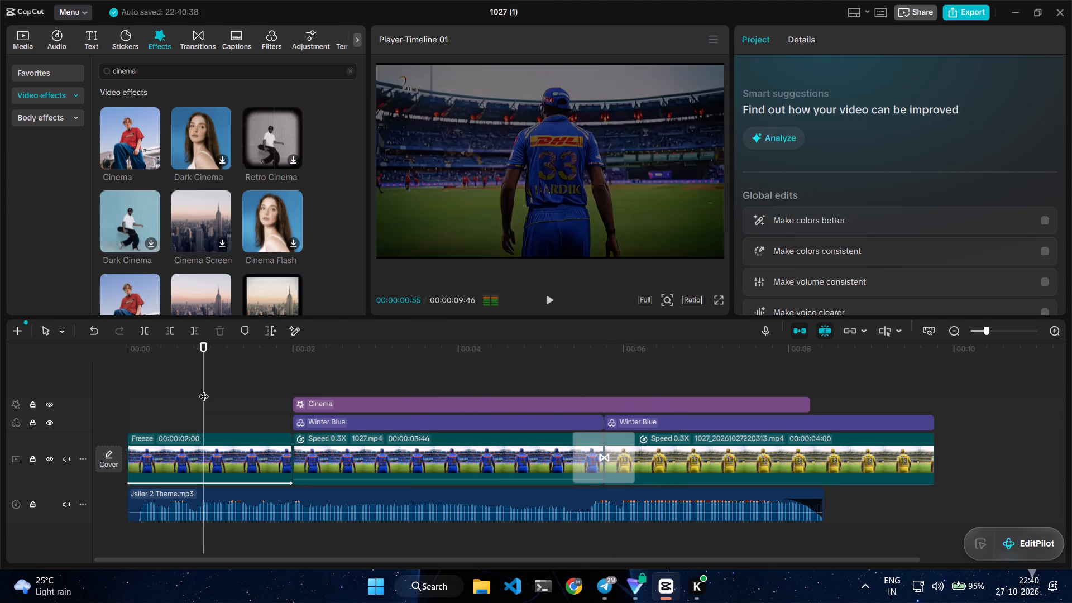
left_click_drag(204, 389, 285, 398)
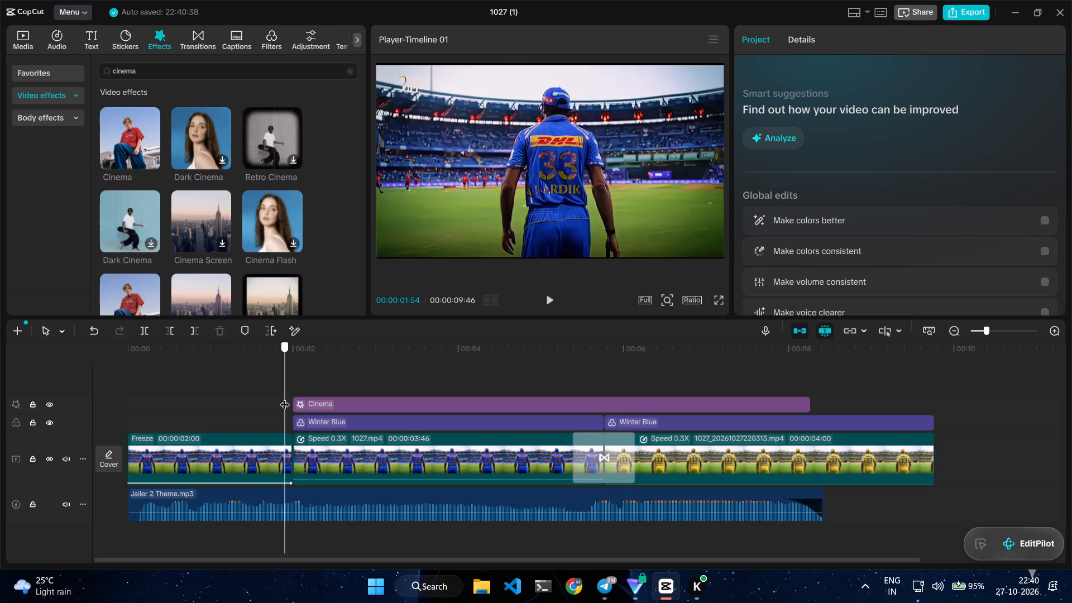
left_click_drag(285, 398, 225, 398)
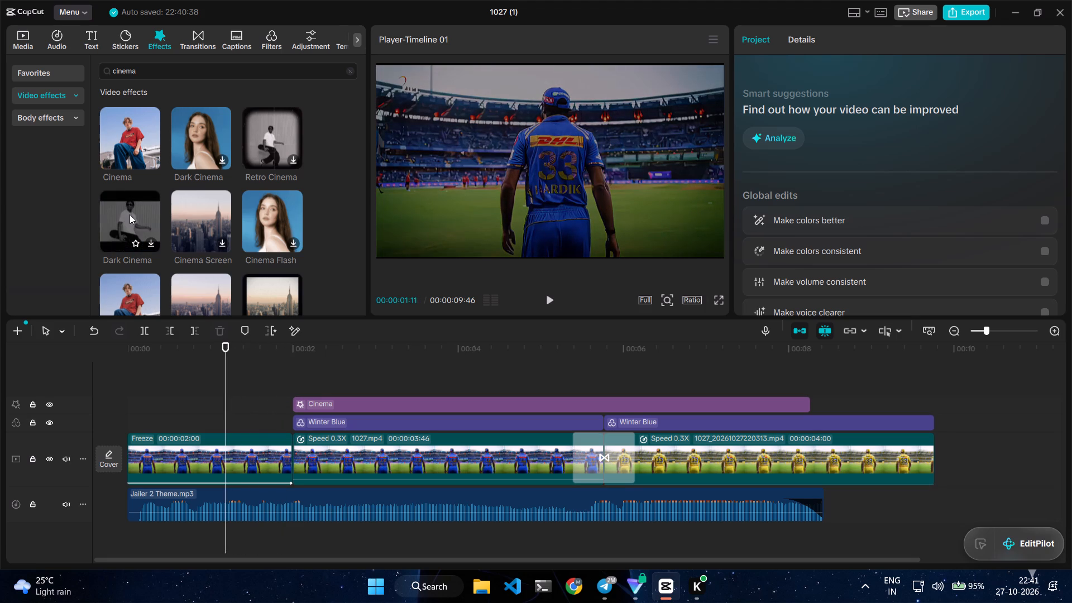
Add the Dark Cinema effect across the jersey switch, on a separate track beneath the Cinema effect.
left_click_drag(130, 214, 470, 422)
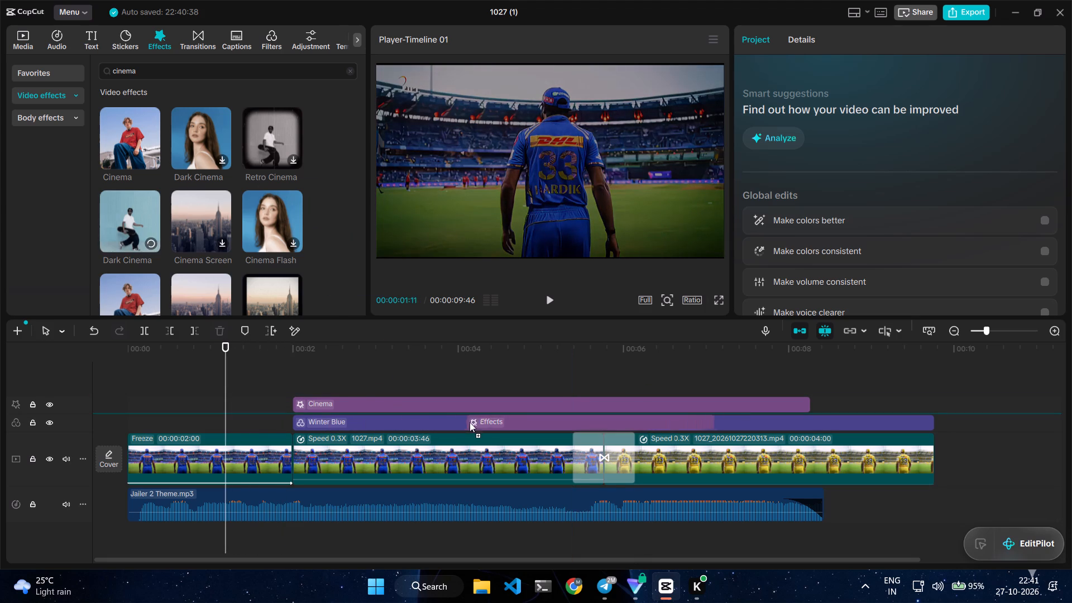
left_click_drag(470, 422, 495, 427)
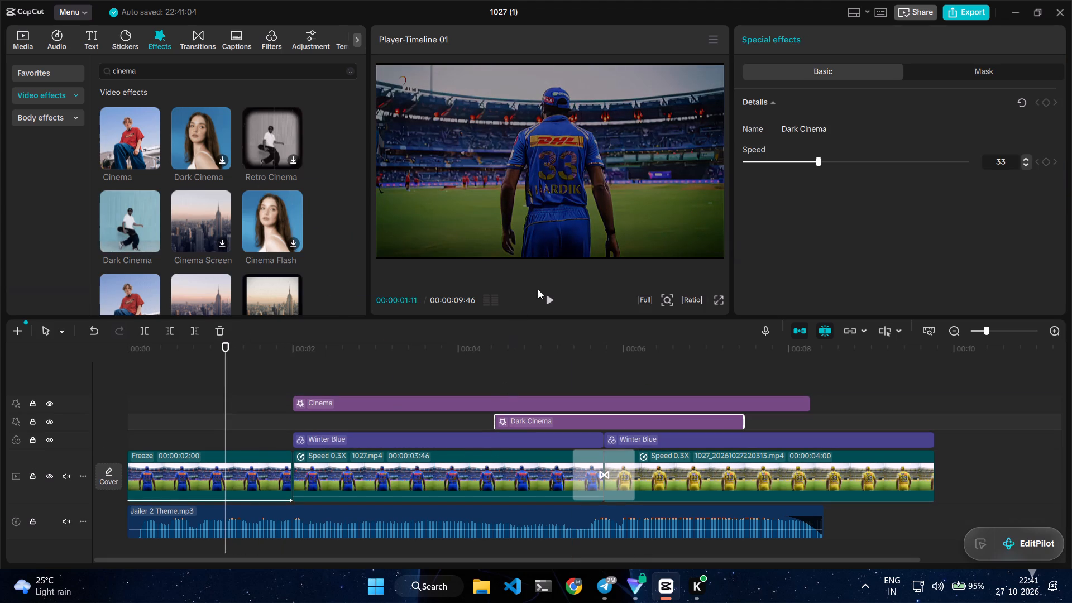
left_click(553, 294)
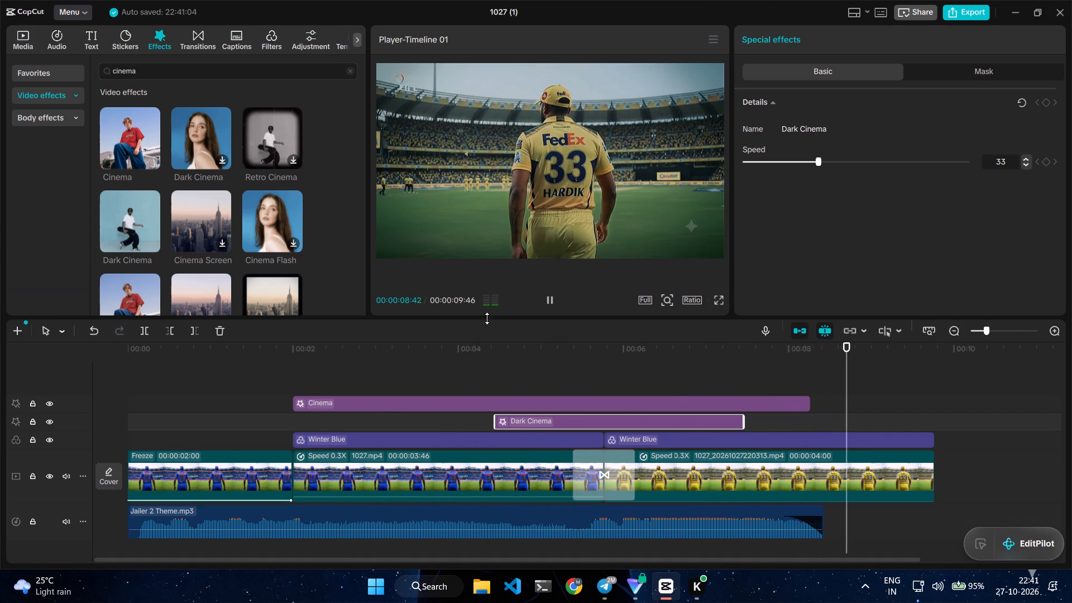
Hide the Cinema effect track and play the edit from the timeline start.
left_click(403, 413)
left_click(401, 405)
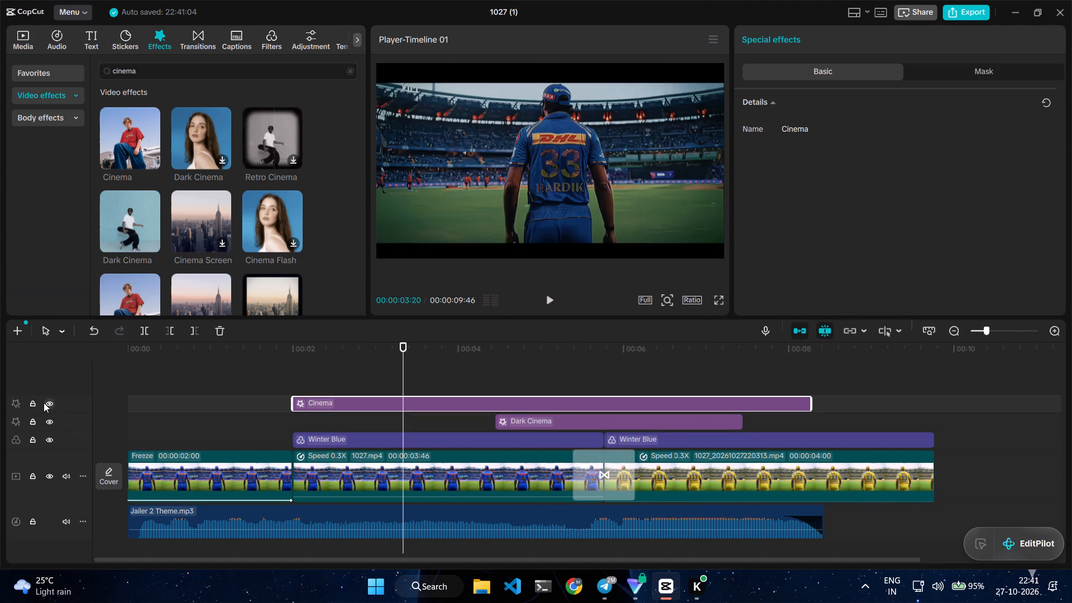
left_click(44, 403)
left_click(49, 403)
left_click(130, 404)
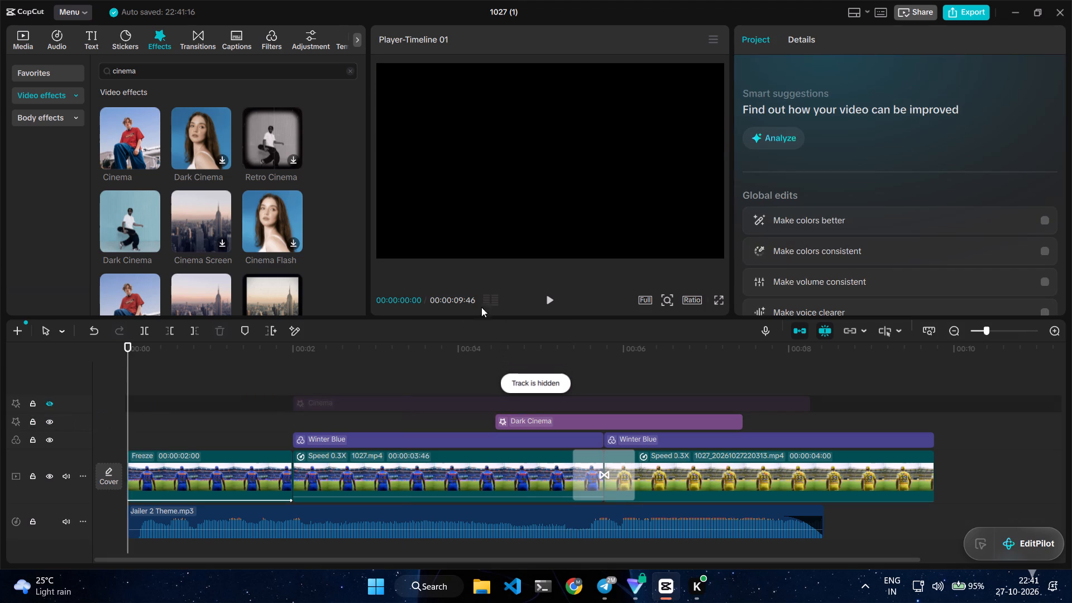
left_click(552, 299)
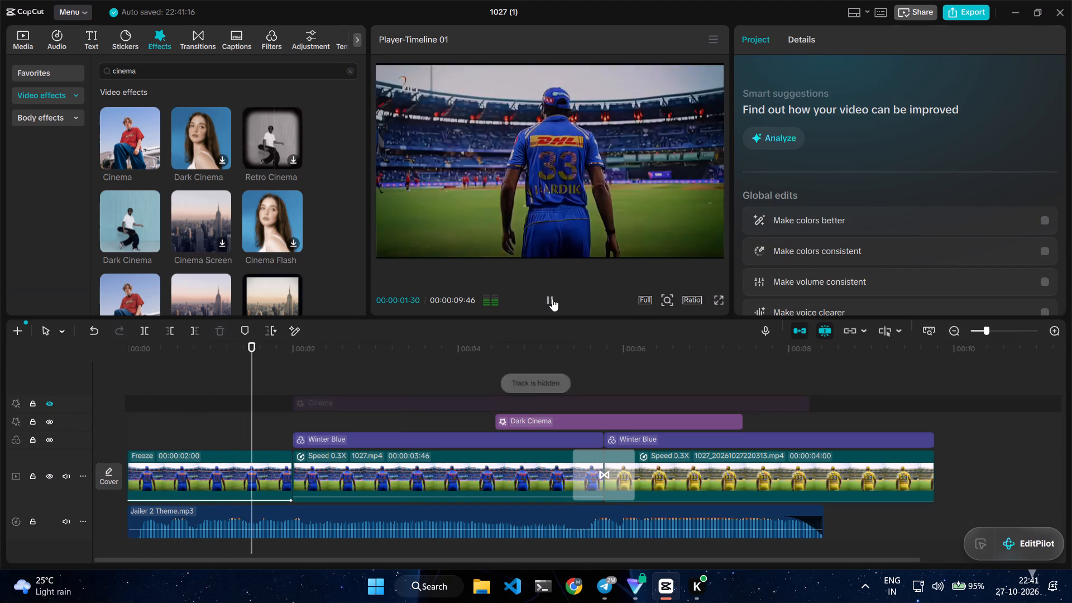
Extend the start of the first Winter Blue filter back to 00:00:00:00 so it covers the freeze frame.
left_click(317, 436)
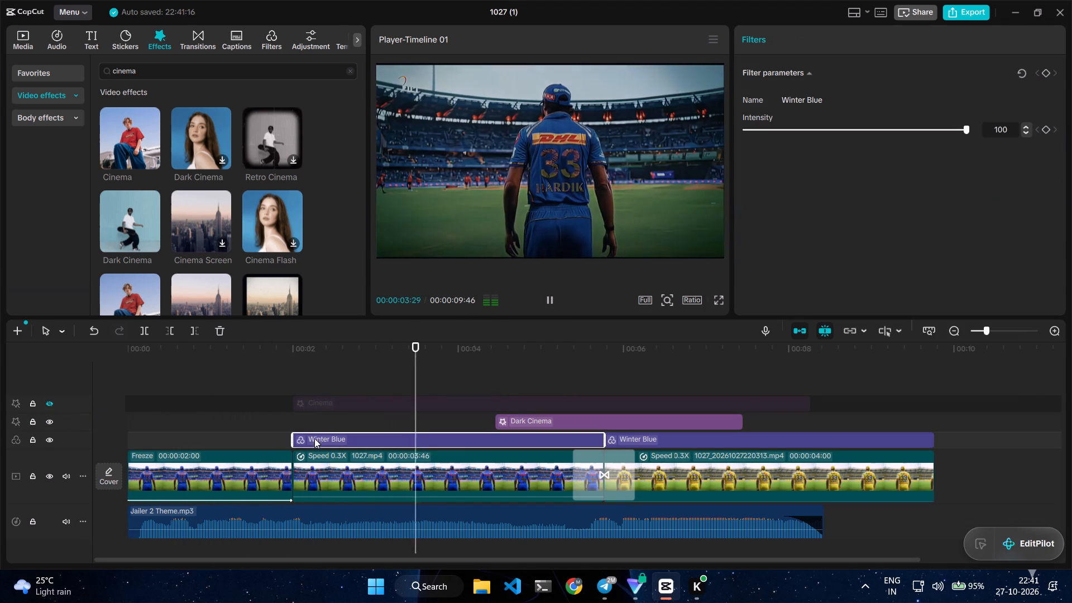
left_click_drag(291, 439, 107, 445)
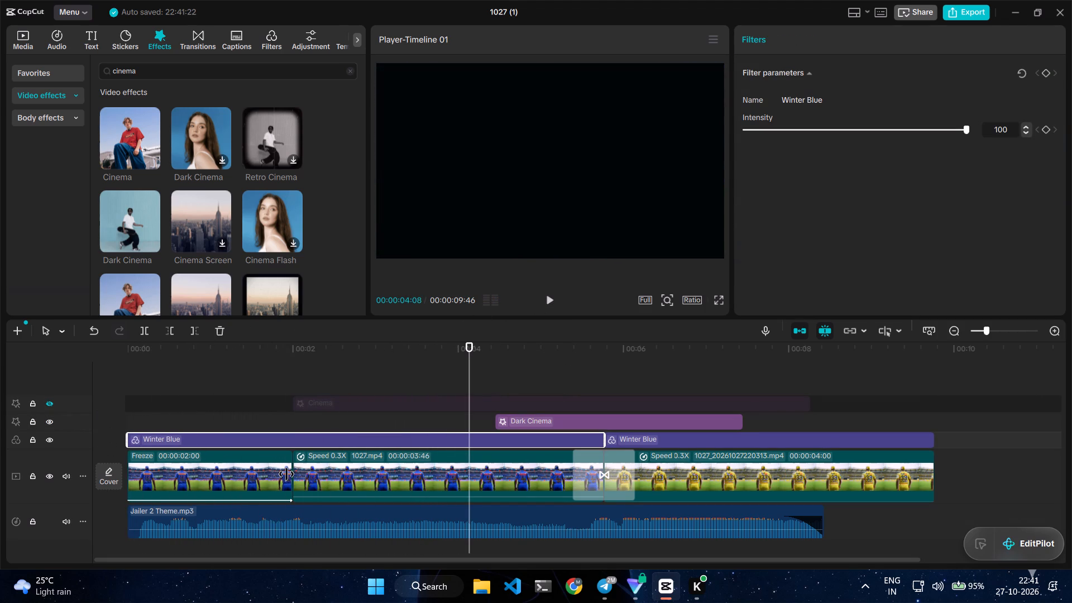
left_click(286, 474)
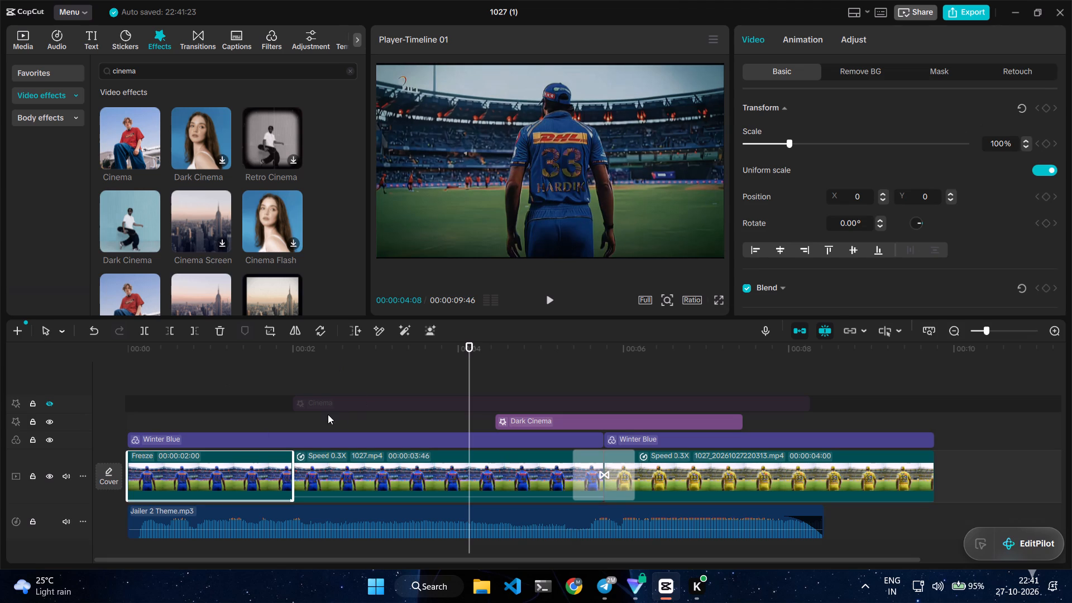
Play the edit from the timeline start, and scrub through the Dark Cinema section to check its look over the jersey switch.
left_click(328, 414)
left_click_drag(328, 414, 118, 417)
left_click(559, 292)
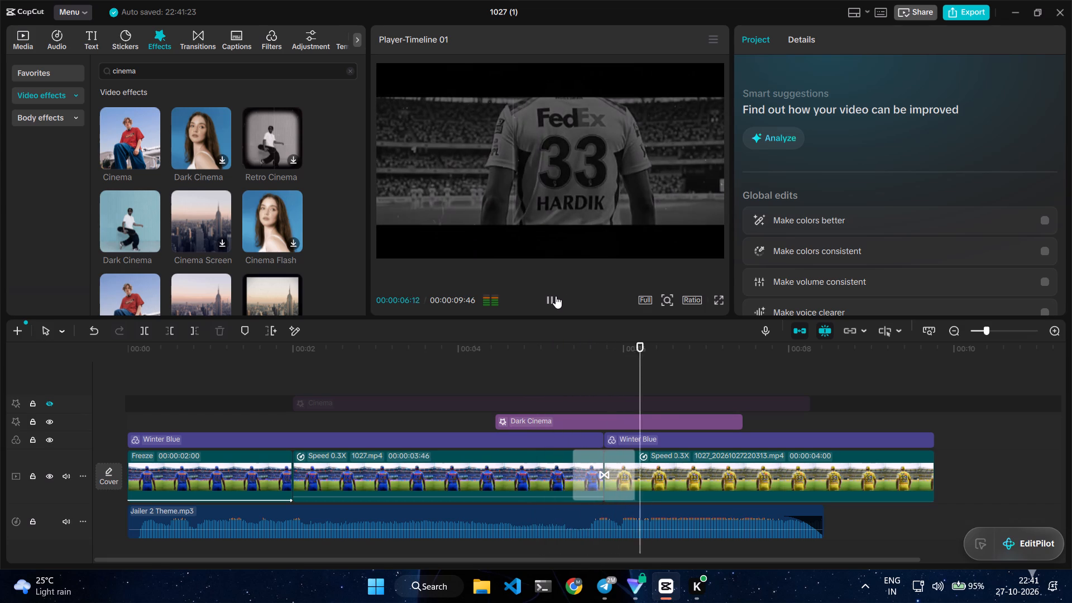
left_click(600, 423)
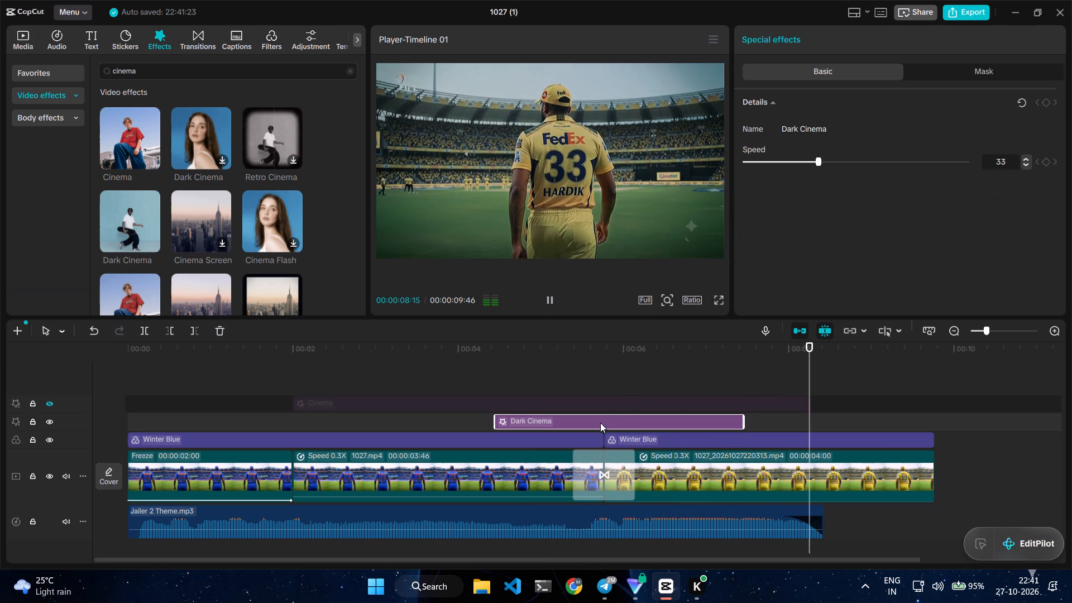
left_click(517, 392)
left_click_drag(517, 392, 477, 393)
left_click_drag(516, 380, 502, 383)
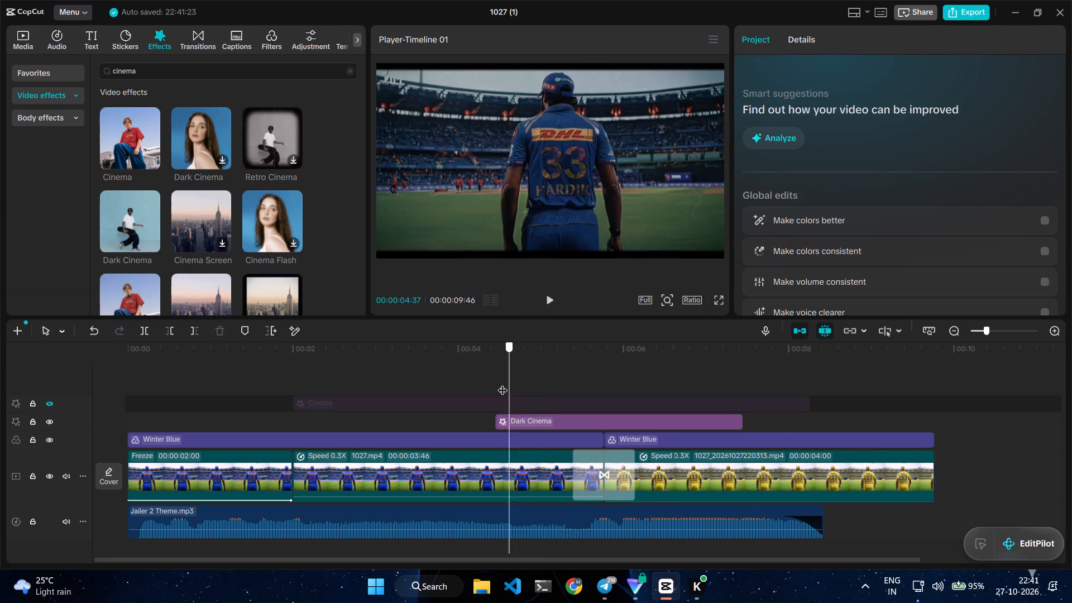
left_click_drag(502, 383, 605, 379)
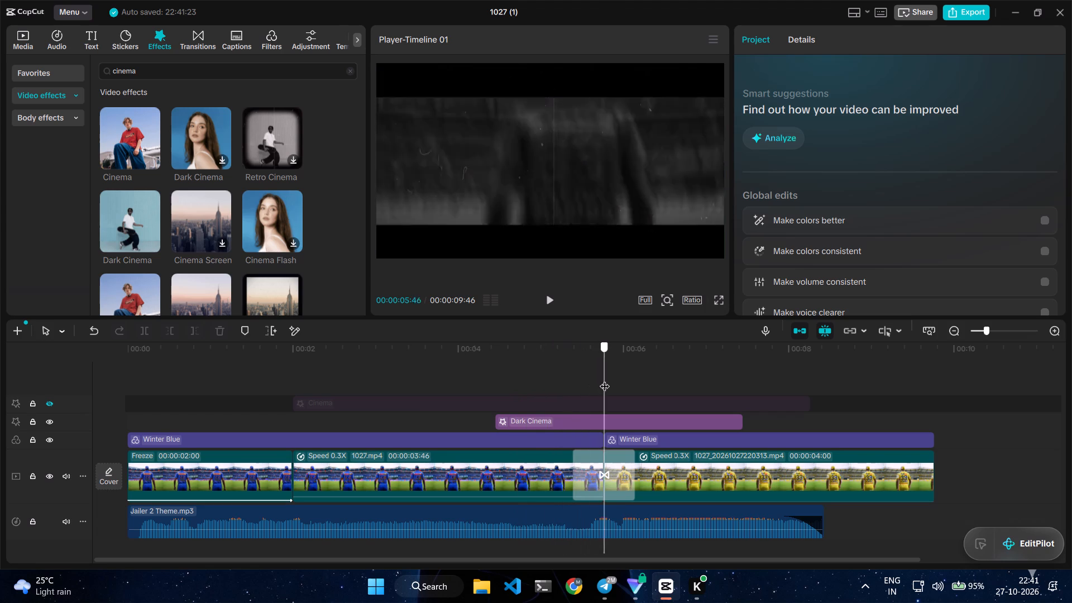
left_click_drag(605, 379, 662, 377)
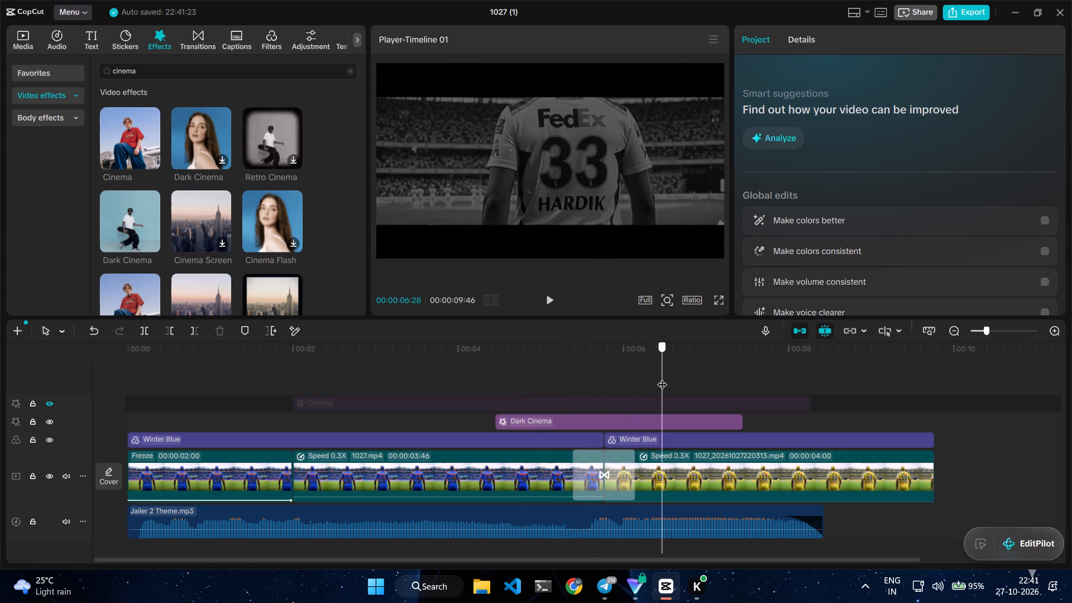
left_click_drag(662, 377, 736, 373)
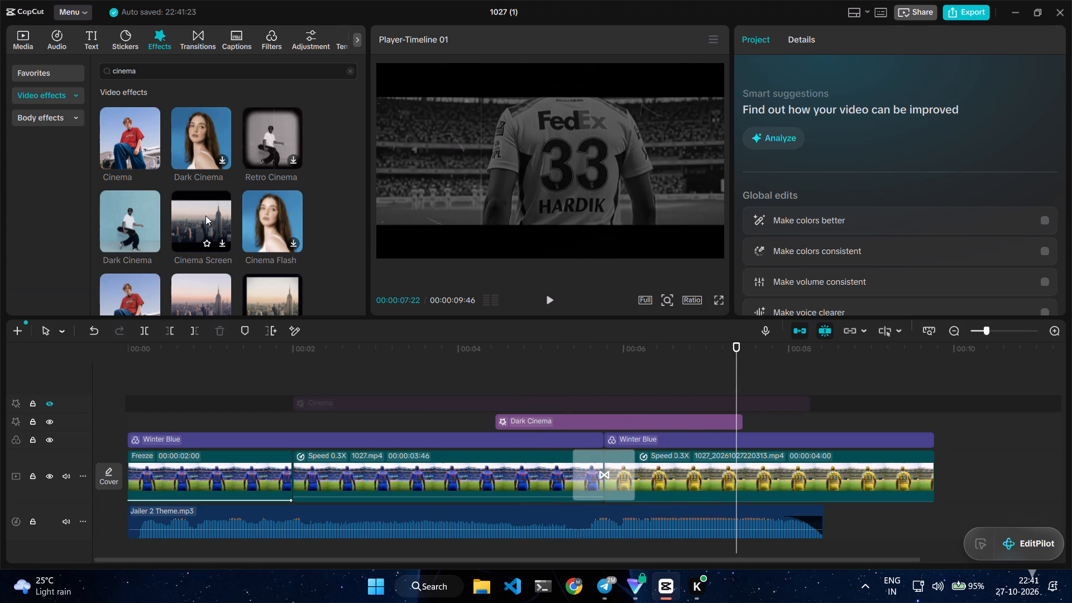
Add the Cinema Screen effect at the timeline start, on the same track as Dark Cinema.
left_click_drag(205, 216, 221, 390)
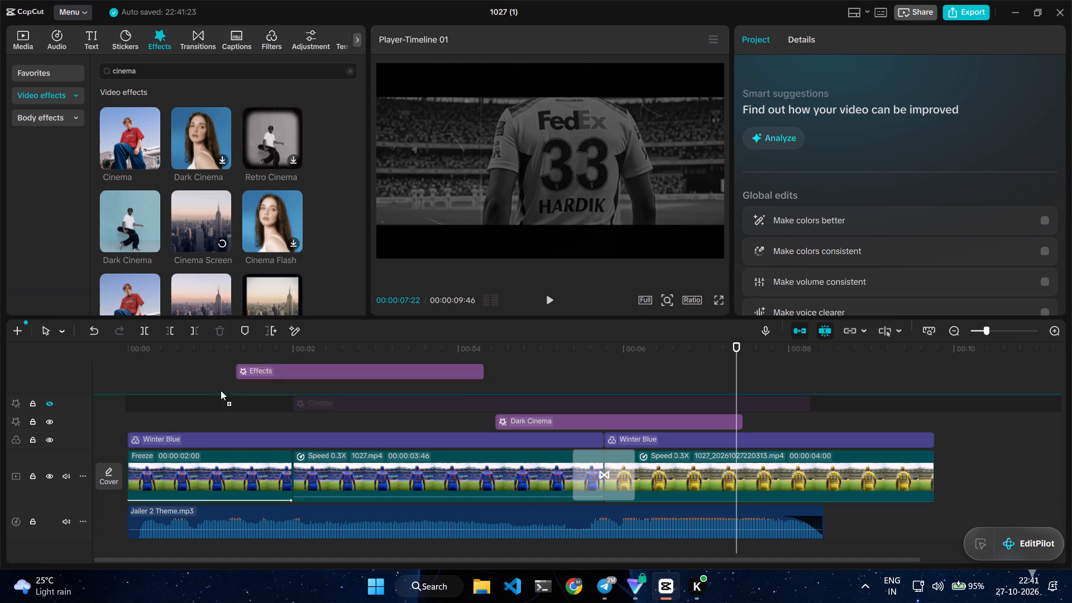
left_click_drag(221, 390, 130, 424)
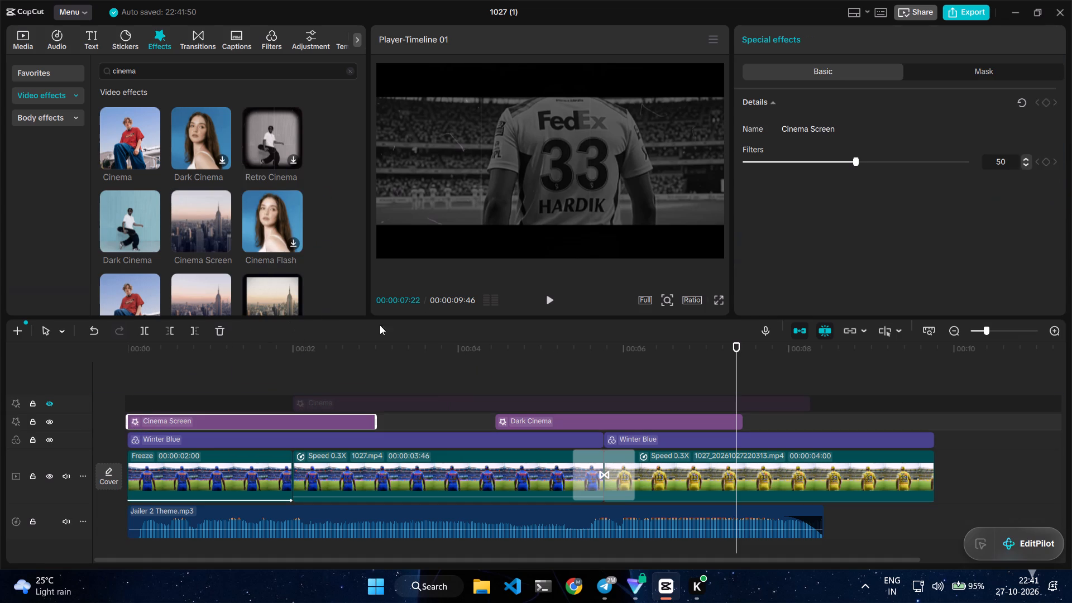
Play the edit from the start and delete the Dark Cinema effect over the jersey switch.
left_click(217, 378)
left_click_drag(217, 378, 104, 384)
left_click(547, 296)
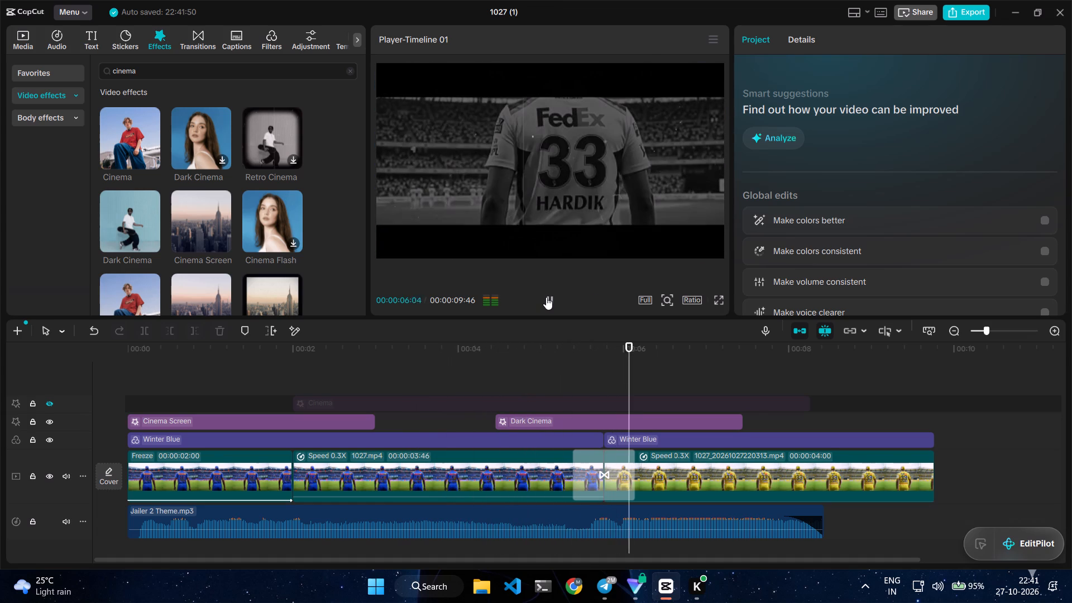
left_click(569, 424)
key("Delete")
left_click_drag(561, 423, 465, 421)
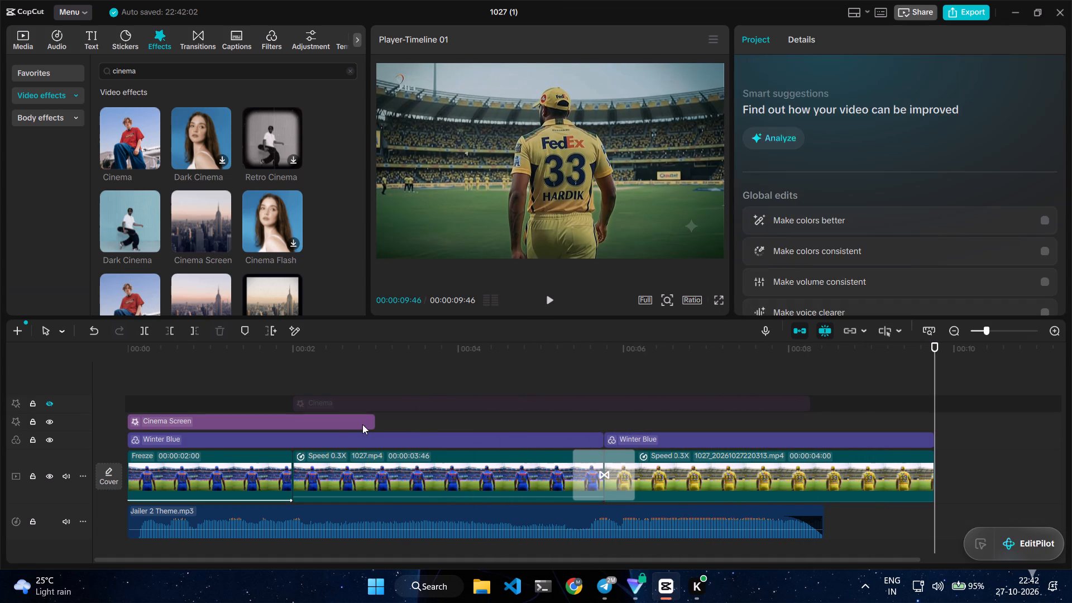
Extend the end of the Cinema Screen effect to the end of the yellow-jersey clip.
left_click(342, 419)
left_click_drag(374, 422, 896, 393)
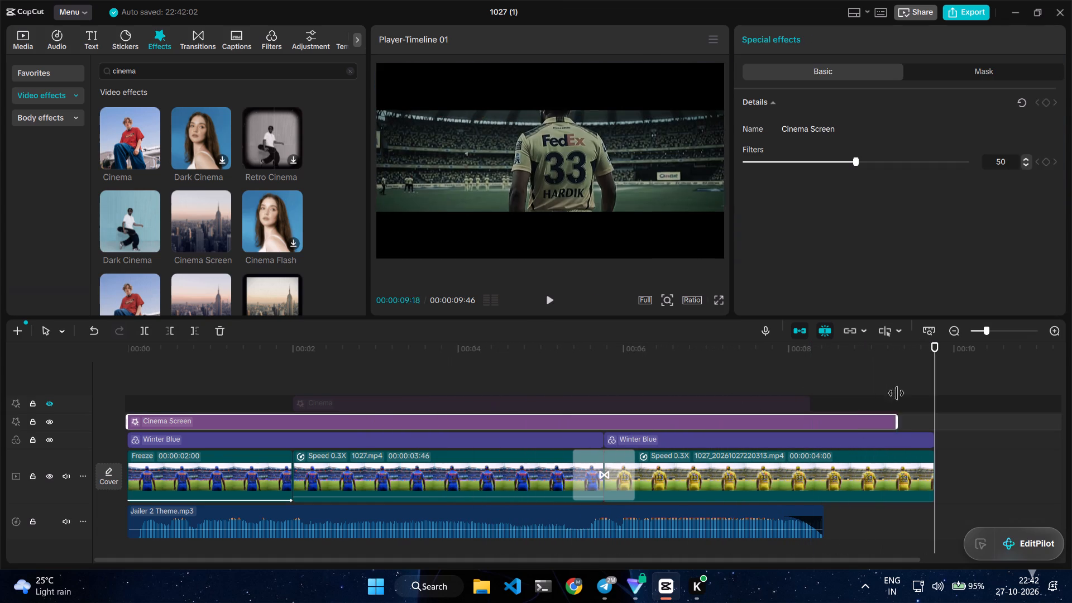
left_click_drag(896, 393, 930, 394)
Play the whole edit from the start to check the Cinema Screen look against the music.
left_click(241, 397)
left_click_drag(241, 397, 221, 397)
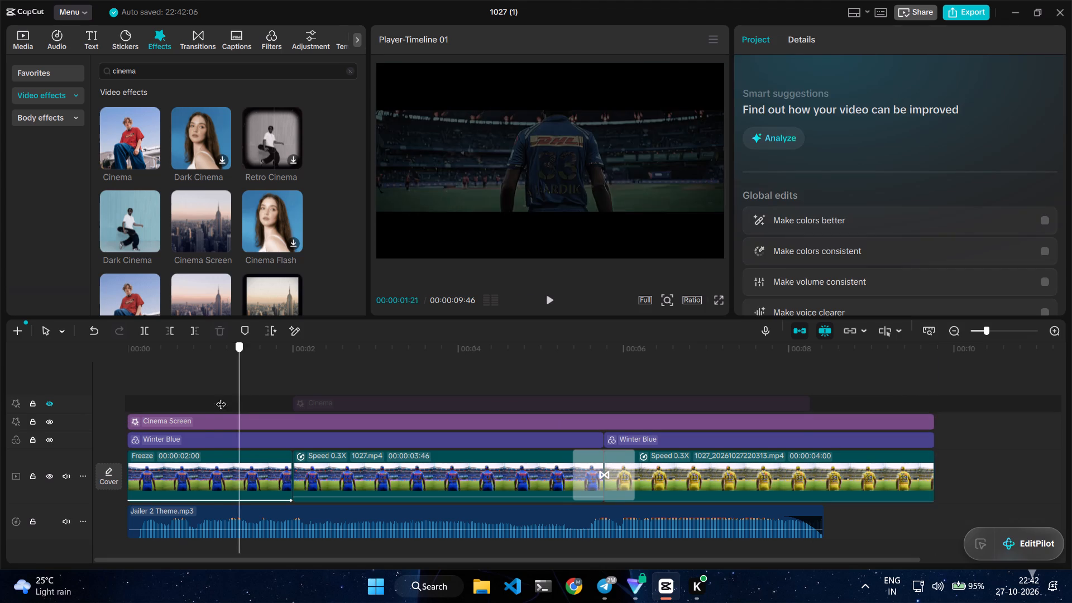
left_click_drag(221, 397, 215, 397)
left_click(552, 298)
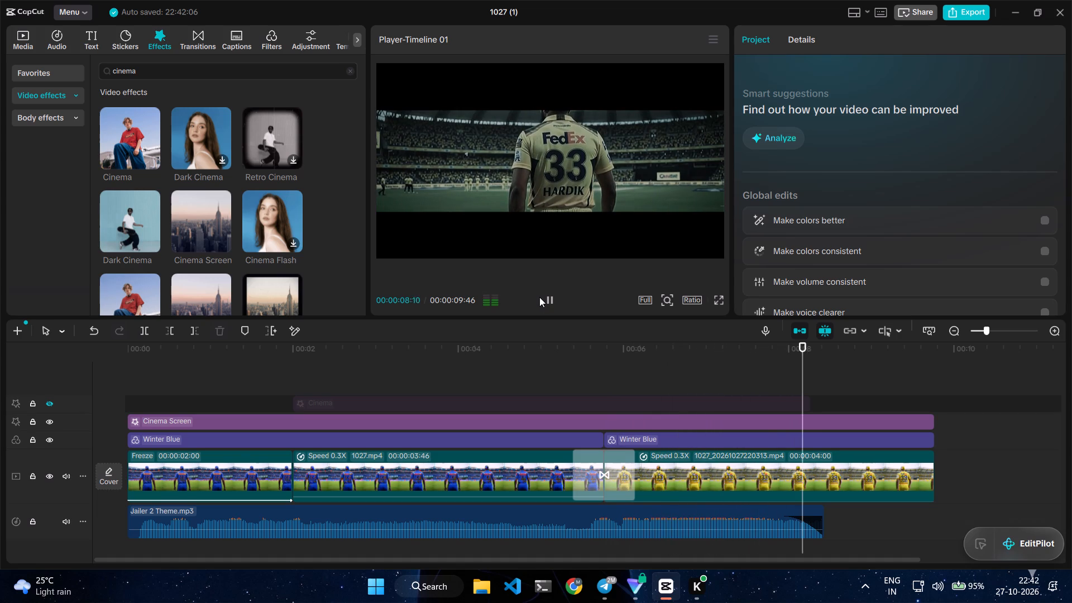
left_click(427, 382)
left_click_drag(427, 382, 81, 389)
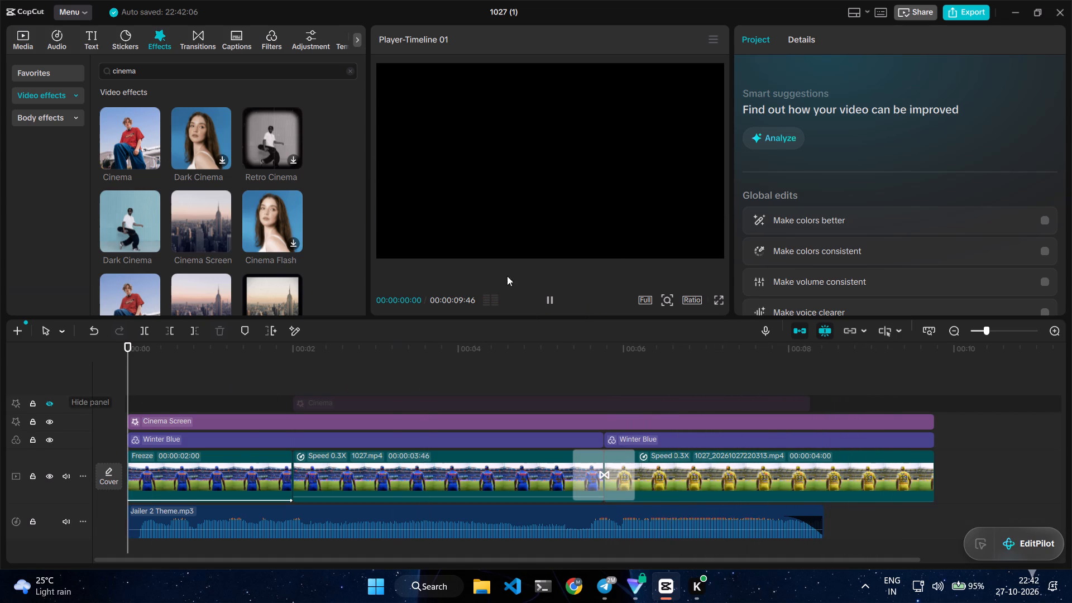
left_click(543, 295)
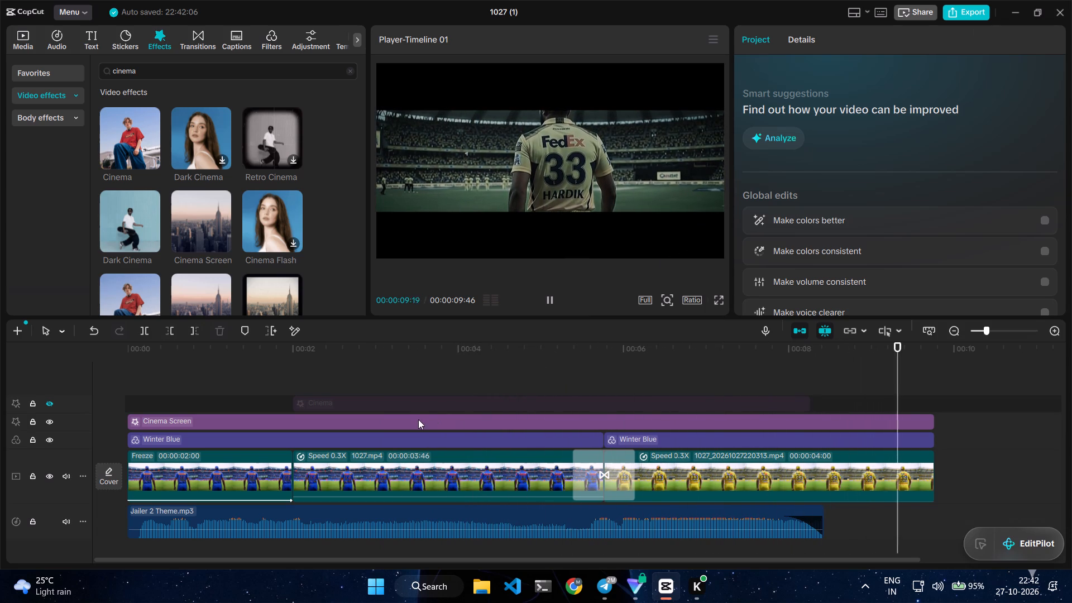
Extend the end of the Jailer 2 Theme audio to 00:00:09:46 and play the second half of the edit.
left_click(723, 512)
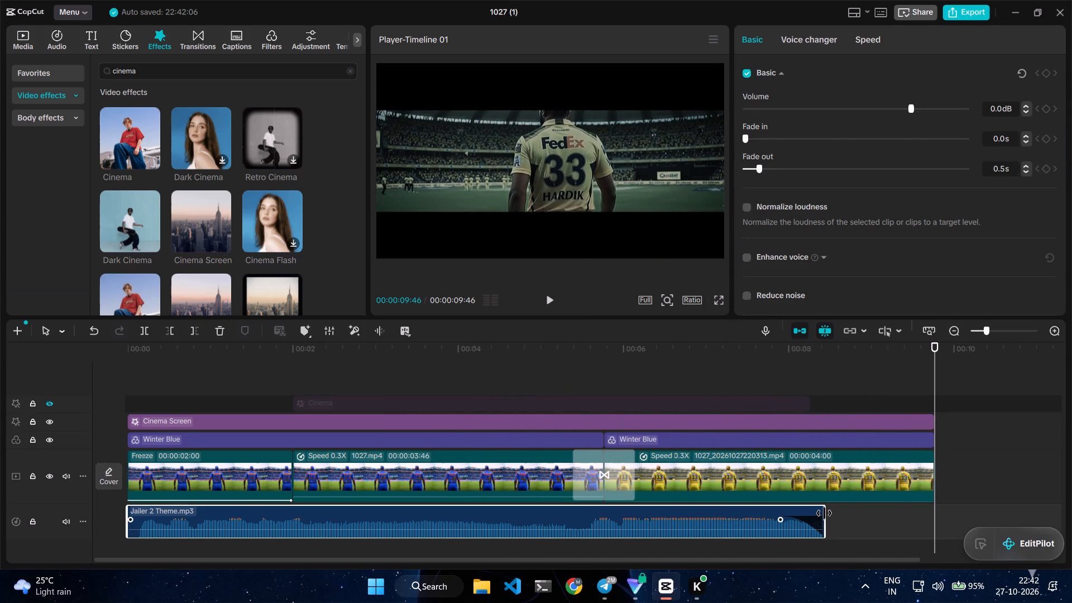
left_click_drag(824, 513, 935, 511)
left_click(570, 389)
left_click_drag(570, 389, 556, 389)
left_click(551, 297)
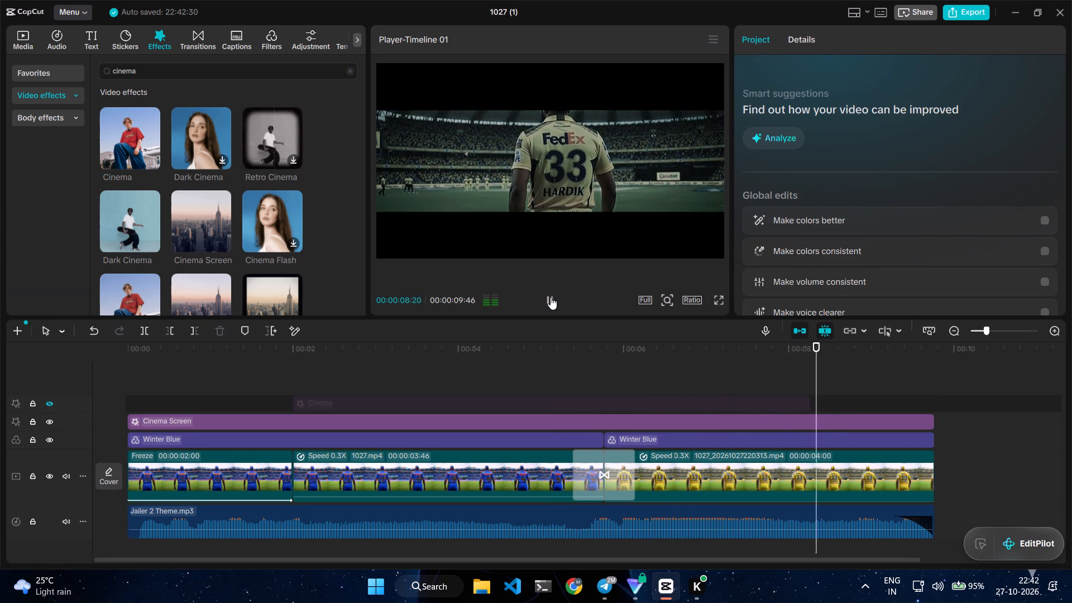
Speed up the blue-jersey clip 1027.mp4 so that it lasts 00:00:02:41.
left_click(453, 472)
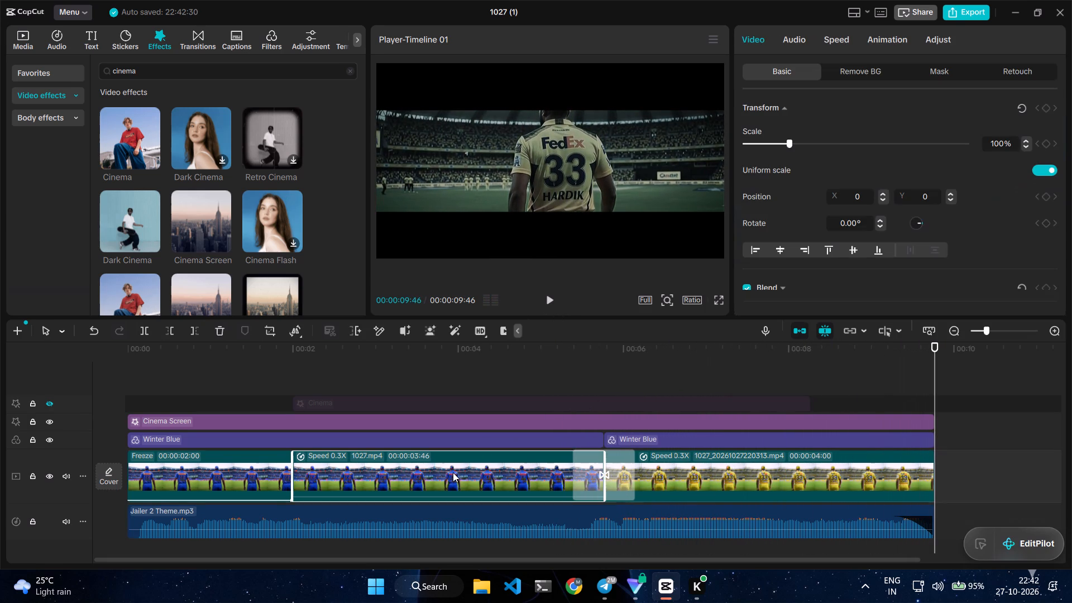
left_click(826, 40)
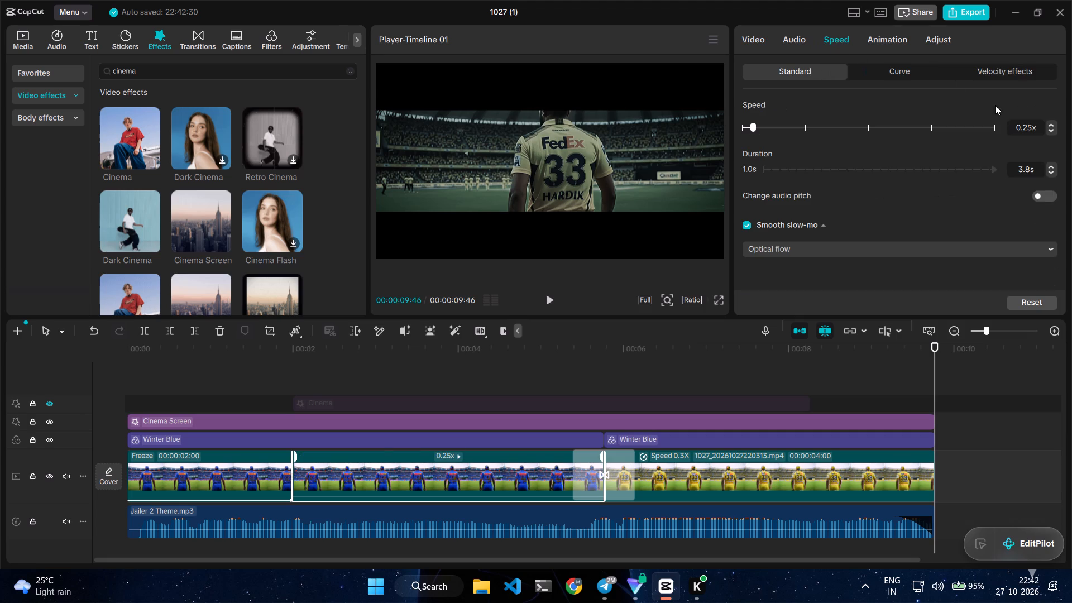
left_click(1054, 121)
left_click(1051, 125)
Set the yellow-jersey clip's speed to 0.35x.
left_click(625, 478)
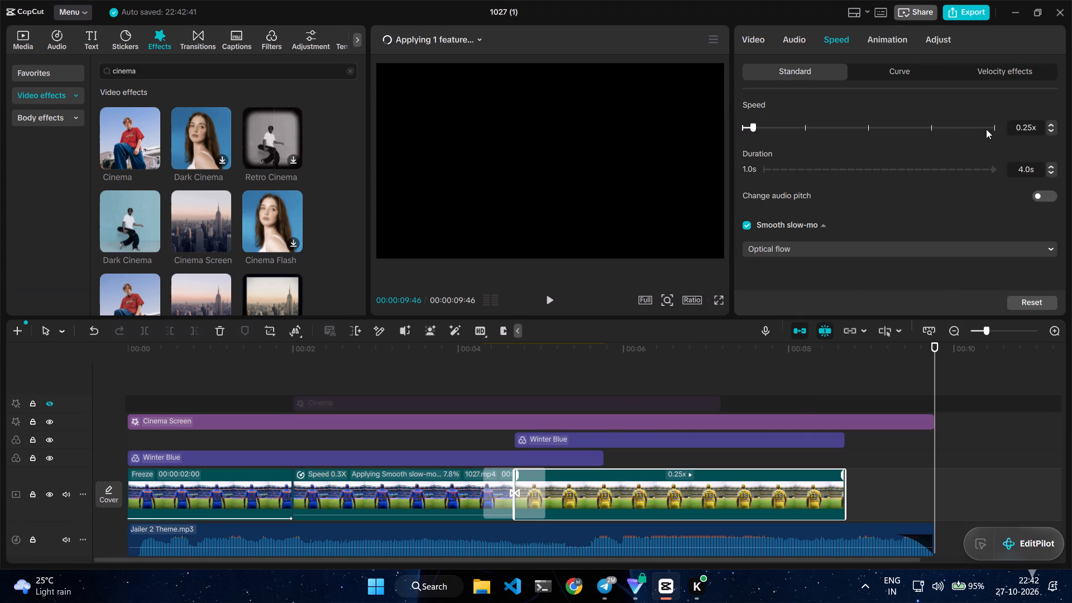
left_click(1051, 124)
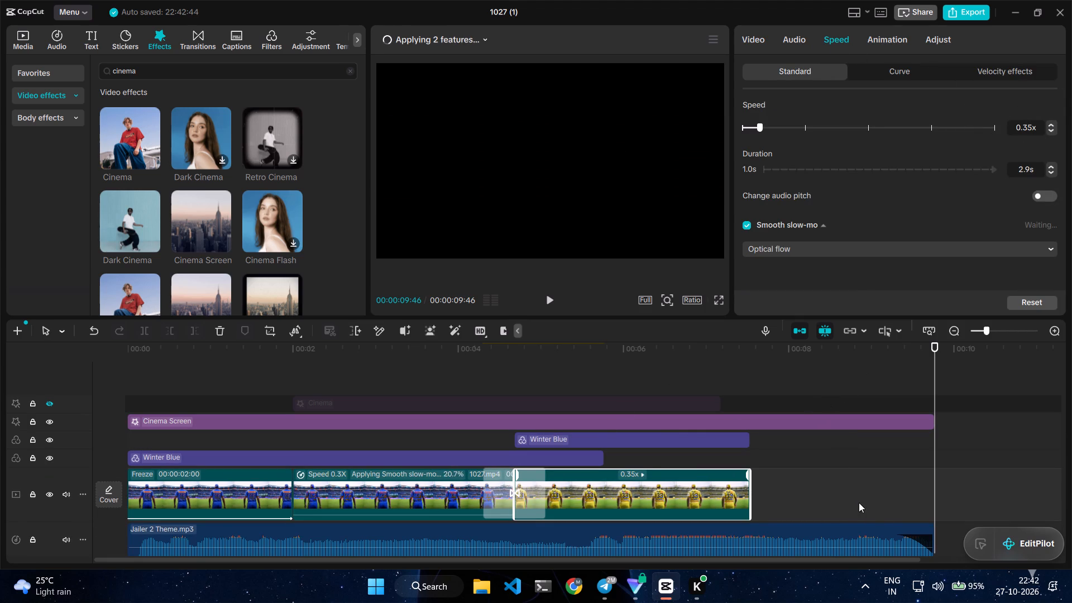
Play the music's ending and trim the end of the Jailer 2 Theme audio to 00:00:07:57.
left_click(856, 539)
scroll(830, 492, "down", 2)
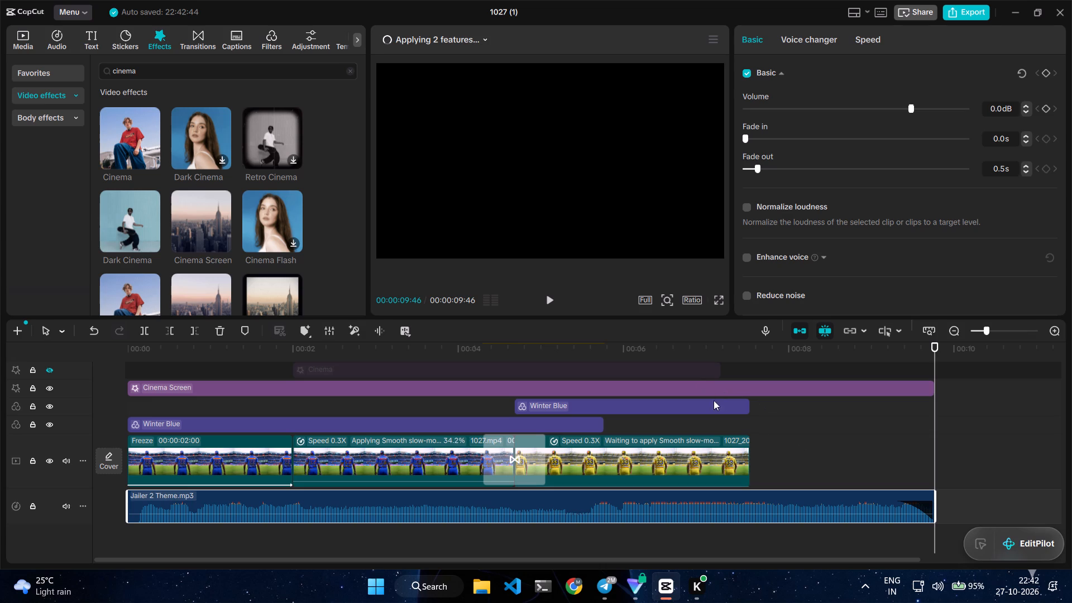
left_click(764, 420)
left_click_drag(764, 420, 667, 418)
left_click(551, 303)
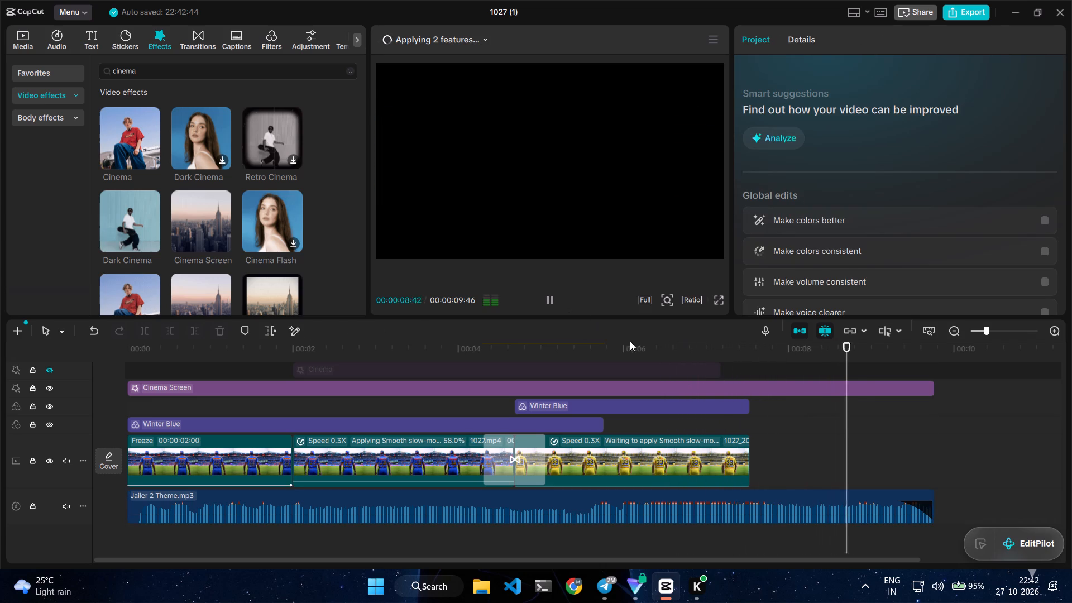
double_click(784, 449)
left_click(783, 496)
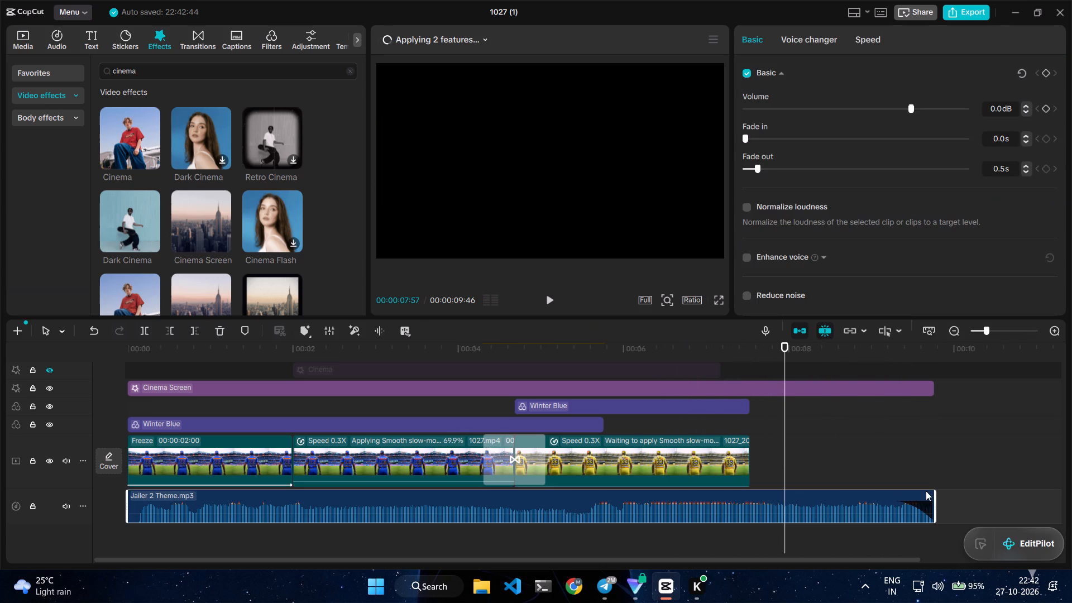
left_click_drag(936, 497, 783, 499)
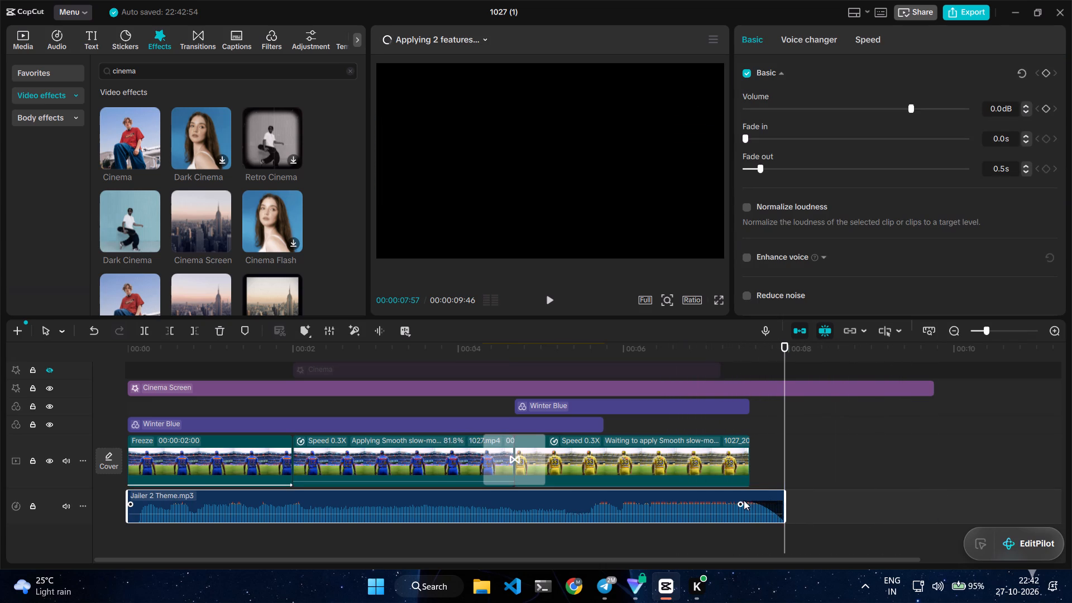
Set the Jailer 2 Theme audio's fade-out to 0.6 s.
left_click_drag(740, 501, 733, 502)
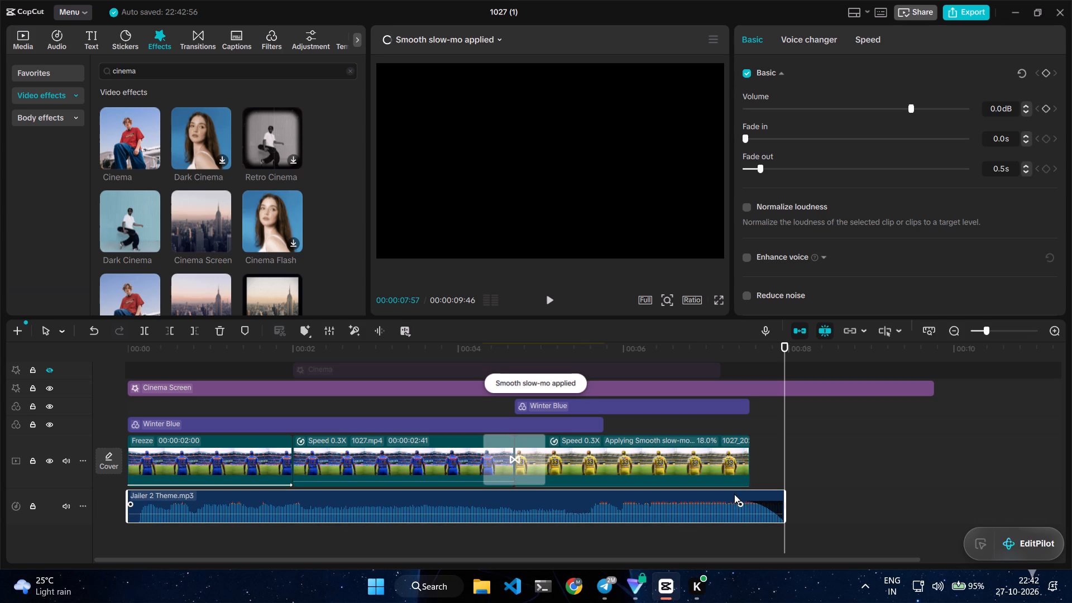
key("ctrl+z")
left_click_drag(739, 505, 734, 505)
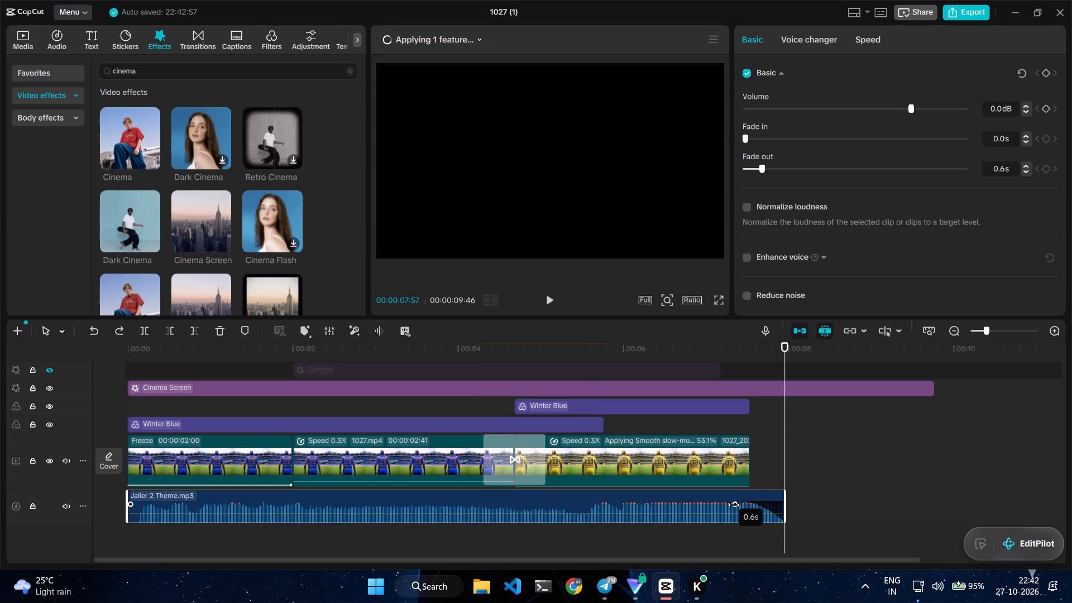
left_click_drag(734, 505, 733, 505)
Extend the end of the first Winter Blue filter to the end of the yellow-jersey clip.
scroll(632, 428, "up", 4)
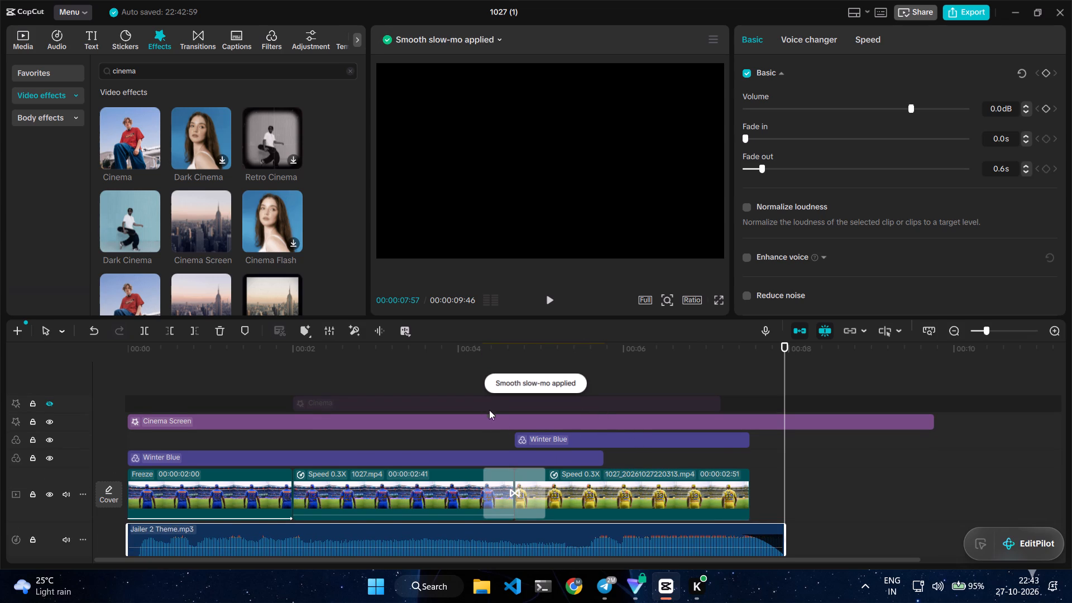
left_click(573, 465)
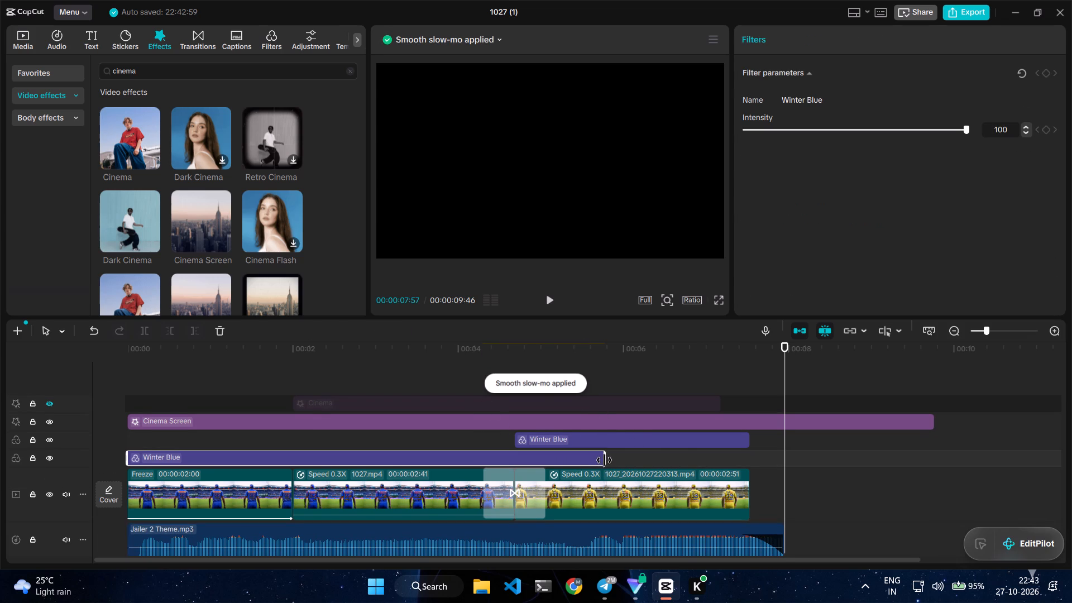
left_click_drag(604, 460, 746, 474)
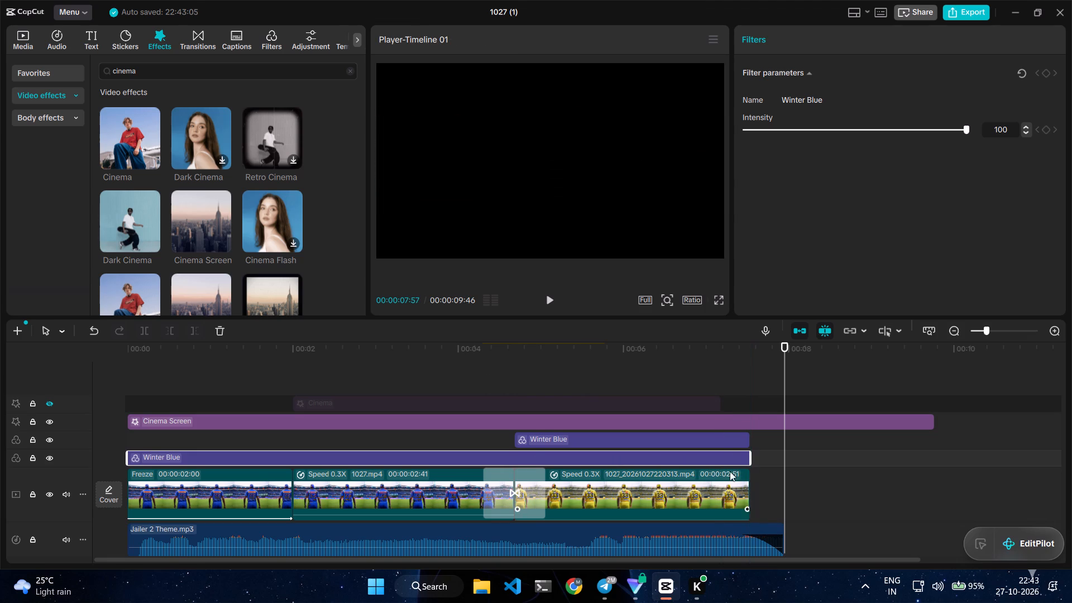
Delete the second, shorter Winter Blue filter above the yellow-jersey clip.
left_click(536, 438)
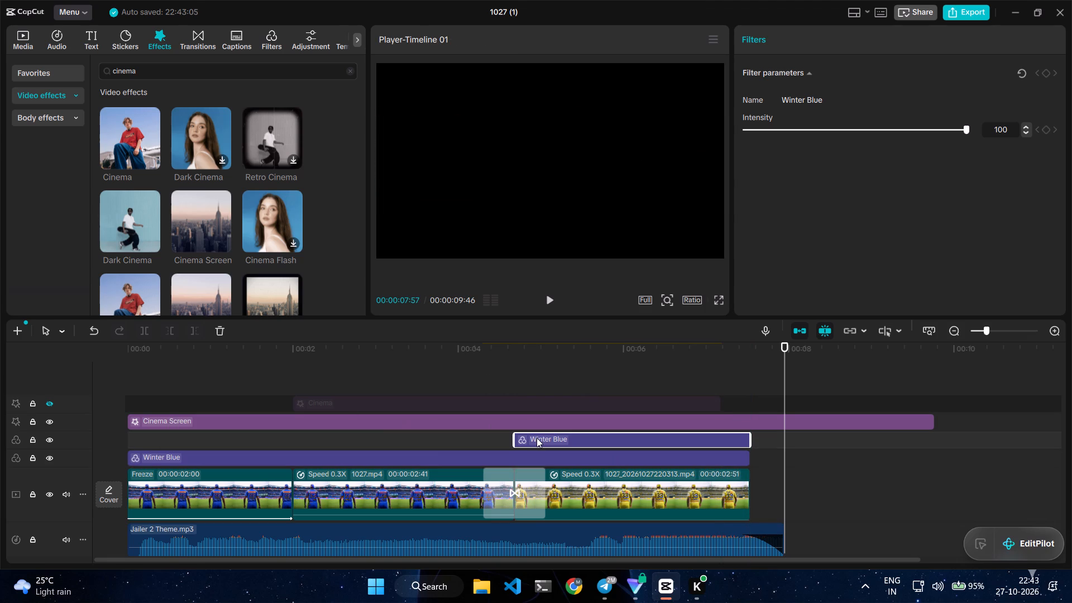
left_click(288, 395)
left_click_drag(285, 391, 137, 392)
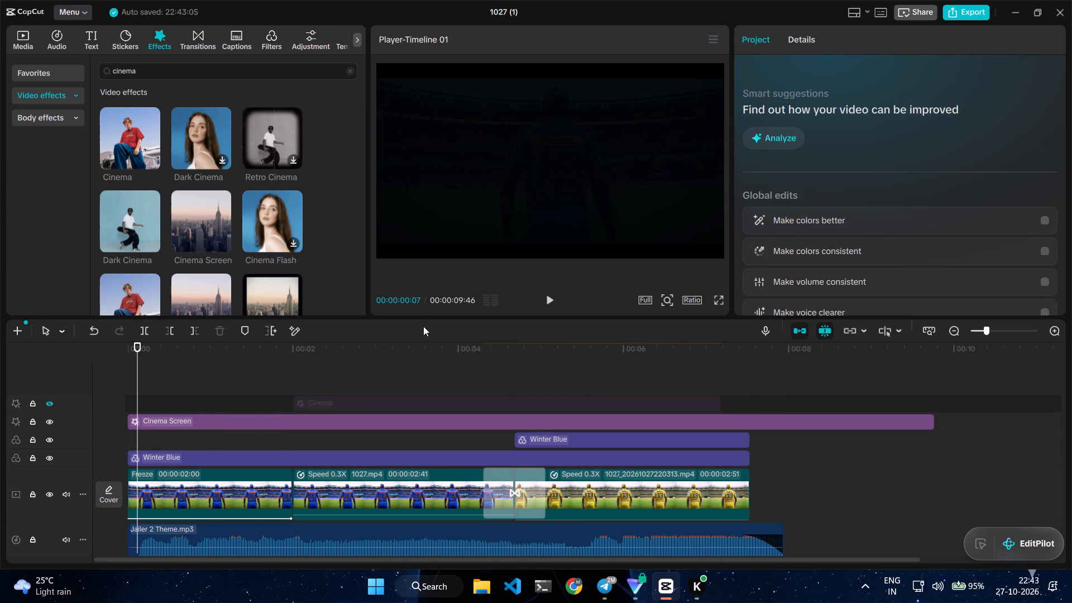
left_click(546, 299)
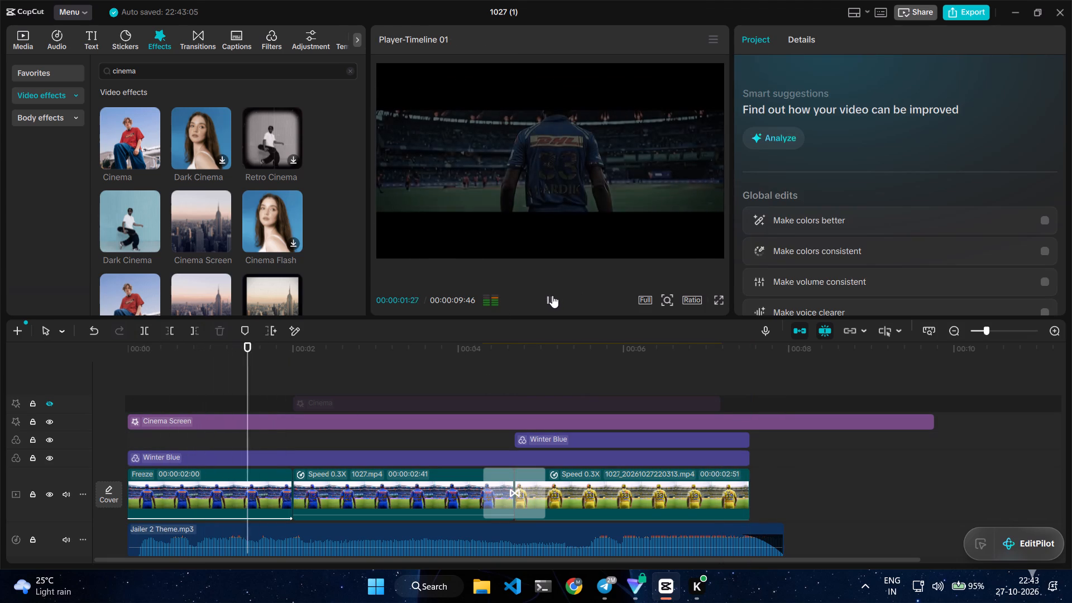
left_click(604, 433)
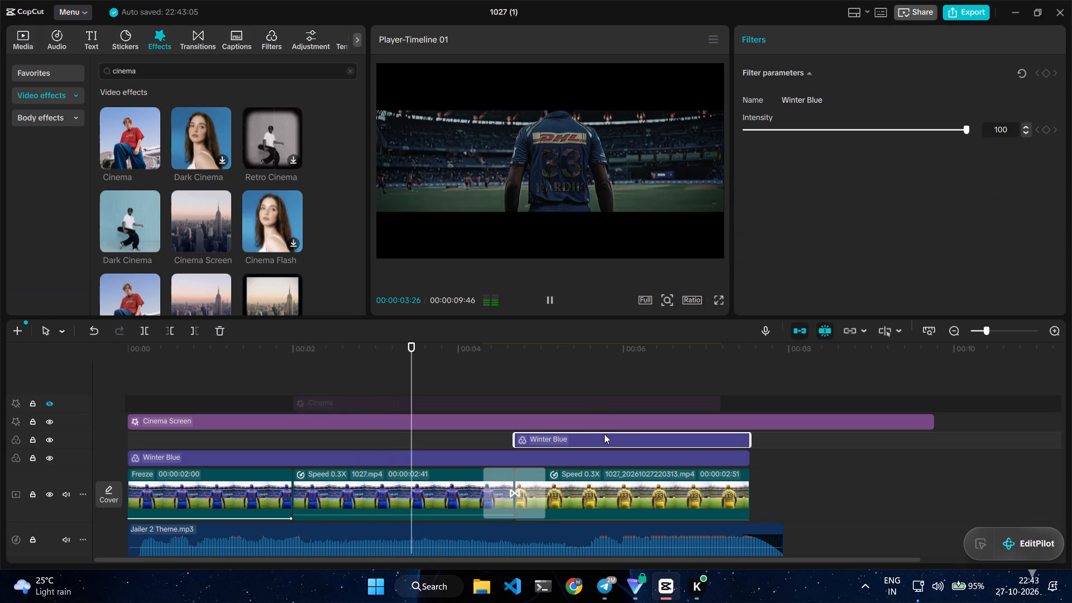
key("Delete")
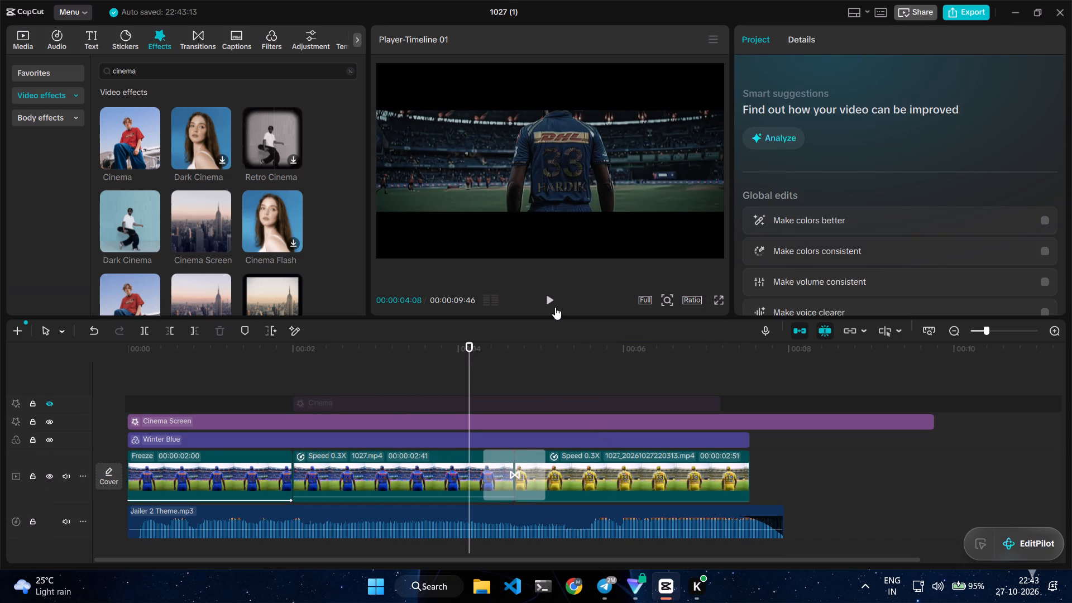
Play the edit through from near its start and check the jersey switch, including in full screen.
left_click(555, 307)
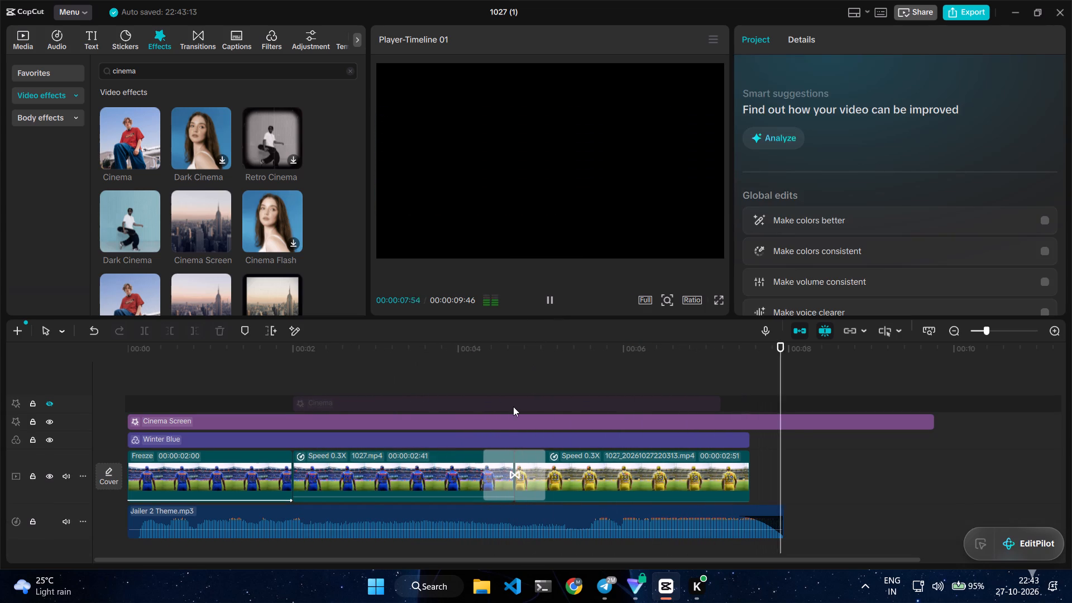
left_click(511, 390)
left_click_drag(511, 390, 143, 384)
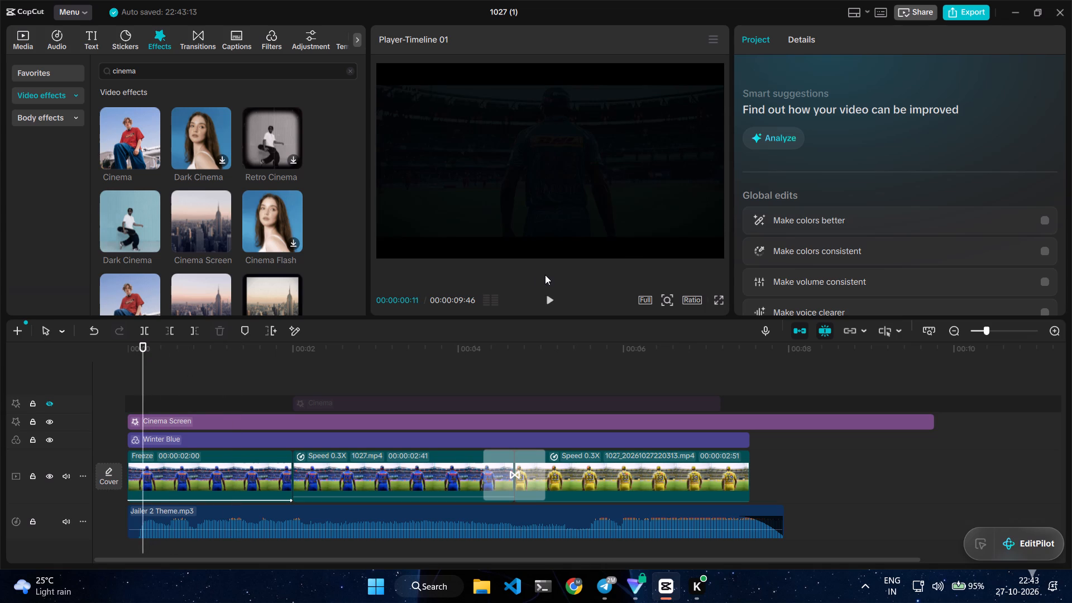
left_click(551, 298)
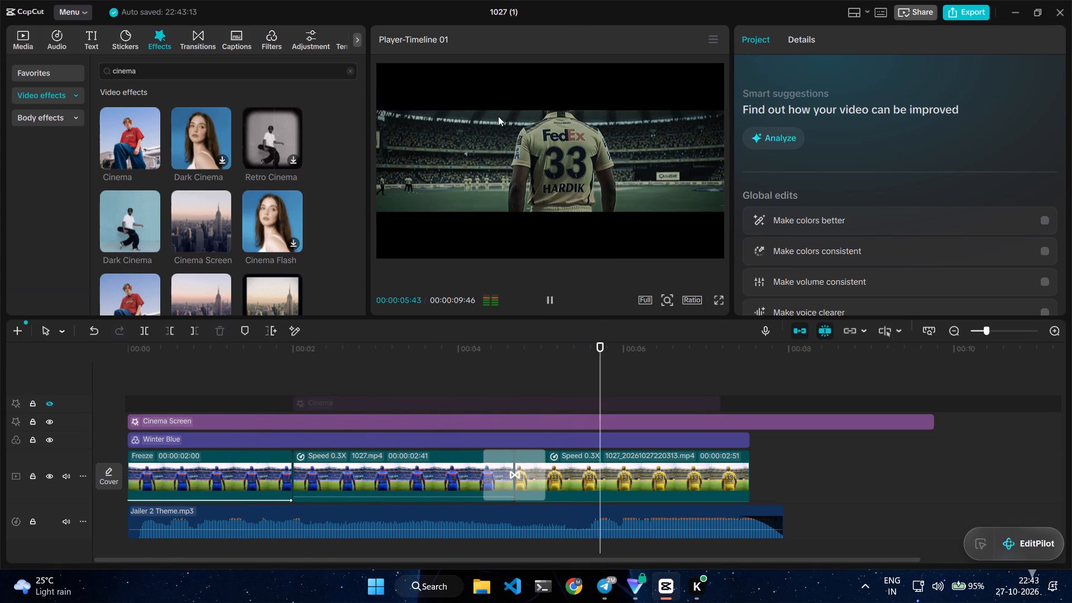
left_click(728, 295)
left_click(720, 299)
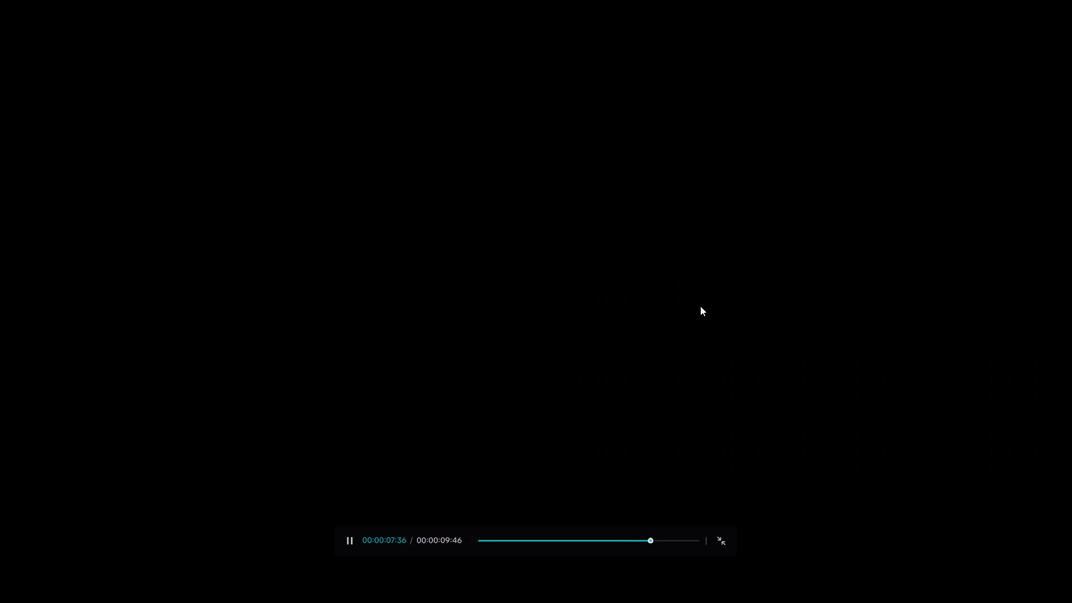
left_click_drag(514, 543, 420, 548)
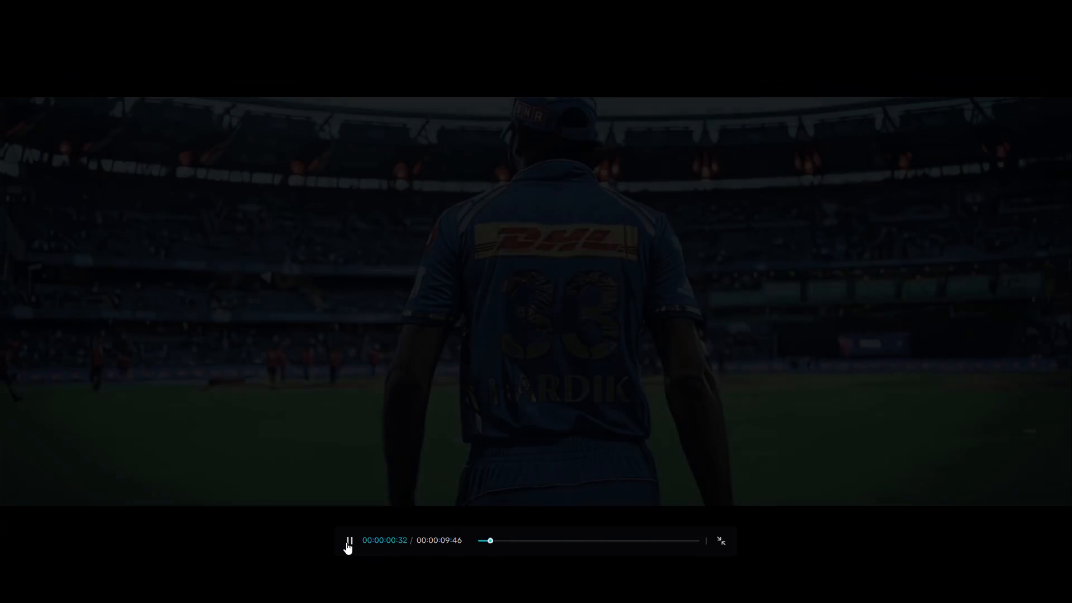
key("Escape")
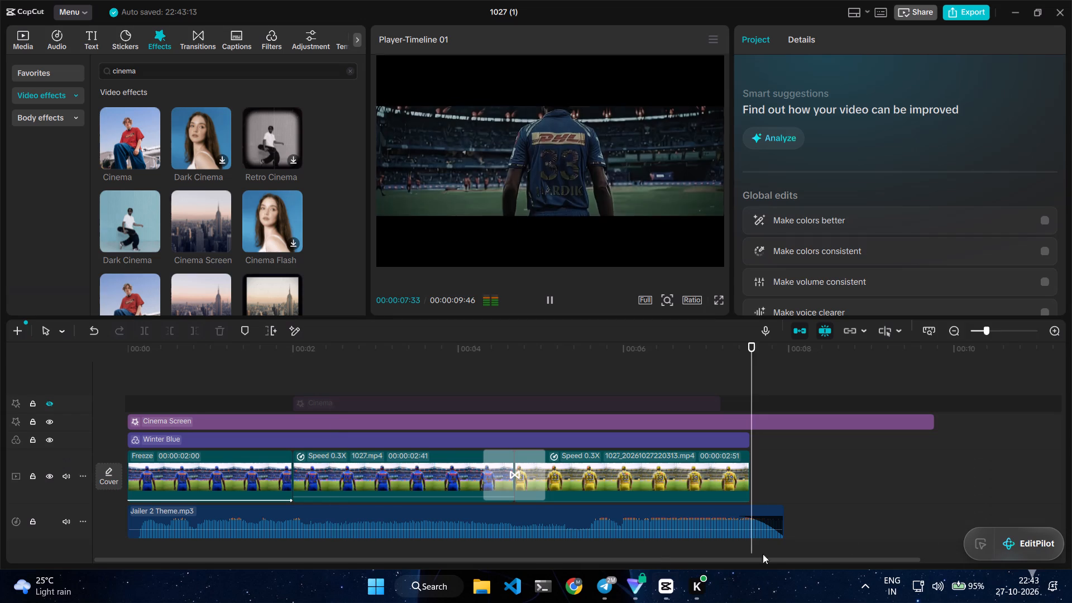
Lower the display brightness to about a quarter in the system quick settings.
left_click(953, 590)
left_click(939, 470)
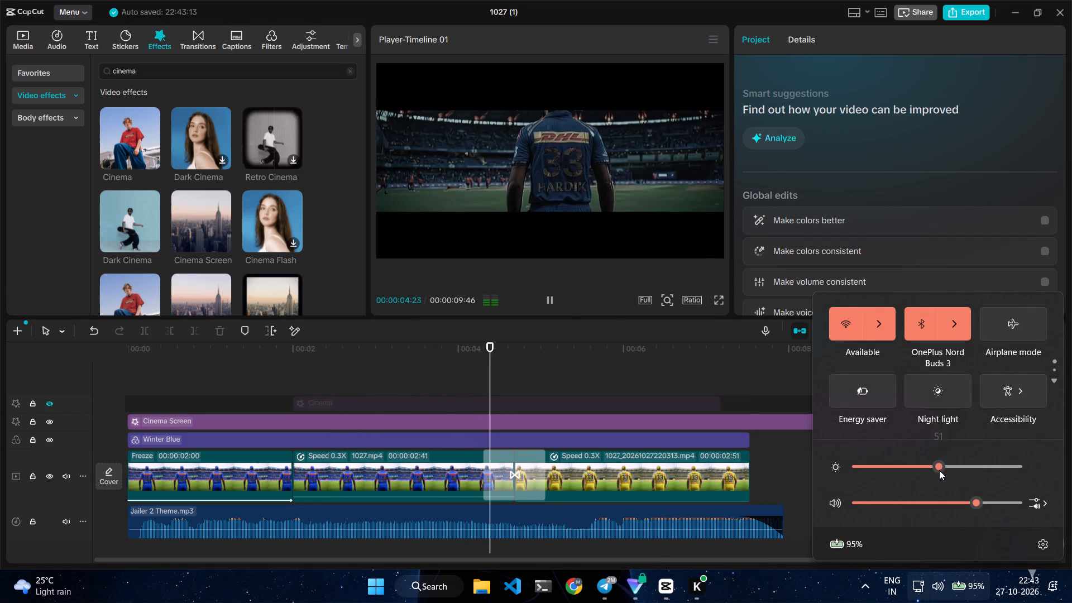
left_click_drag(938, 469, 897, 470)
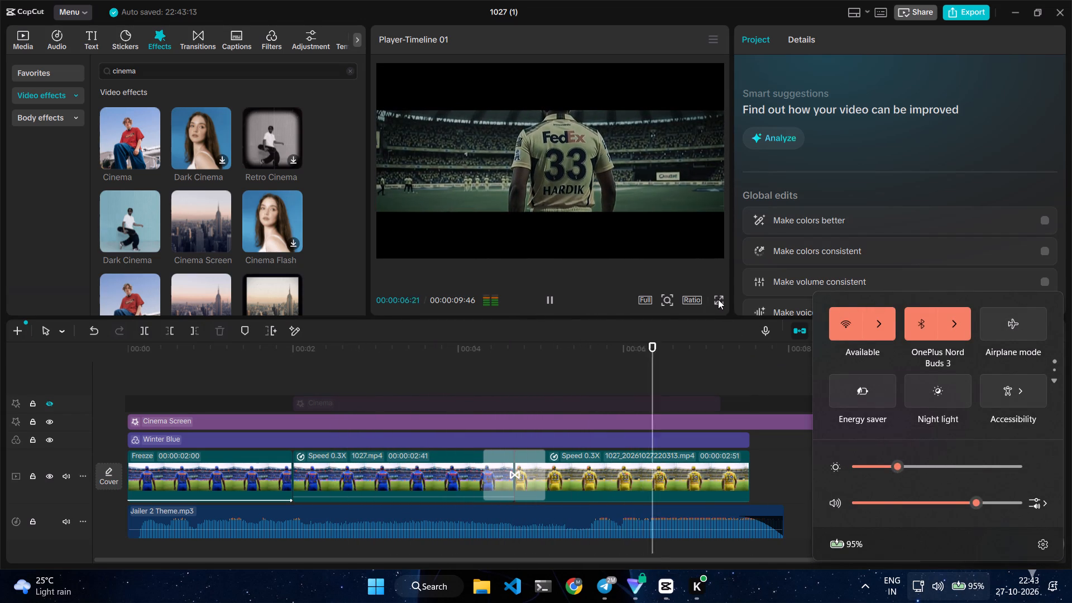
Replay the edit in full screen from the beginning through to its end.
left_click(718, 299)
left_click_drag(492, 540, 423, 553)
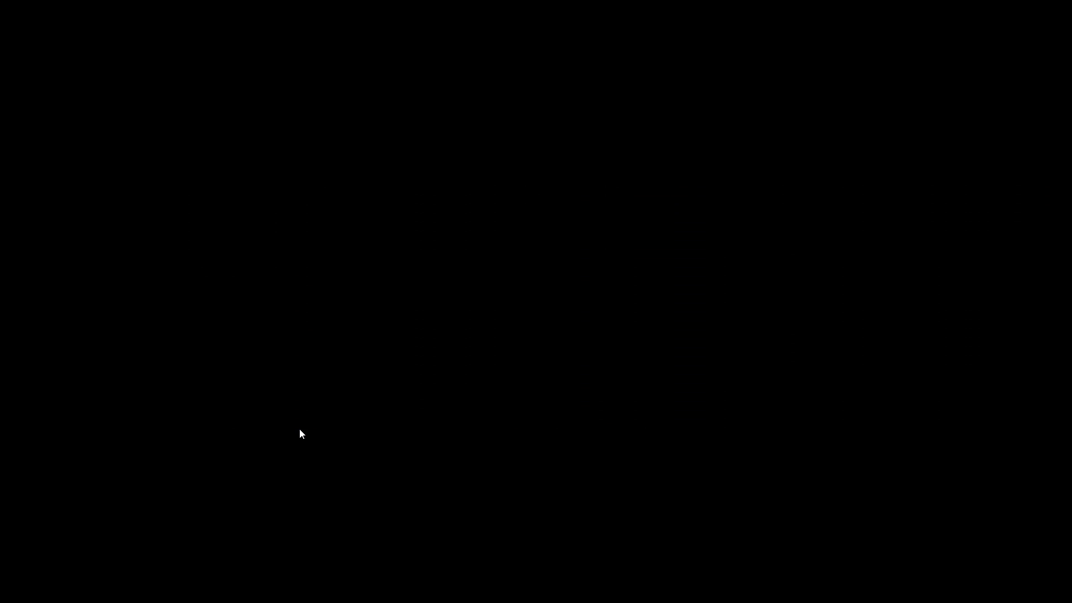
key("Escape")
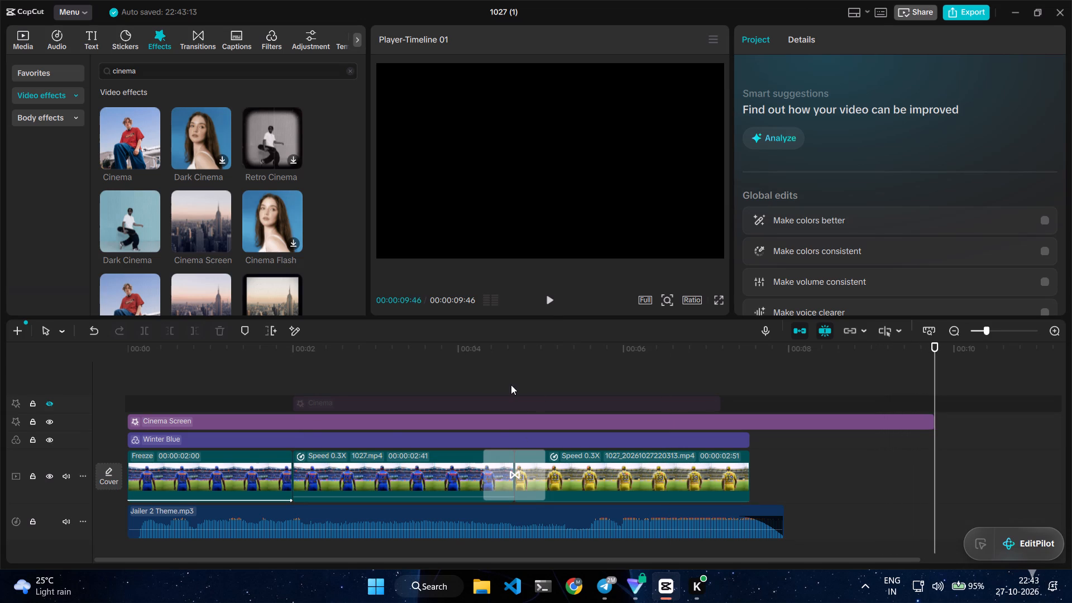
Examine the freeze clip's entrance animation and the blue-jersey clip's speed settings.
left_click(511, 385)
left_click_drag(511, 385, 277, 390)
left_click(238, 461)
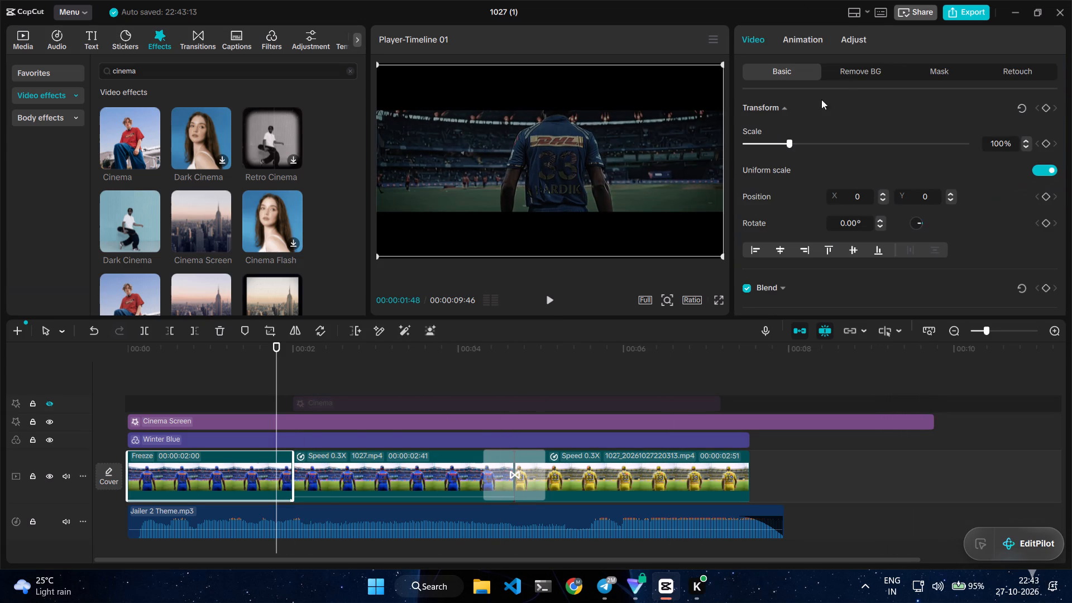
left_click(798, 39)
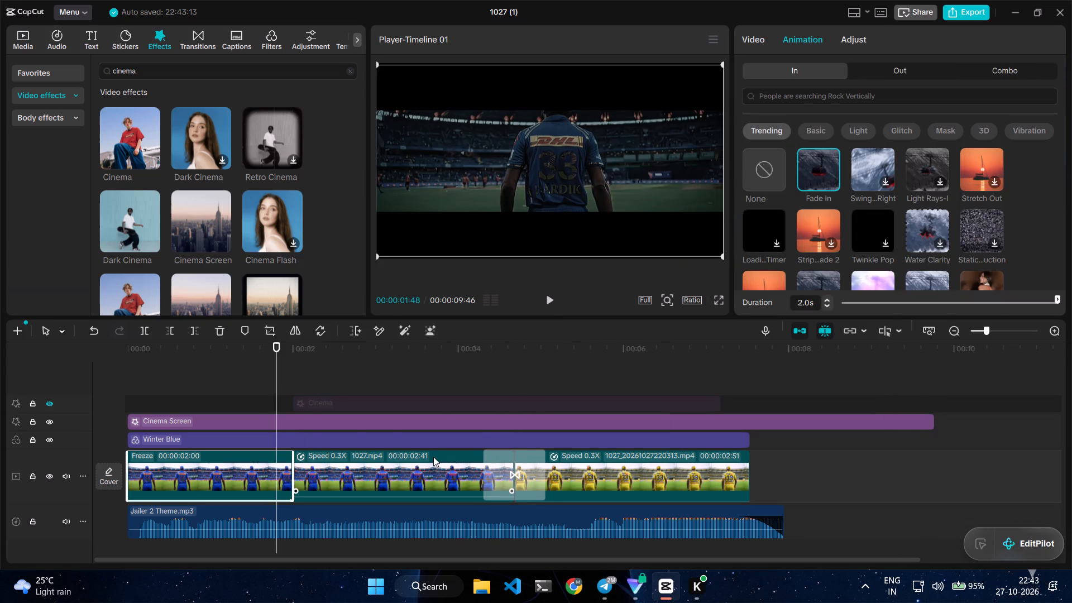
left_click(421, 459)
left_click(837, 40)
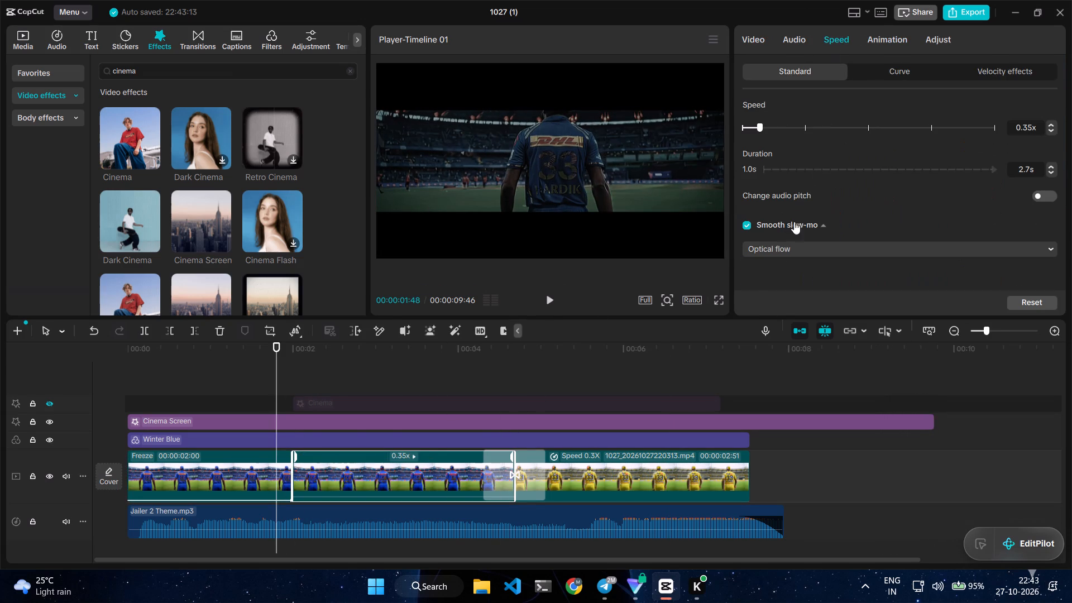
Scrub back and forth across the blue-to-yellow transition to examine the motion and timing of the jersey switch.
left_click(509, 387)
left_click_drag(509, 387, 405, 405)
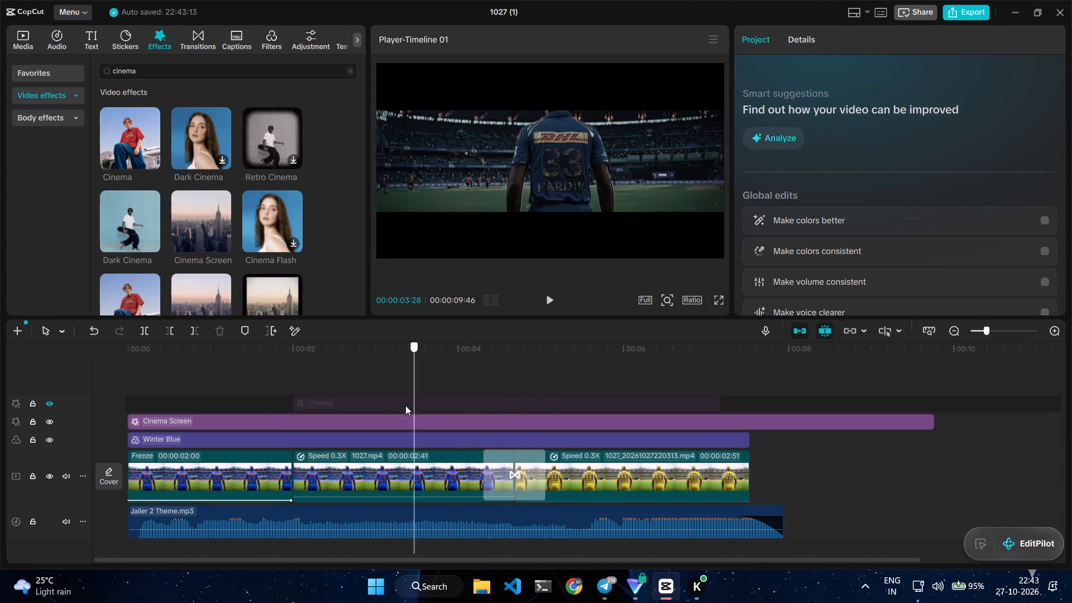
left_click_drag(405, 405, 355, 422)
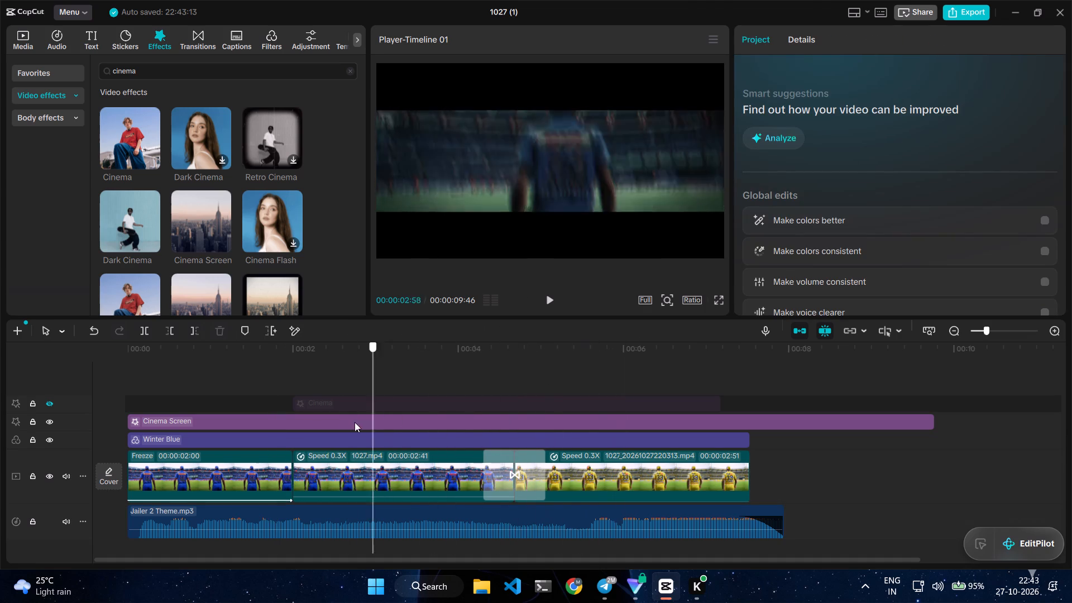
left_click_drag(355, 422, 367, 423)
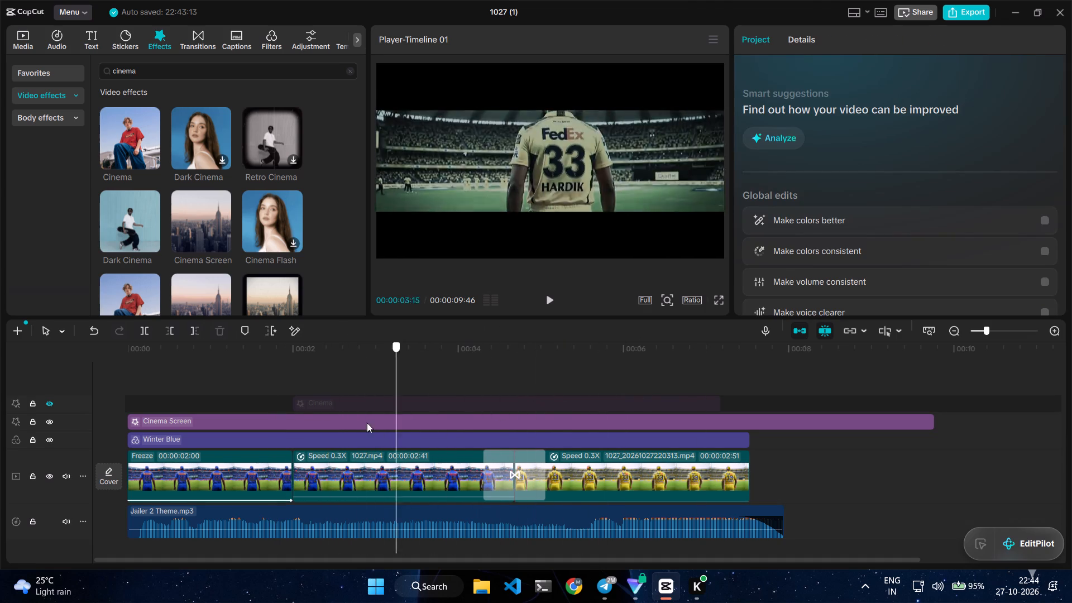
left_click_drag(367, 423, 543, 416)
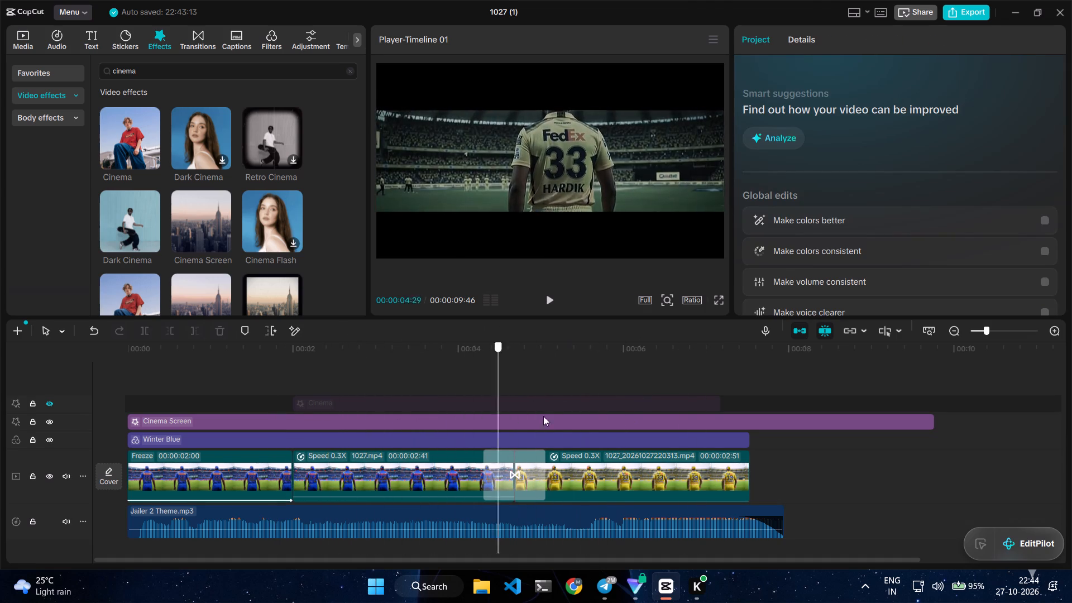
left_click_drag(543, 416, 534, 366)
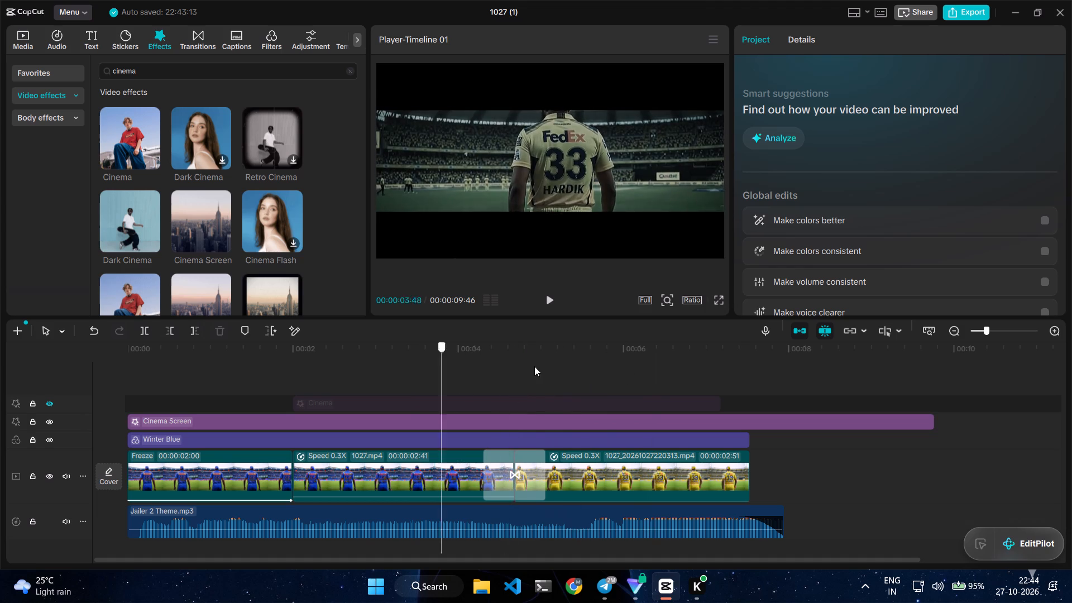
left_click_drag(534, 366, 610, 343)
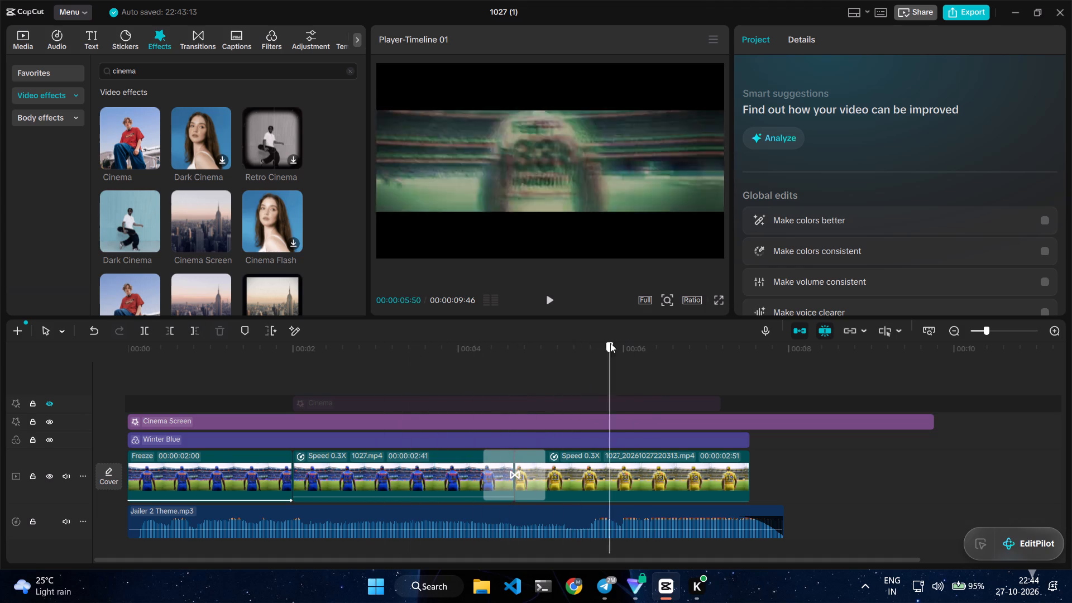
left_click_drag(610, 343, 502, 319)
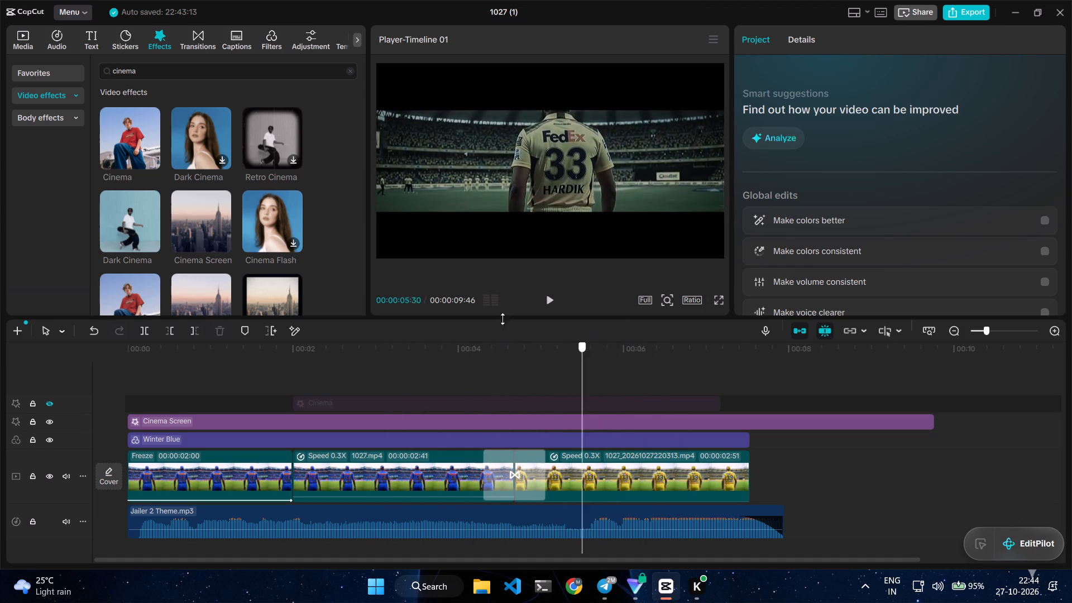
left_click_drag(502, 319, 596, 279)
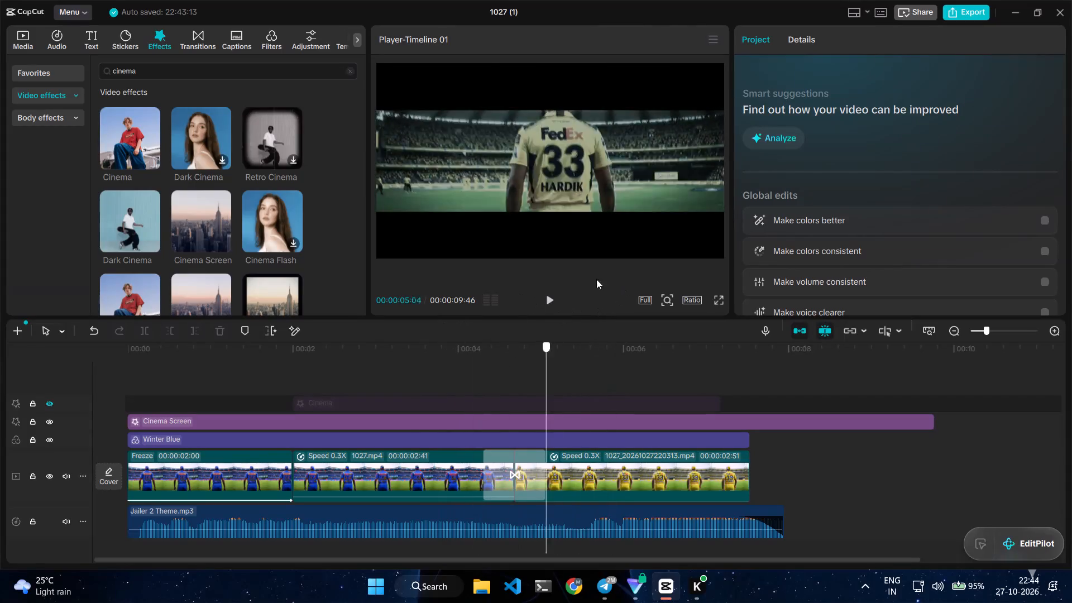
left_click_drag(596, 279, 442, 300)
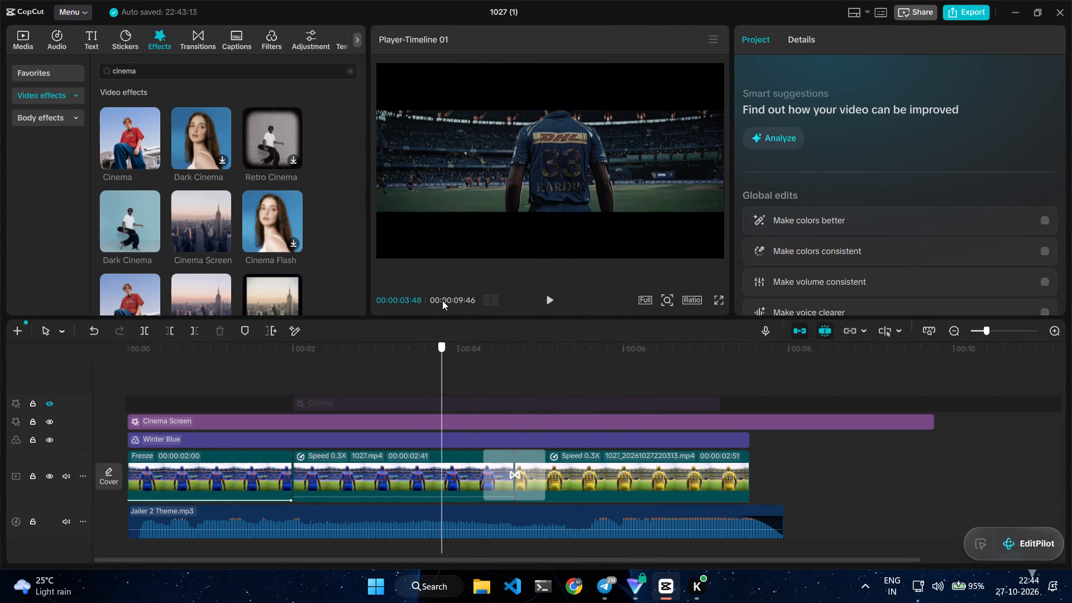
left_click_drag(442, 300, 574, 320)
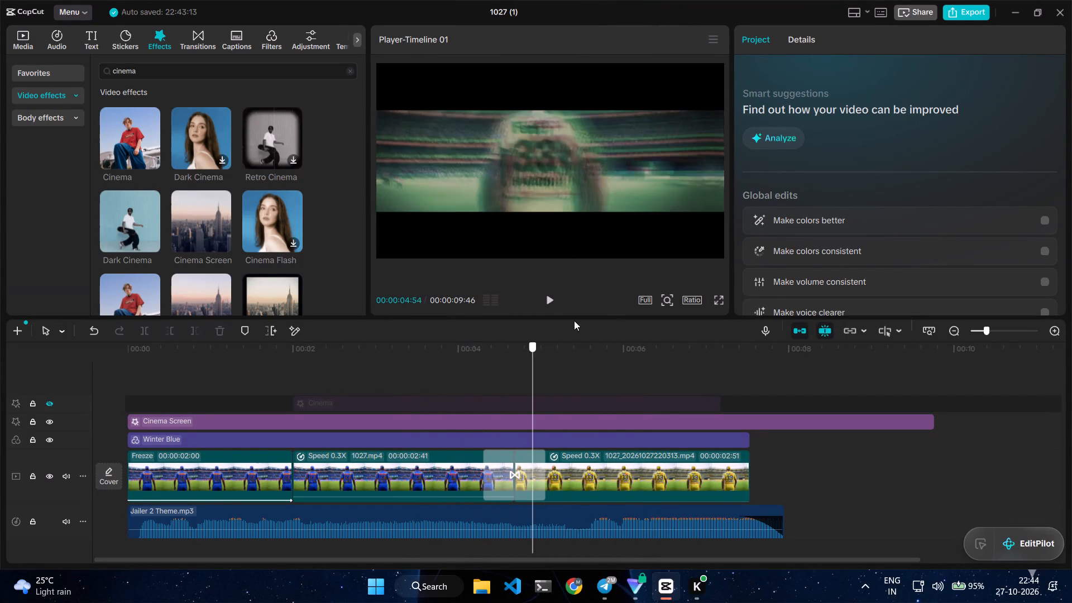
left_click_drag(574, 320, 552, 322)
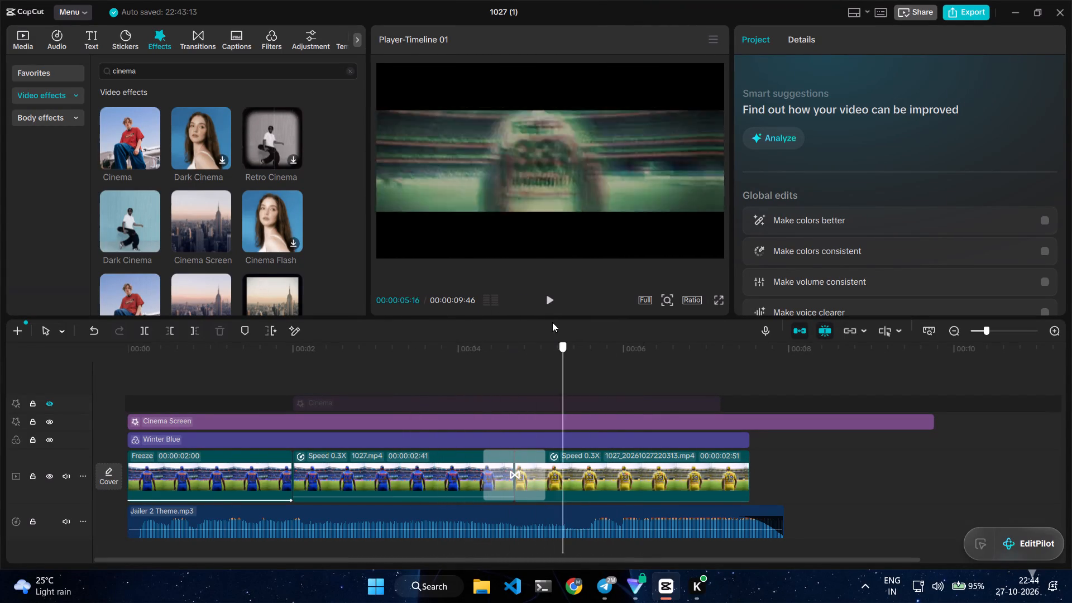
left_click_drag(552, 322, 419, 384)
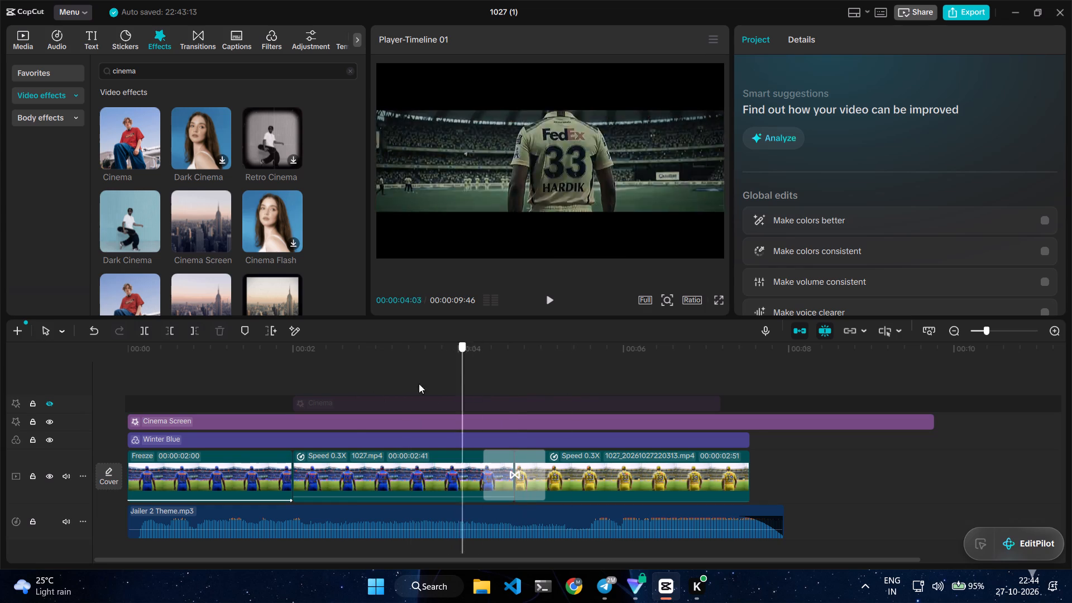
left_click_drag(419, 384, 435, 390)
Set the blue-jersey clip's speed to 0.45x.
left_click(409, 462)
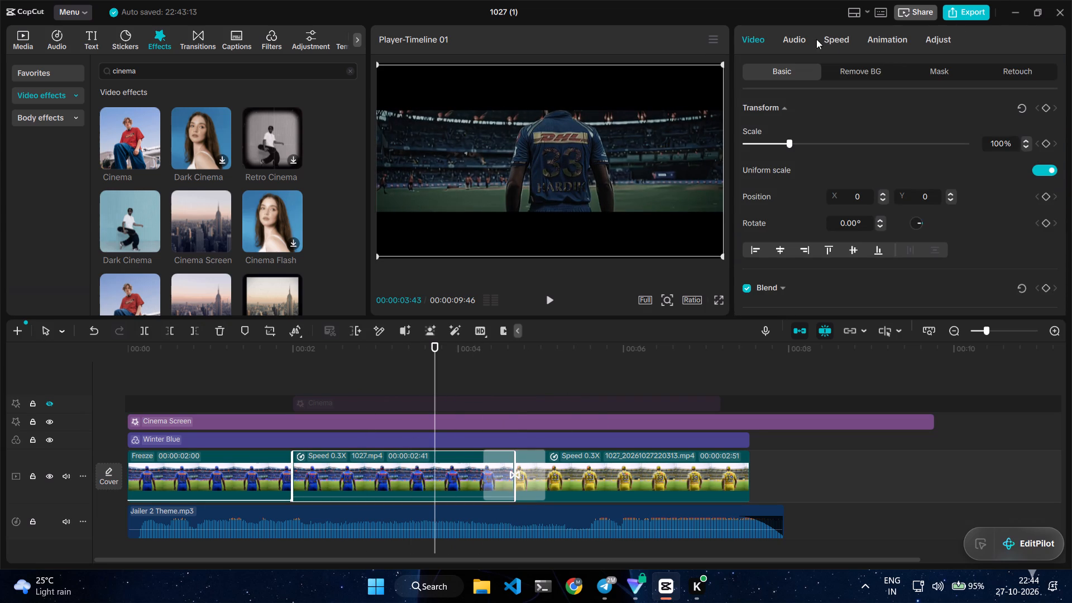
left_click(830, 37)
left_click(1054, 125)
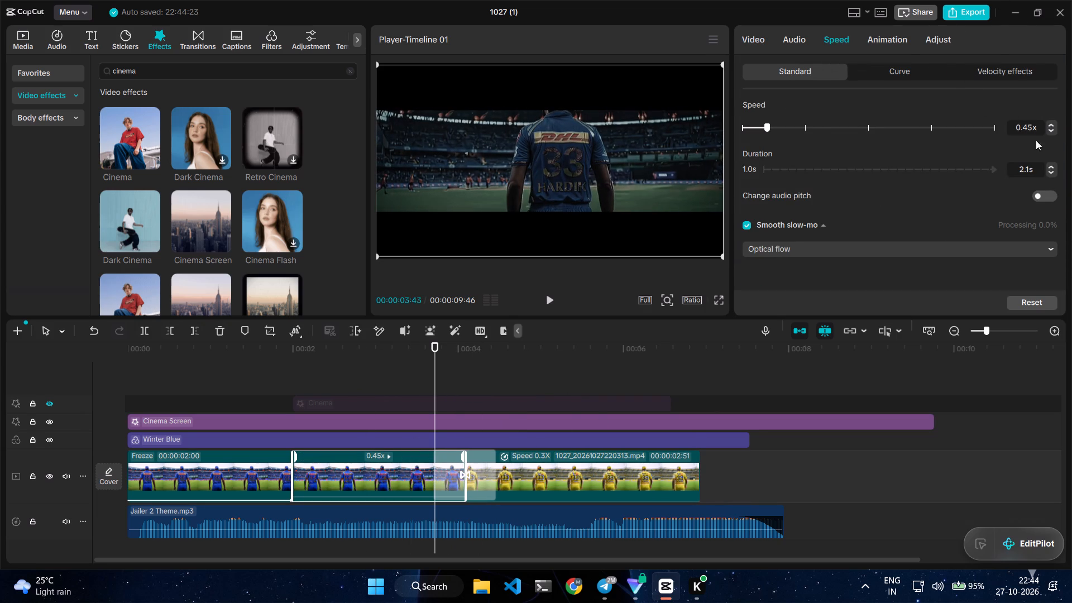
Set the yellow-jersey clip's speed to 0.45x.
left_click(550, 455)
left_click(1052, 126)
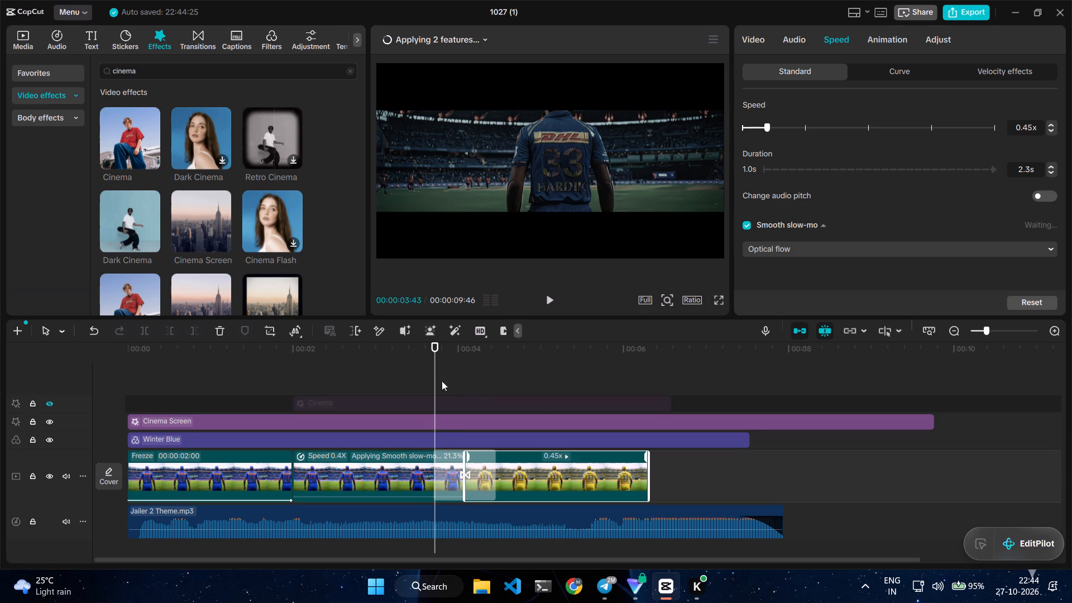
Play the sped-up clips to their end and review the yellow-jersey clip around 00:00:05:43.
left_click(554, 302)
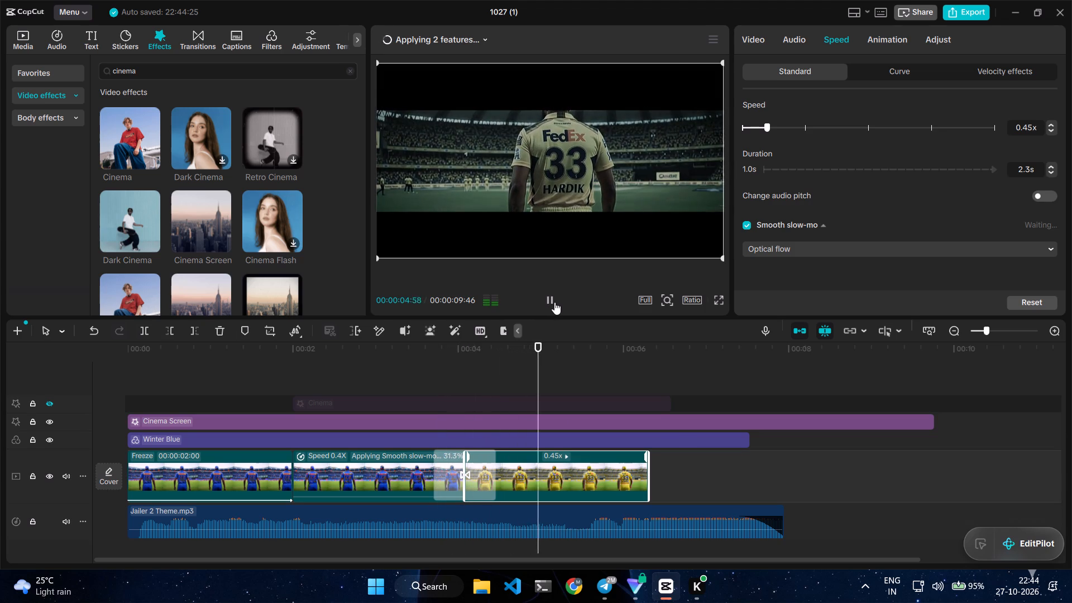
left_click(283, 476)
left_click(600, 395)
left_click_drag(600, 395, 604, 395)
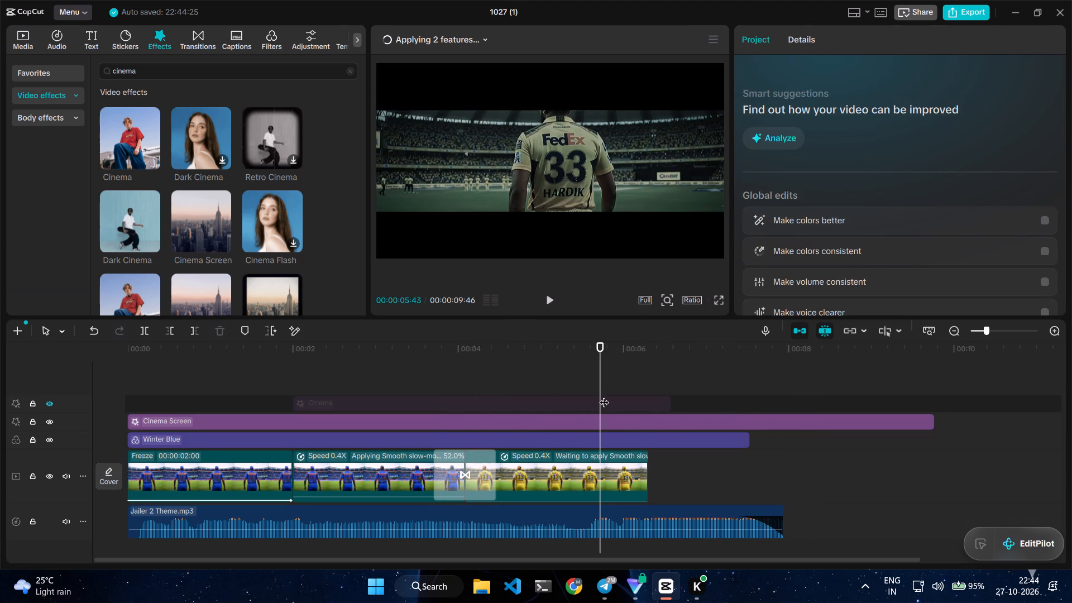
Extend the opening freeze clip to a duration of 00:00:03:42.
left_click_drag(604, 395, 606, 395)
left_click(231, 467)
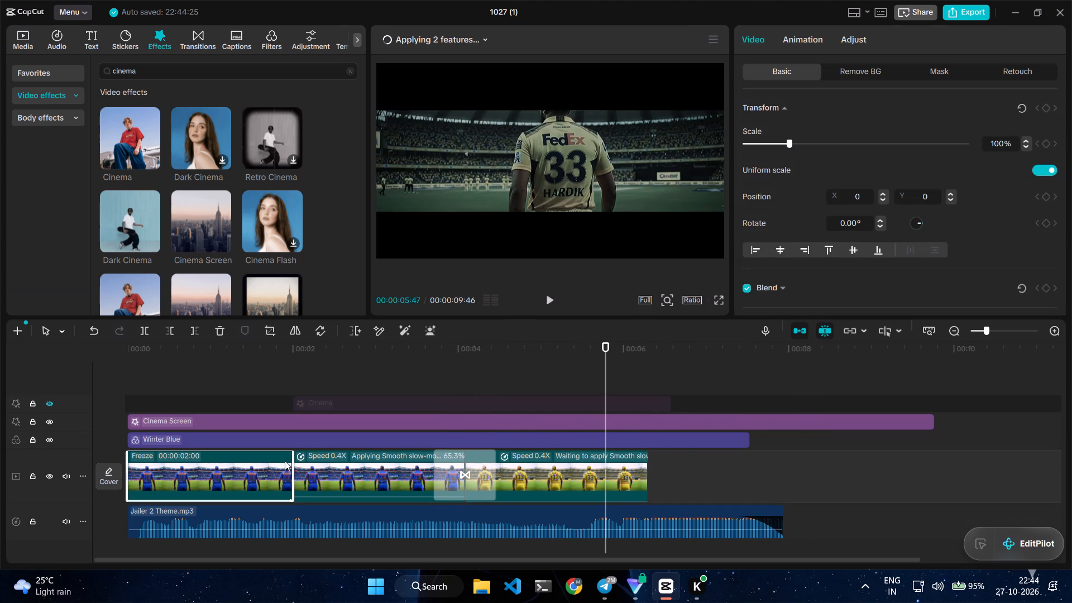
left_click_drag(292, 461, 437, 463)
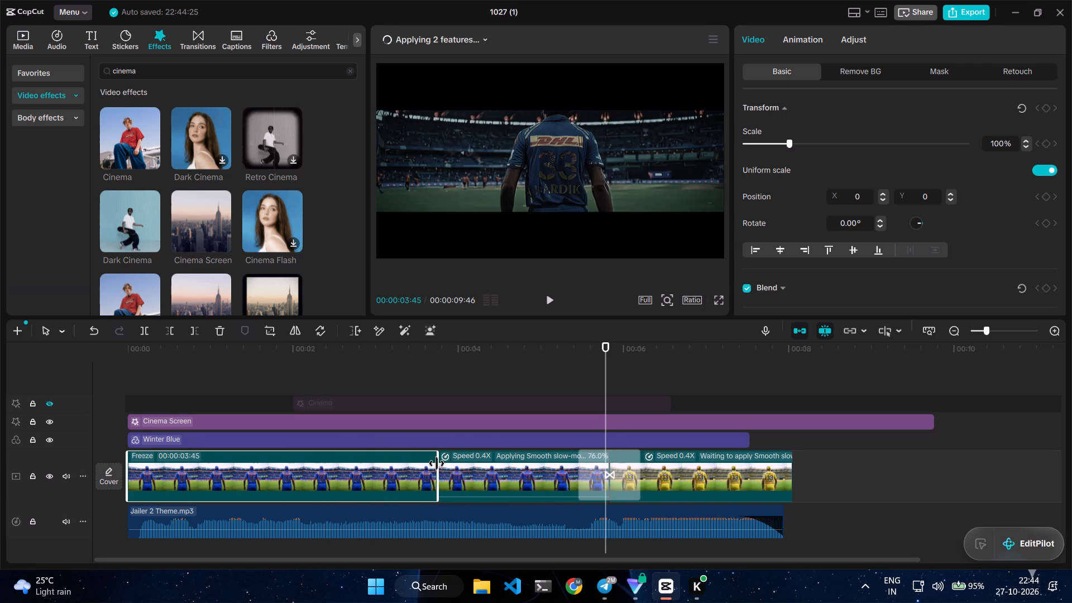
left_click_drag(437, 463, 432, 464)
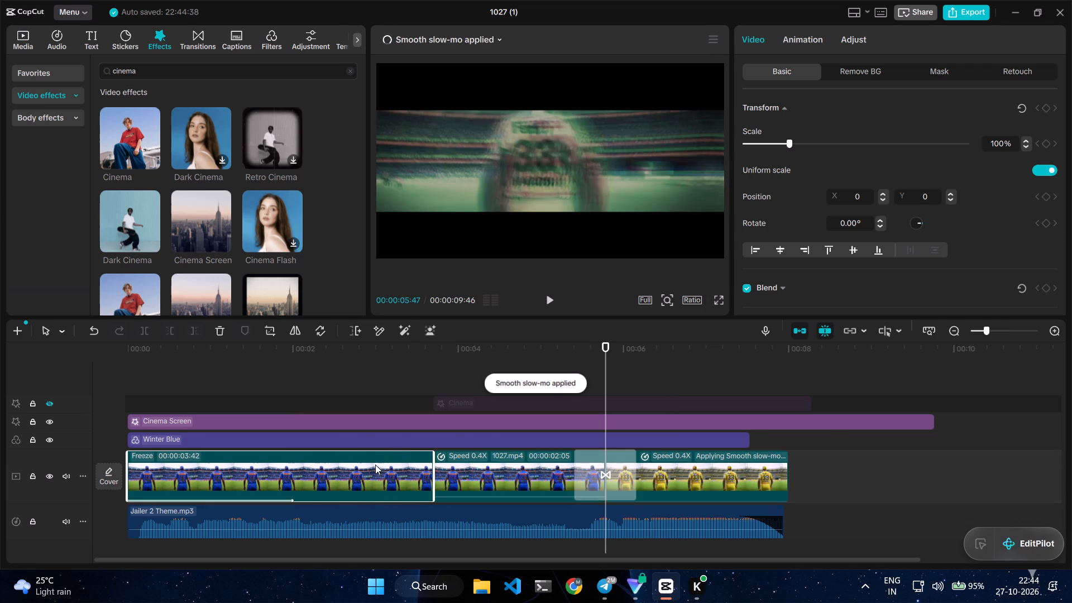
Play the edit from the start to review the longer freeze and jersey switch against the music.
left_click(358, 392)
left_click_drag(357, 392, 57, 398)
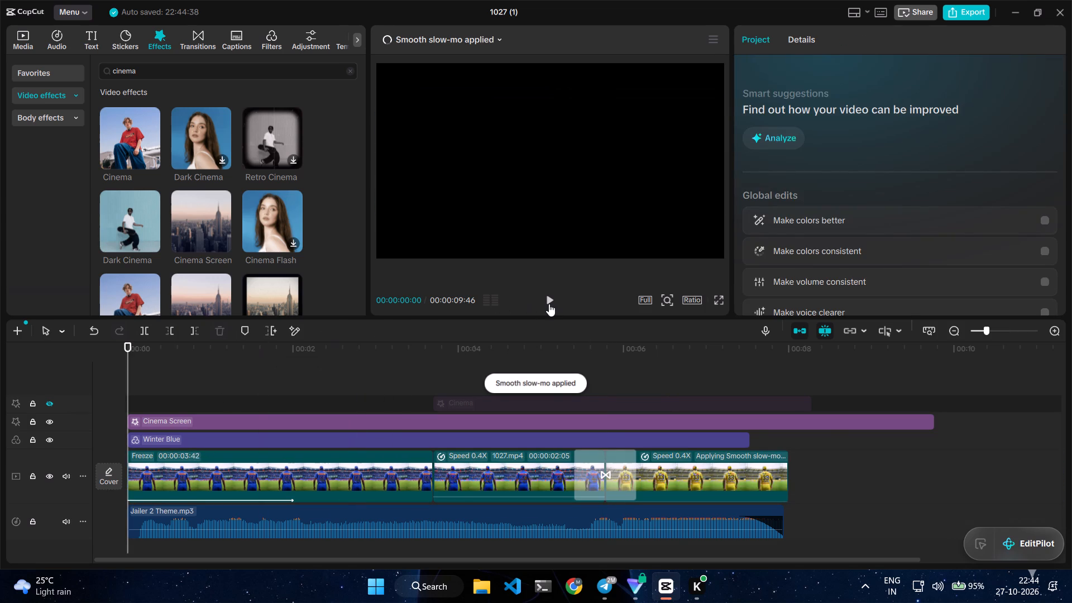
left_click(549, 304)
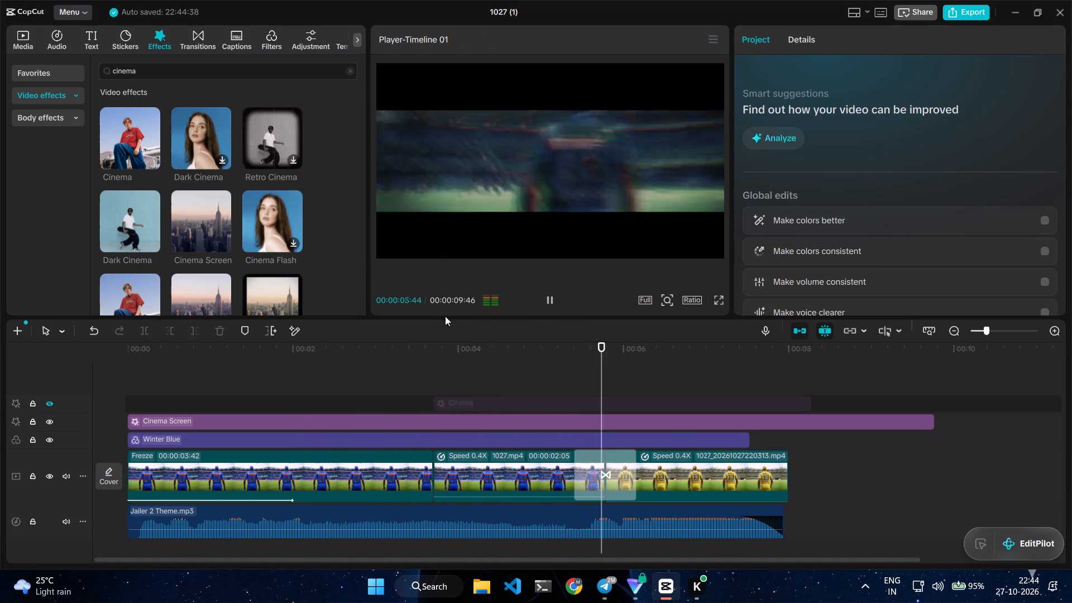
left_click(218, 376)
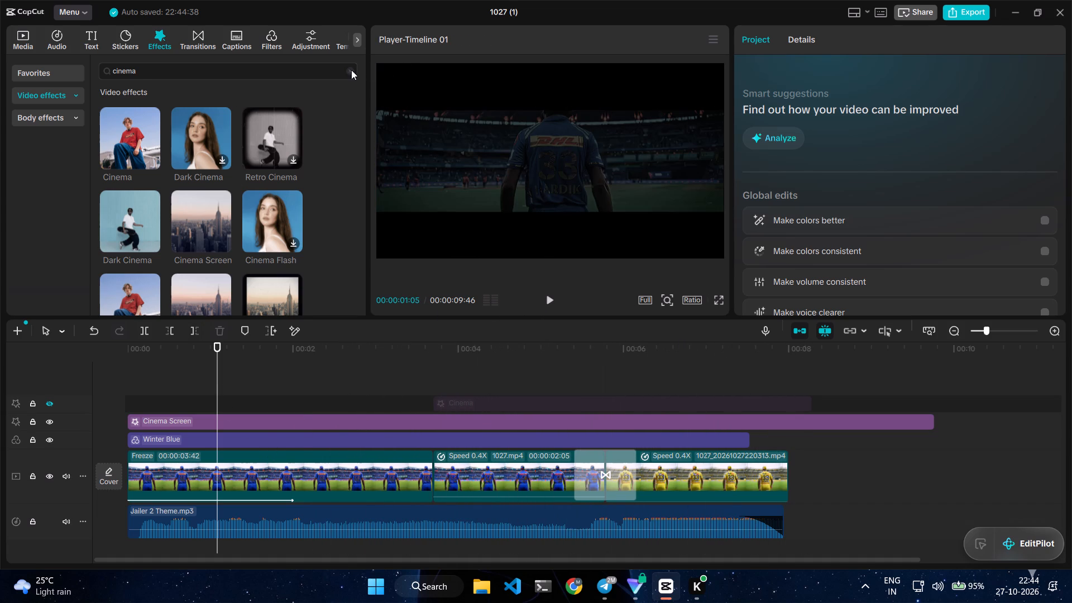
Search video effects for shake and add Subtle Shake from the timeline start to the end of the freeze clip.
left_click(351, 70)
type("shak")
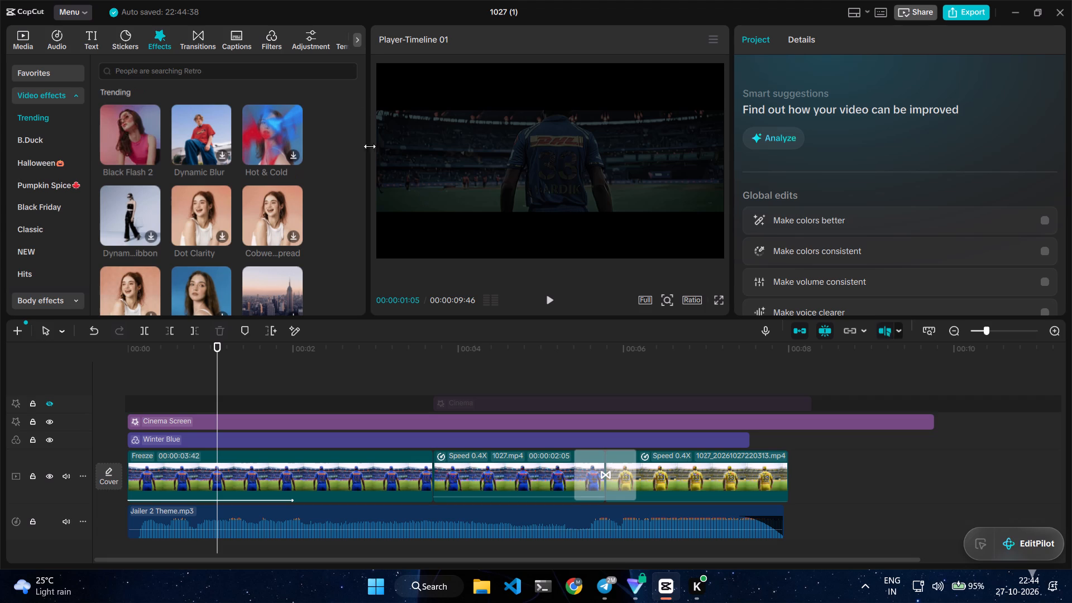
left_click(336, 70)
type("shake")
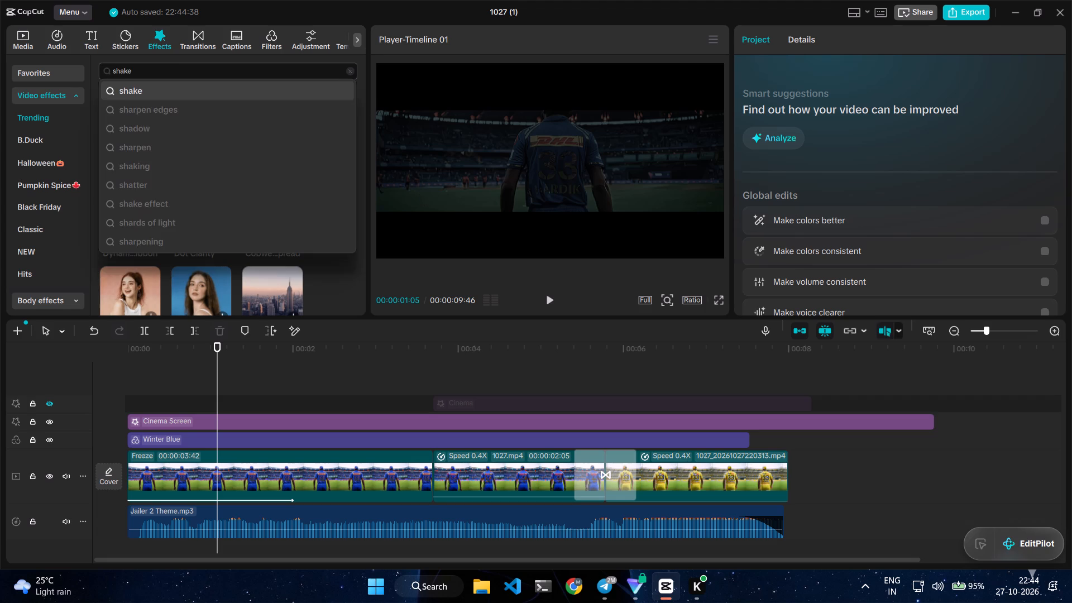
key("Return")
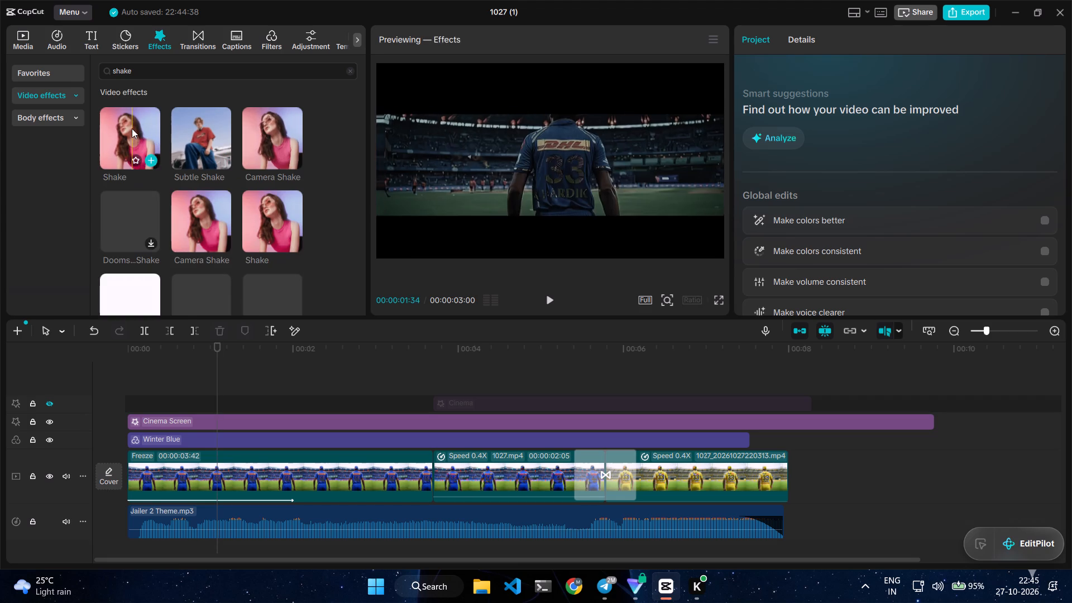
left_click_drag(197, 139, 133, 448)
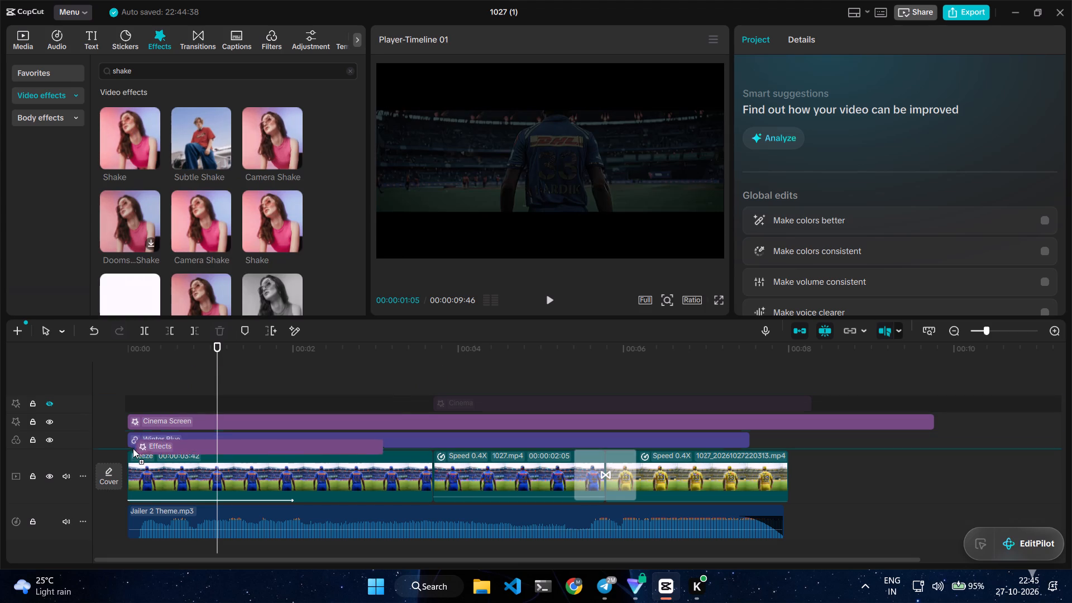
left_click_drag(133, 448, 128, 449)
left_click_drag(375, 454, 413, 460)
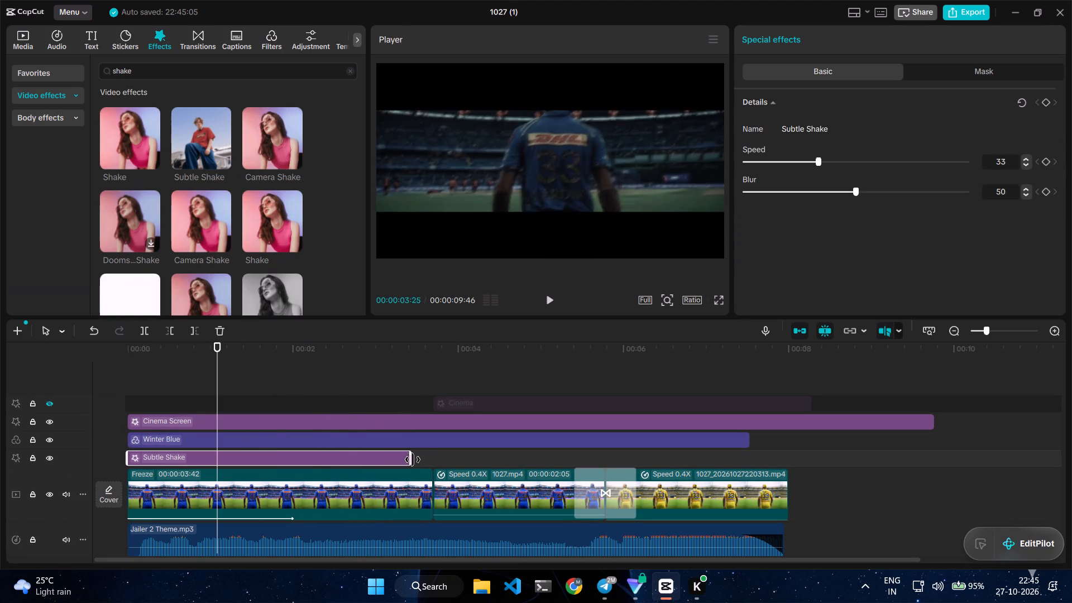
left_click_drag(413, 460, 428, 461)
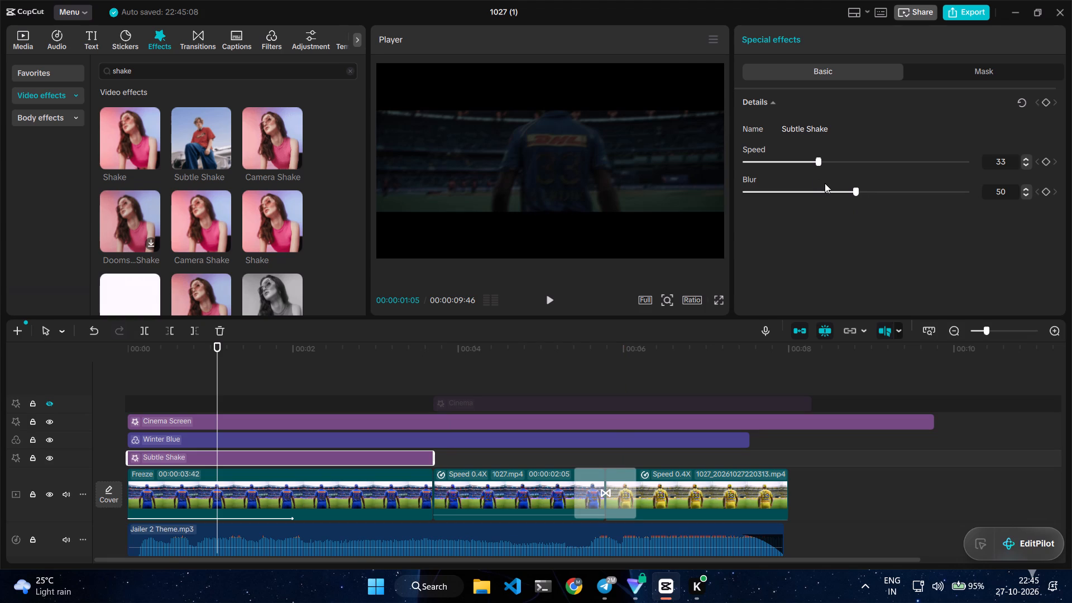
Set the Subtle Shake effect's speed to 5.
left_click_drag(817, 159, 776, 162)
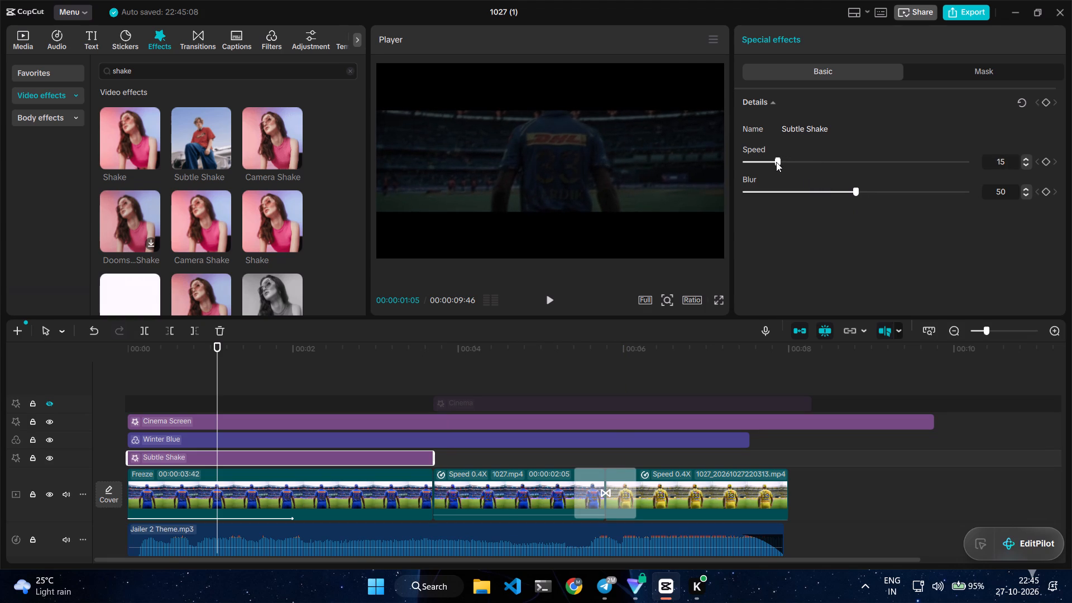
left_click_drag(776, 162, 757, 164)
left_click_drag(757, 164, 756, 164)
Add the Zoom-in Spasm effect over the blue-to-yellow transition and trim it to the transition's length.
left_click_drag(123, 143, 241, 148)
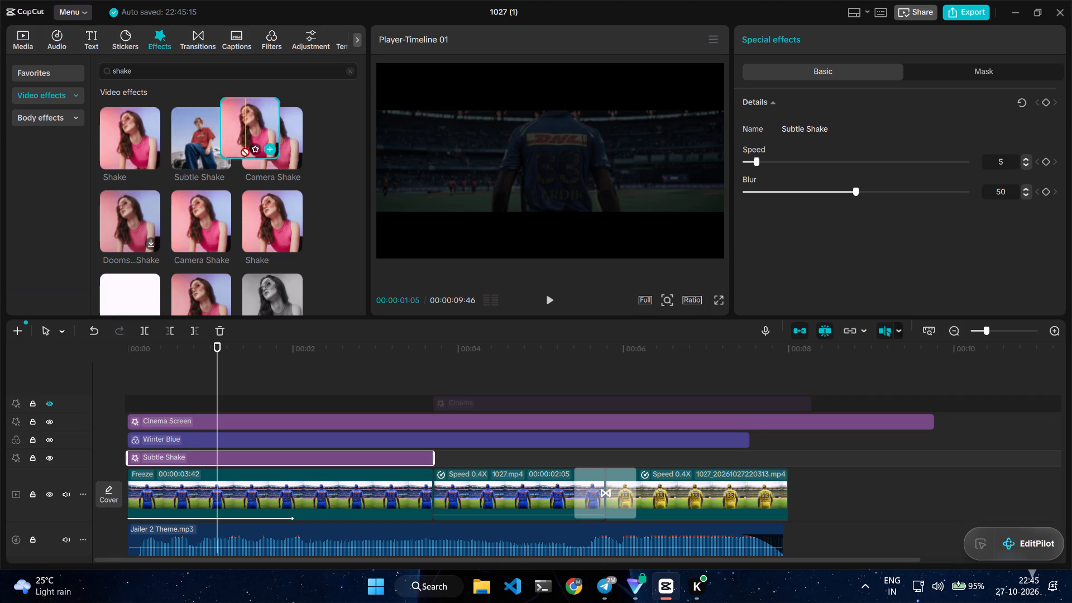
left_click_drag(241, 148, 124, 154)
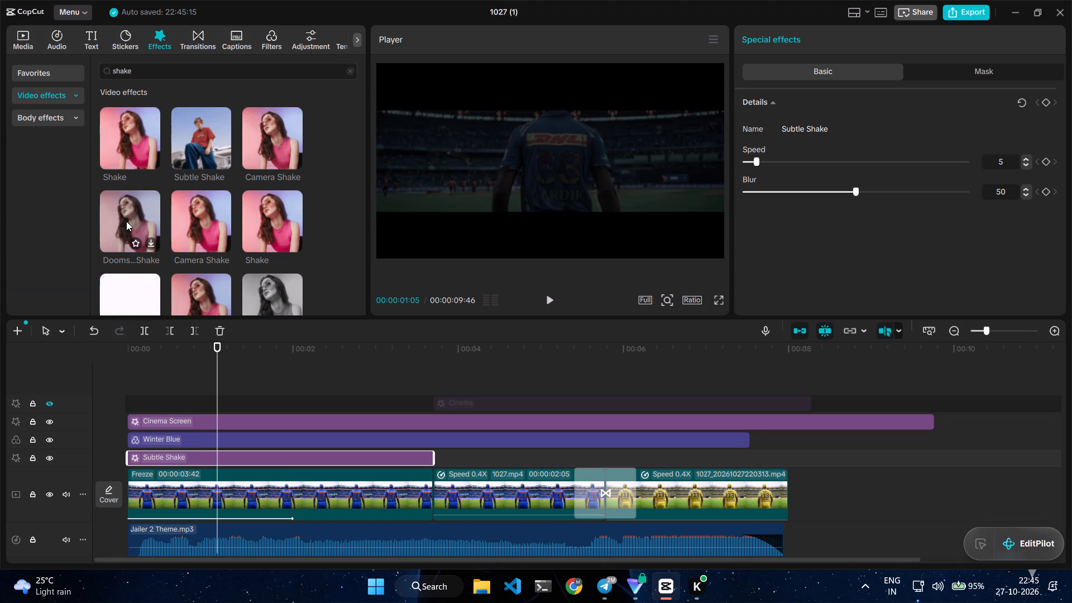
left_click(126, 221)
scroll(283, 218, "down", 2)
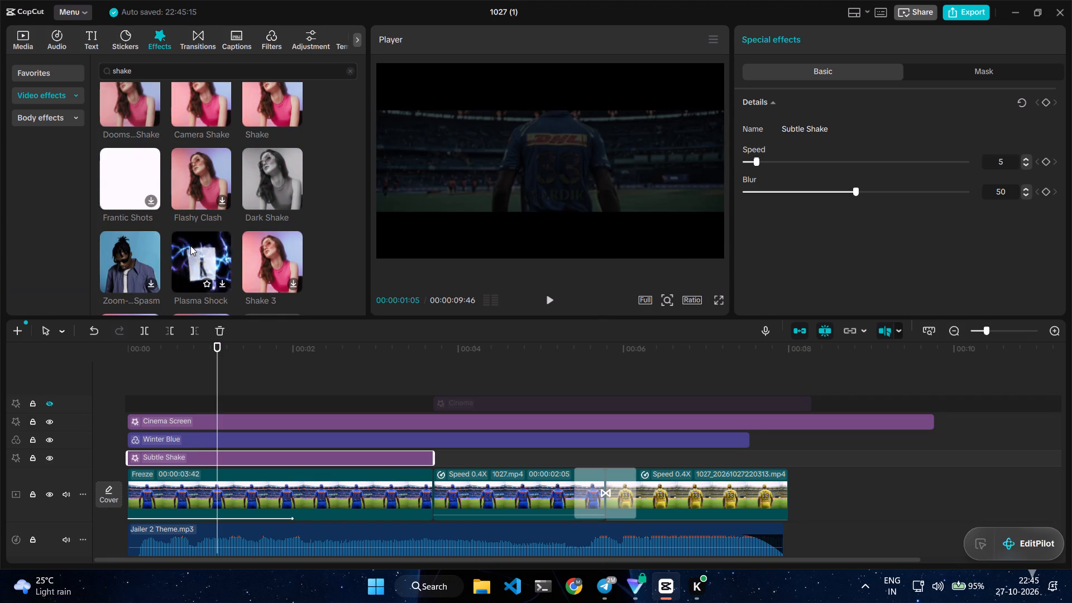
scroll(152, 249, "down", 1)
left_click_drag(126, 191, 548, 327)
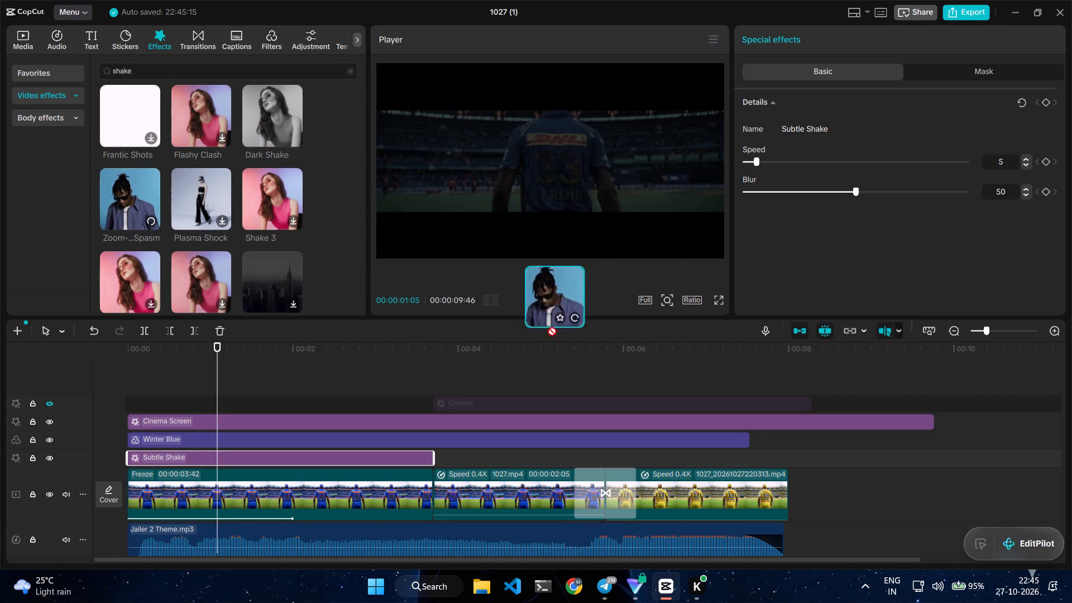
left_click_drag(548, 327, 572, 458)
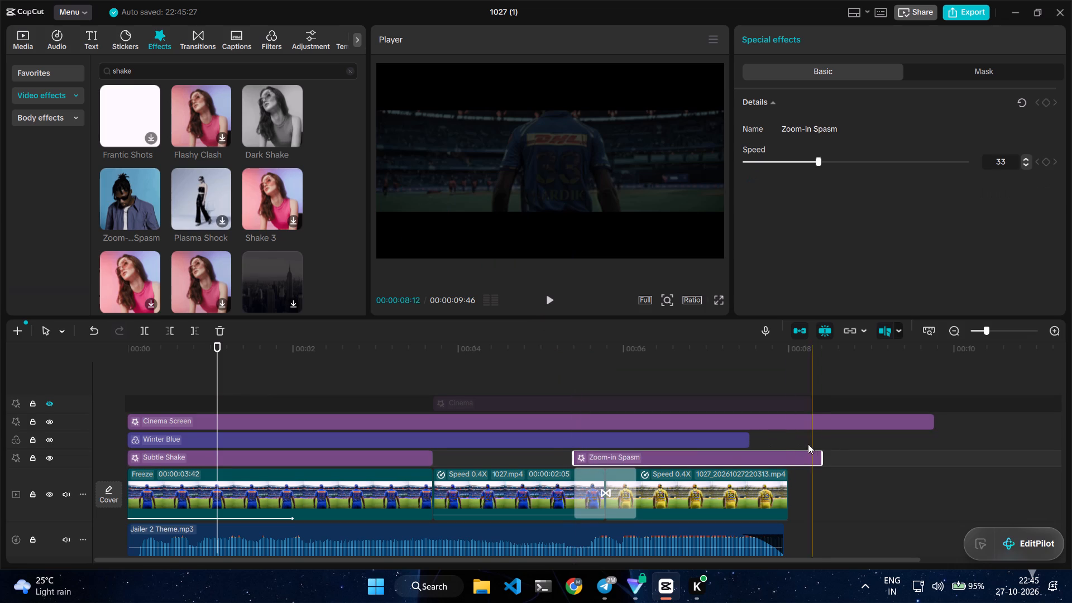
left_click_drag(821, 457, 630, 468)
Play the edit from the start to review the Subtle Shake effect, up to about 00:00:05.
left_click(185, 380)
left_click_drag(185, 380, 100, 380)
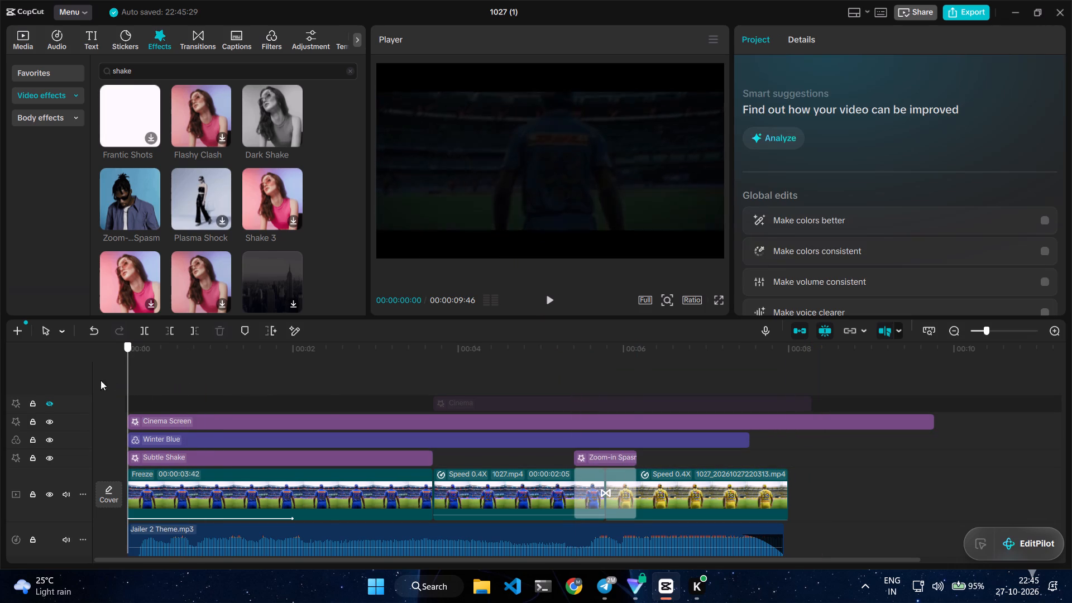
left_click_drag(100, 380, 92, 381)
left_click(542, 298)
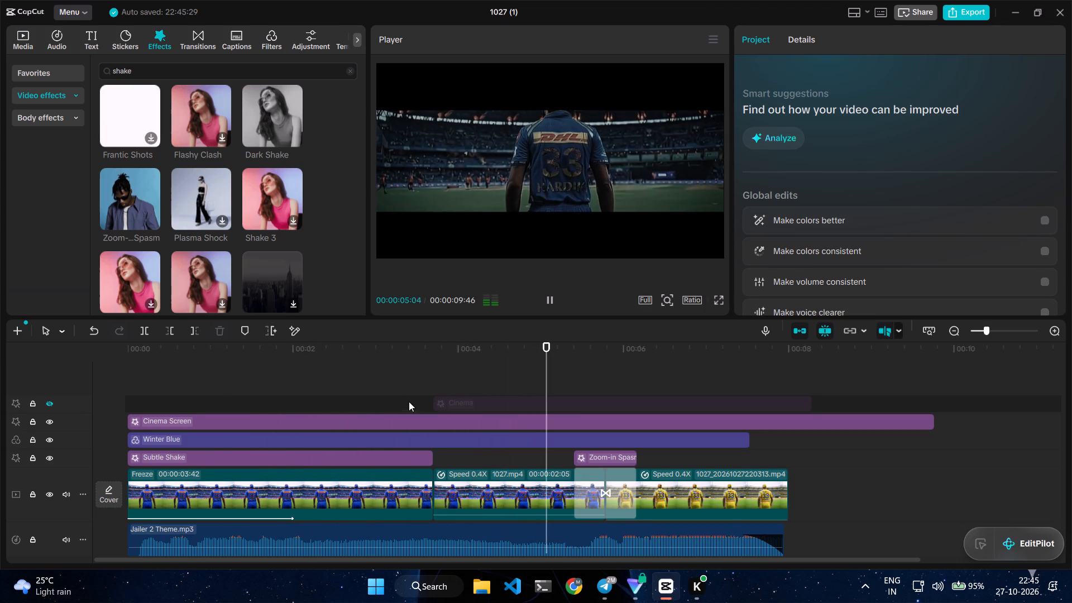
left_click(410, 384)
left_click_drag(410, 384, 415, 389)
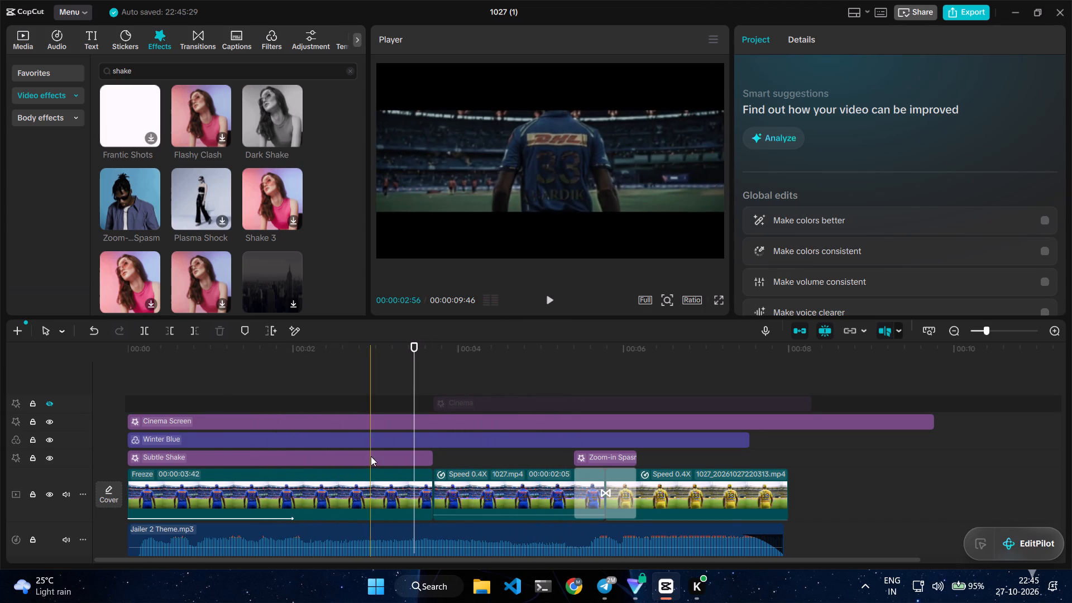
Extend the Subtle Shake effect to the start of the Zoom-in Spasm effect.
left_click(371, 456)
left_click_drag(433, 456, 570, 459)
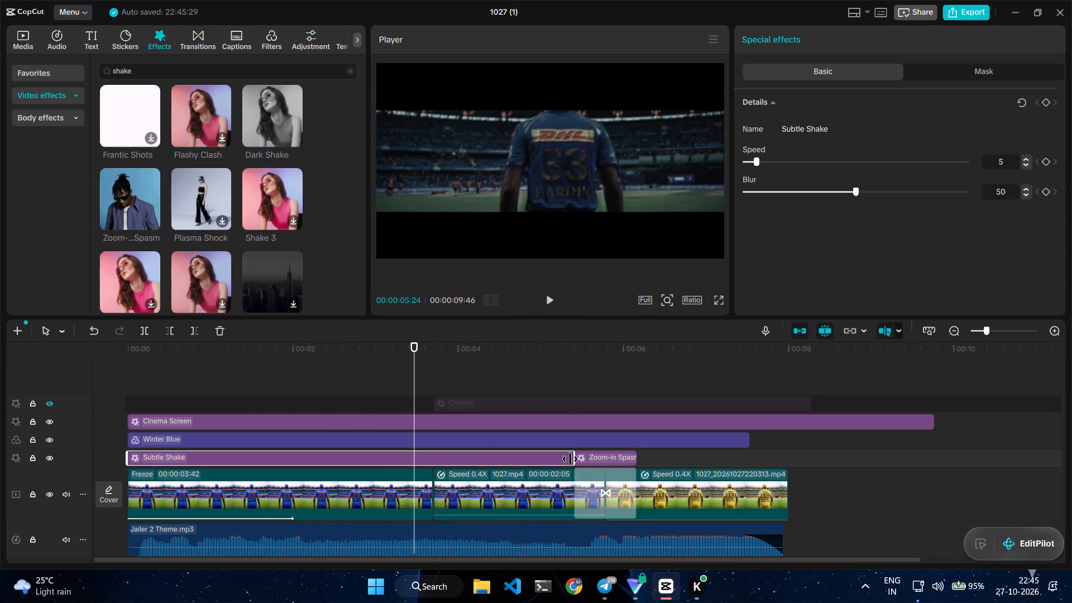
left_click_drag(570, 459, 571, 459)
Play the rest of the edit to review the shake effects through the jersey switch.
left_click(549, 299)
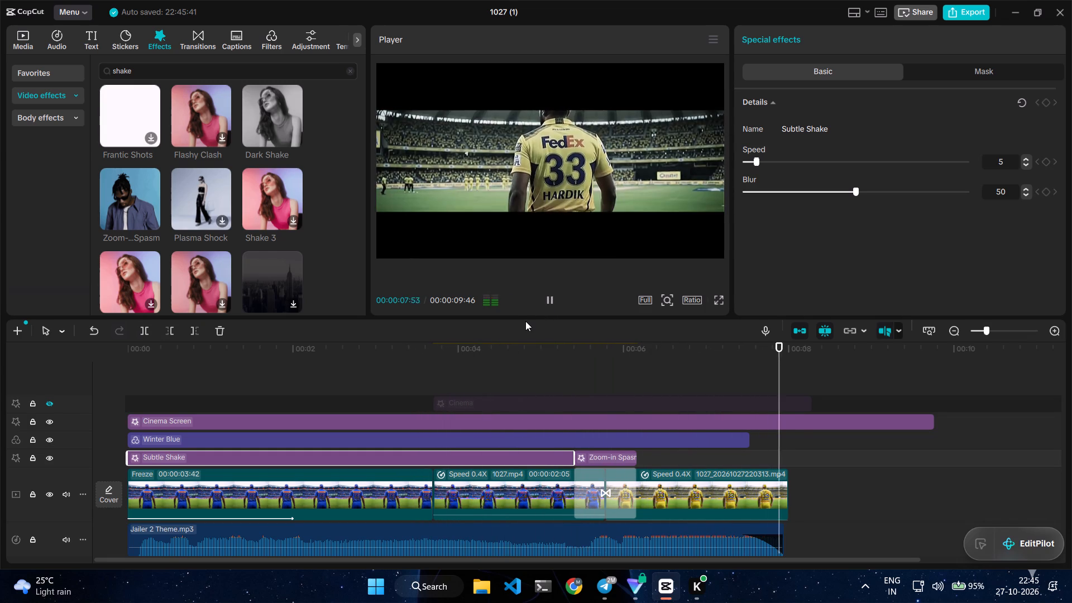
Extend the Winter Blue filter to about the end of the yellow-jersey clip.
left_click(717, 436)
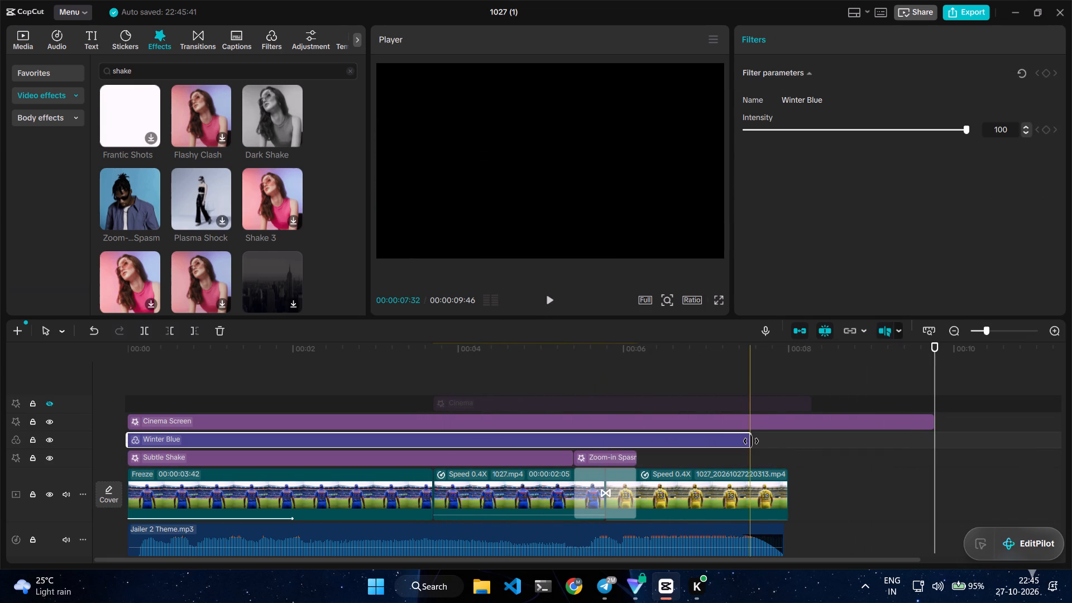
left_click_drag(751, 441, 781, 441)
scroll(526, 470, "up", 1)
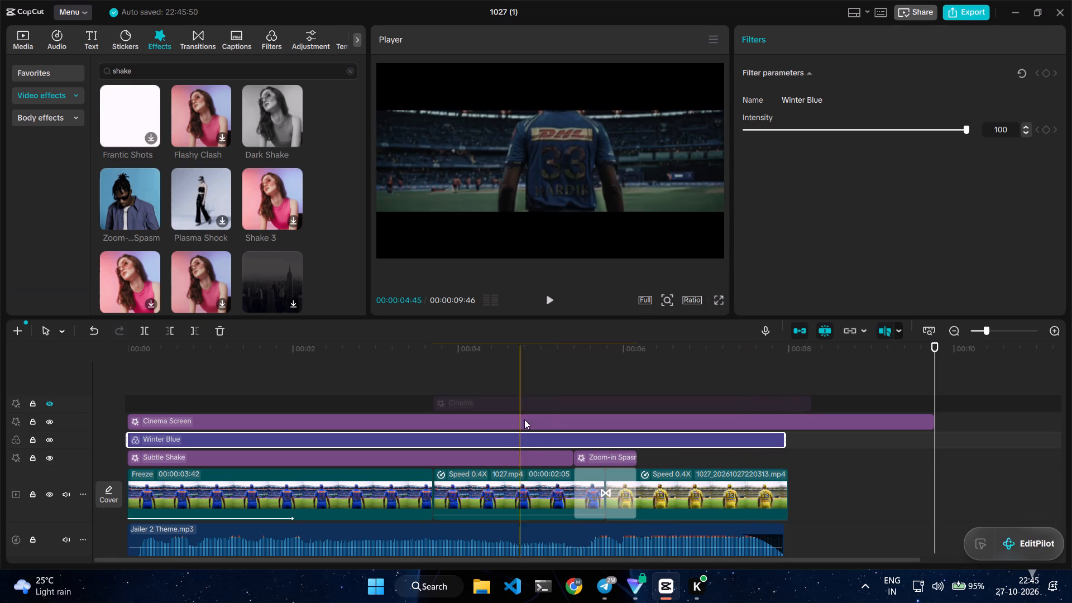
Copy the Subtle Shake effect and paste it directly after Zoom-in Spasm on the same track, over the yellow-jersey clip.
left_click(568, 383)
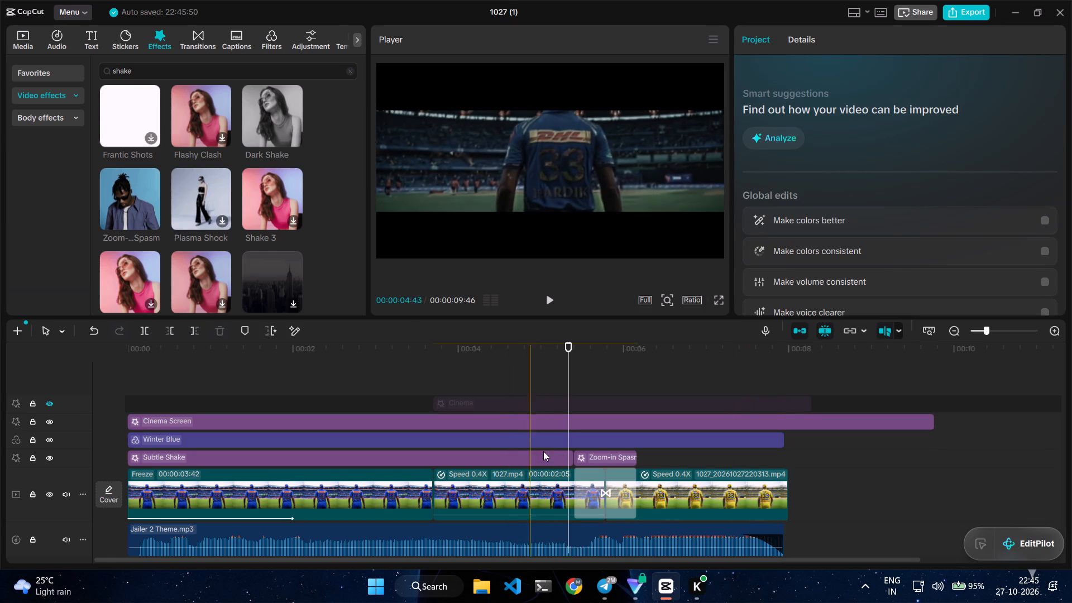
left_click(600, 457)
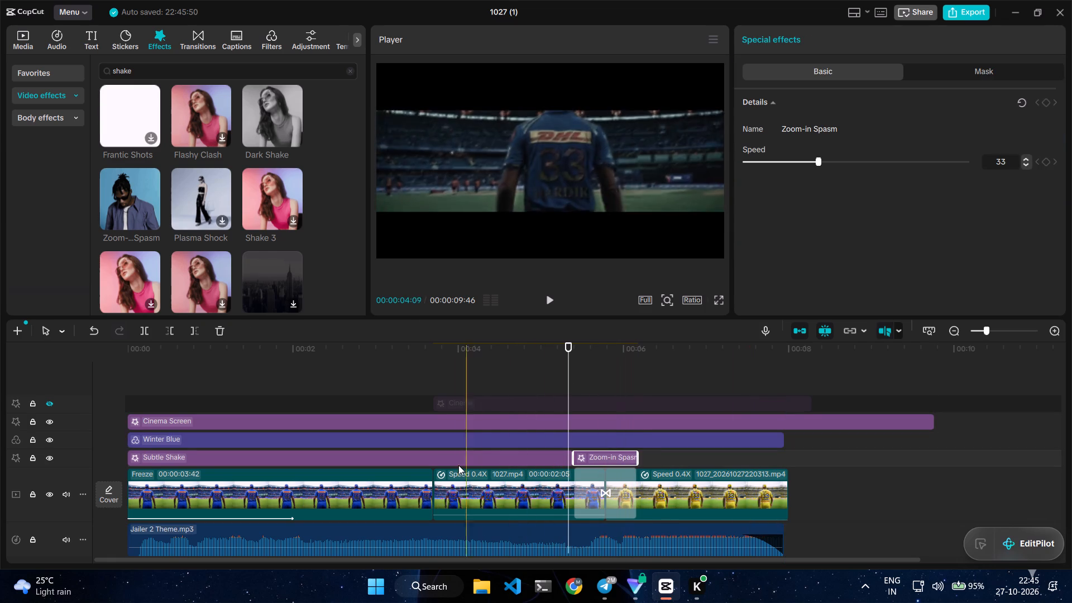
left_click(458, 465)
key("ctrl+c")
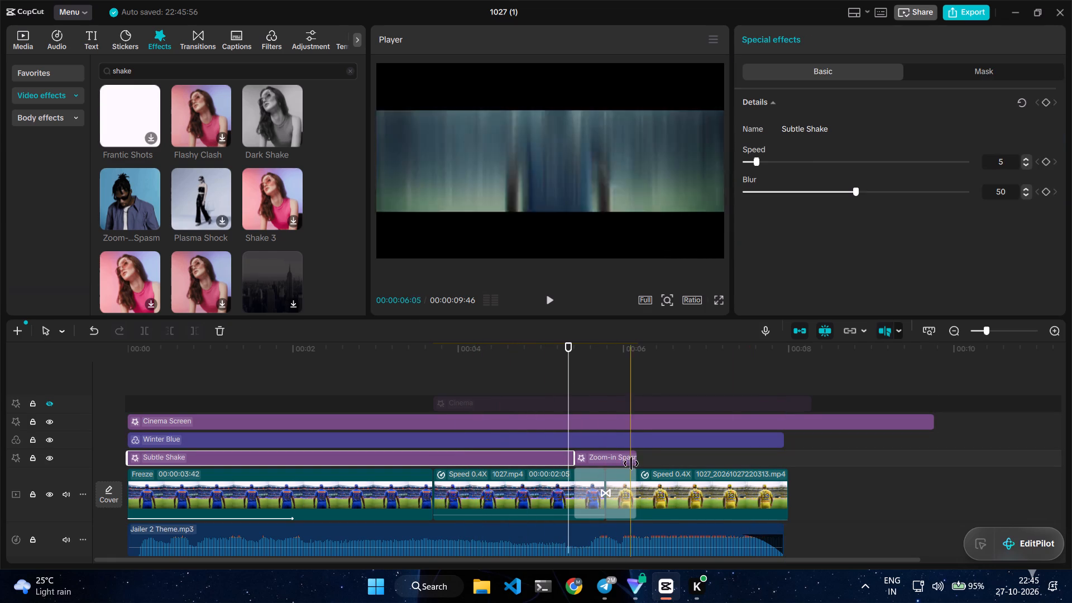
left_click(643, 384)
left_click(643, 380)
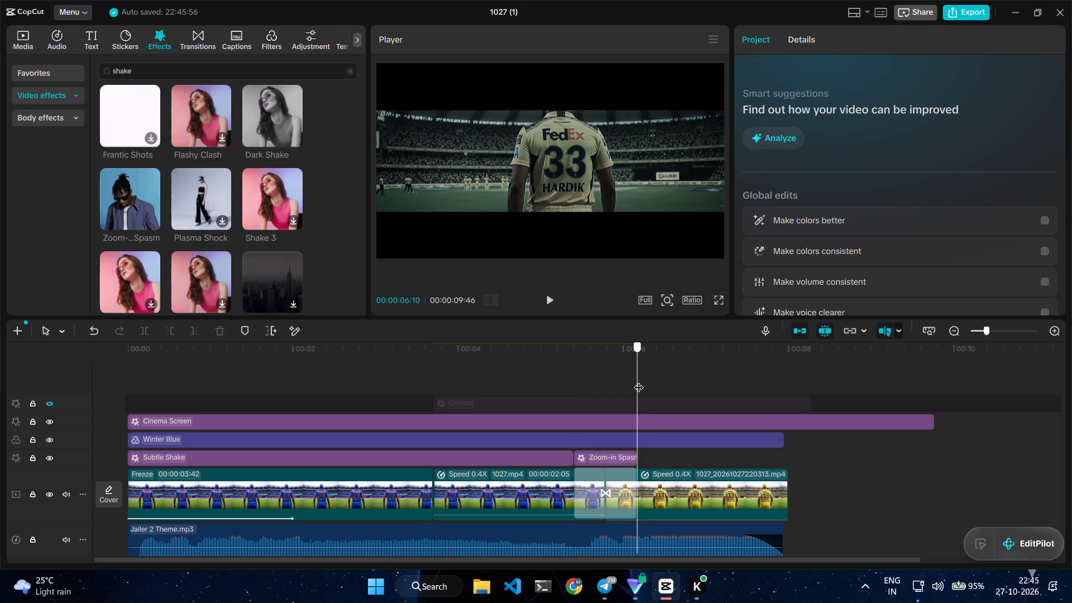
key("ctrl+v")
left_click_drag(772, 457, 711, 456)
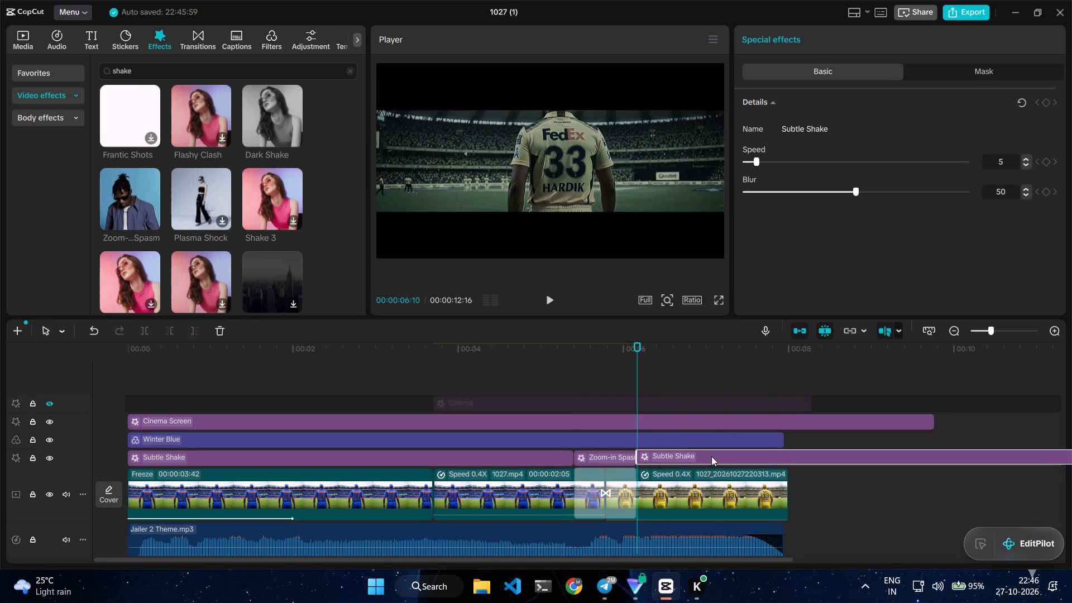
left_click_drag(711, 456, 712, 457)
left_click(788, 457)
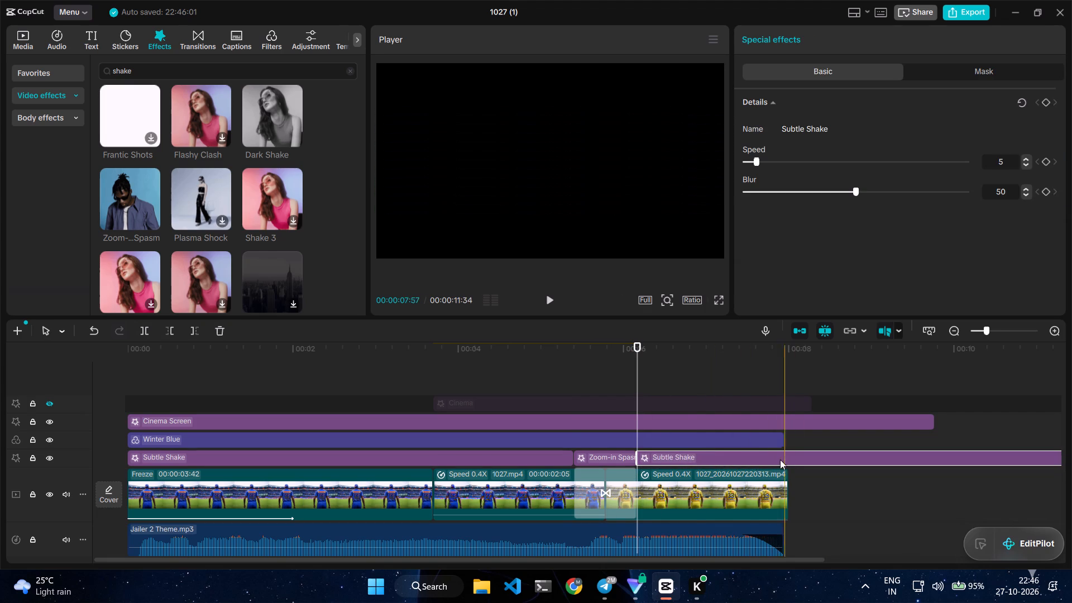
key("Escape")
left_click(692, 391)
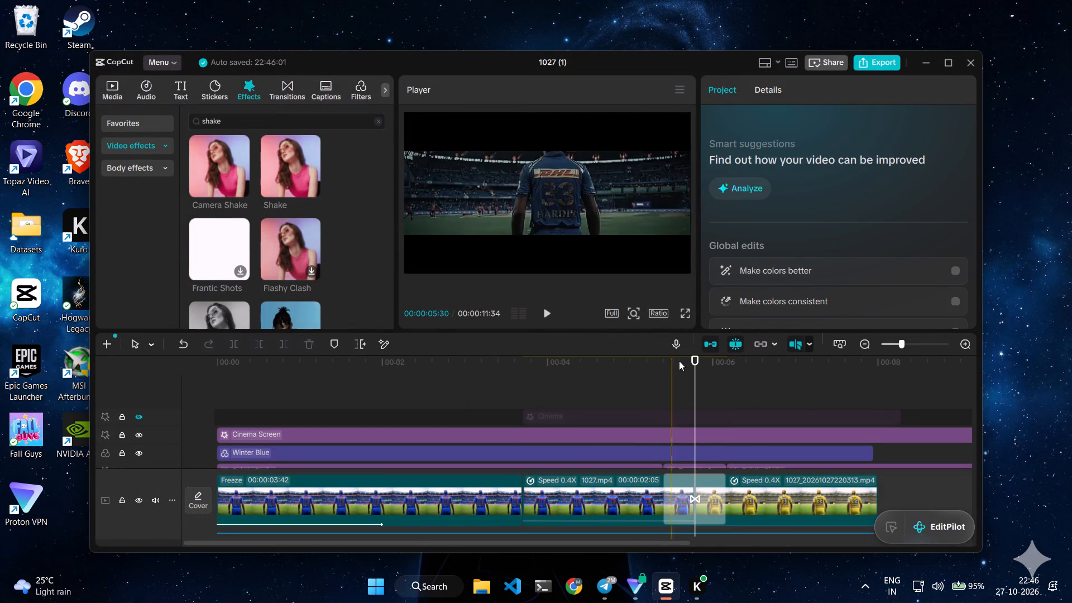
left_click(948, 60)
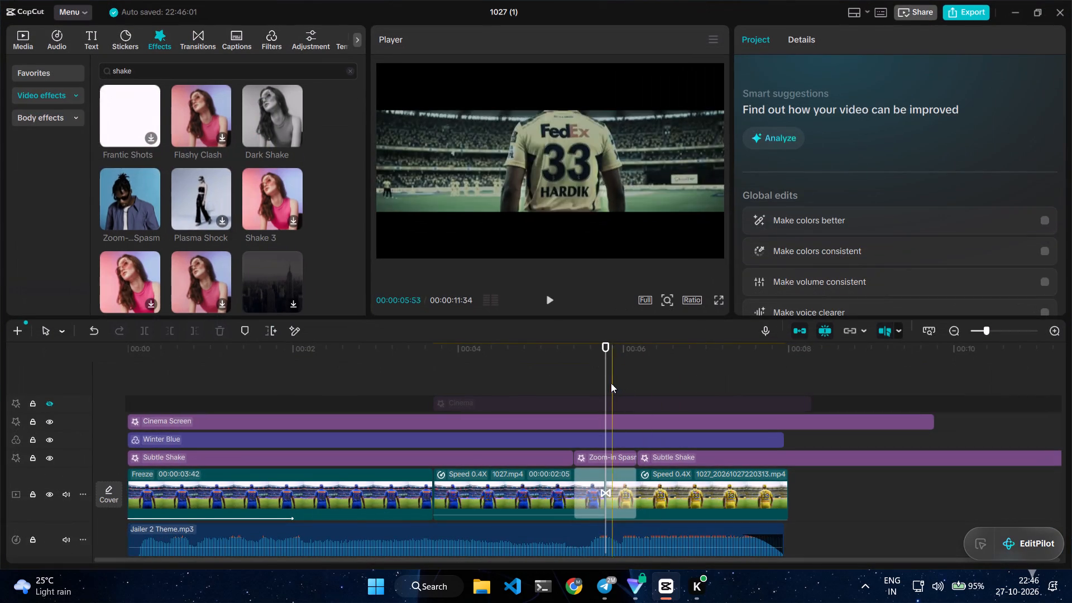
Extend the Winter Blue filter so it ends exactly at the end of the yellow-jersey clip.
left_click_drag(605, 383, 787, 398)
left_click(772, 440)
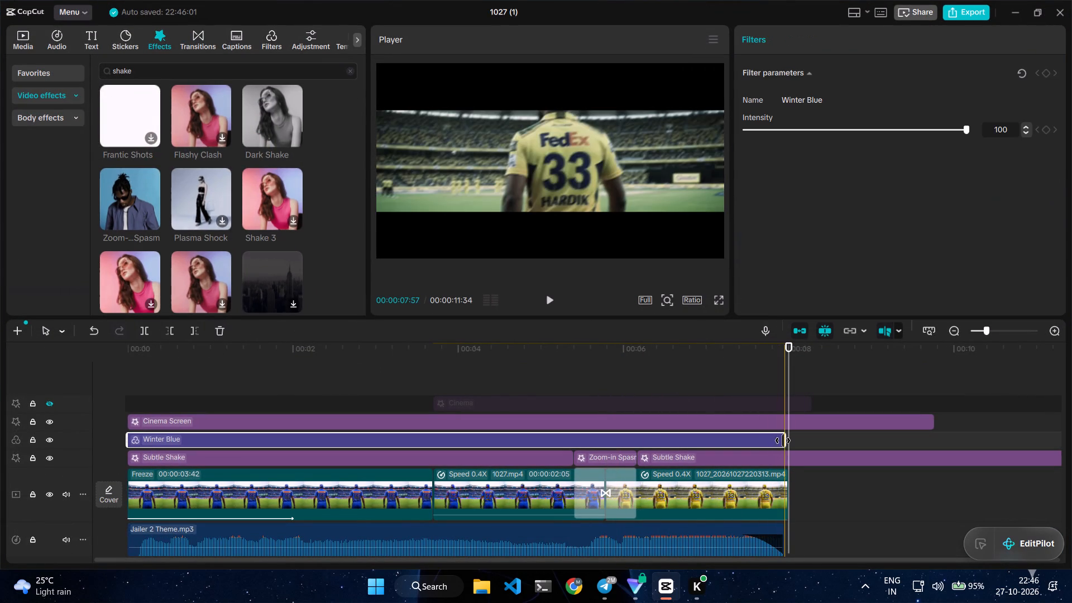
left_click_drag(783, 441, 788, 441)
Shorten the Cinema Screen effect so it ends with the yellow-jersey clip.
left_click(798, 425)
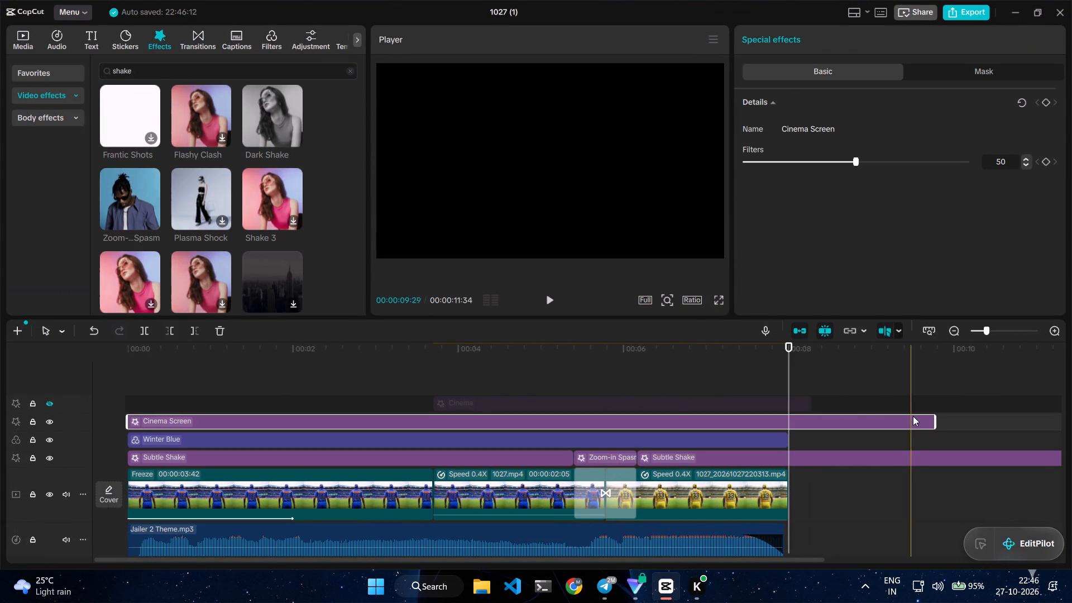
left_click_drag(935, 419, 786, 430)
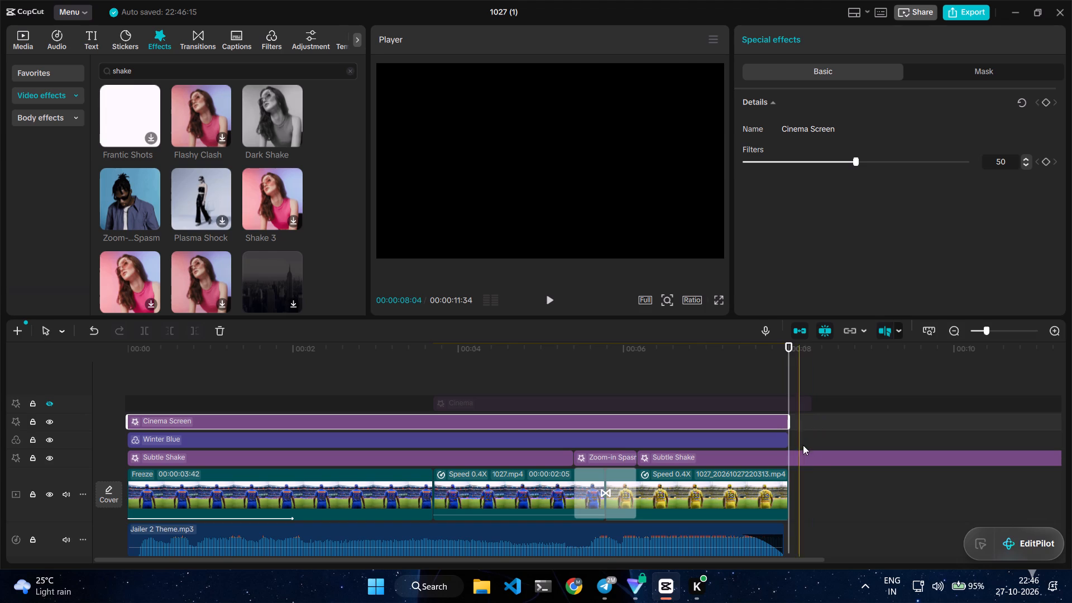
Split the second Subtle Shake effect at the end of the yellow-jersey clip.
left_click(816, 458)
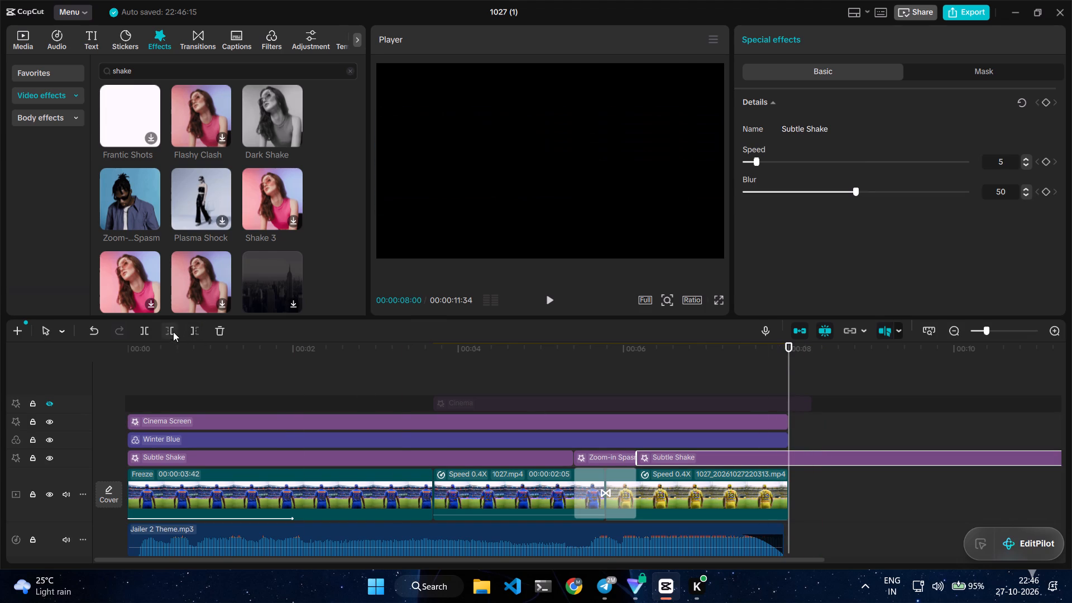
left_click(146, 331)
Delete the hidden Cinema effect from the topmost track.
left_click(674, 400)
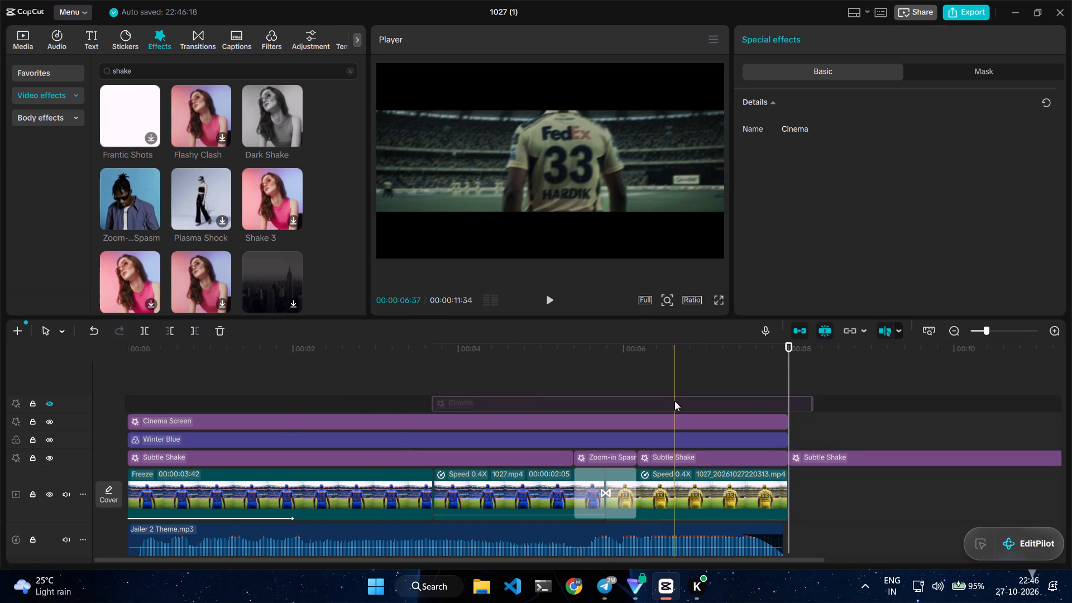
key("Delete")
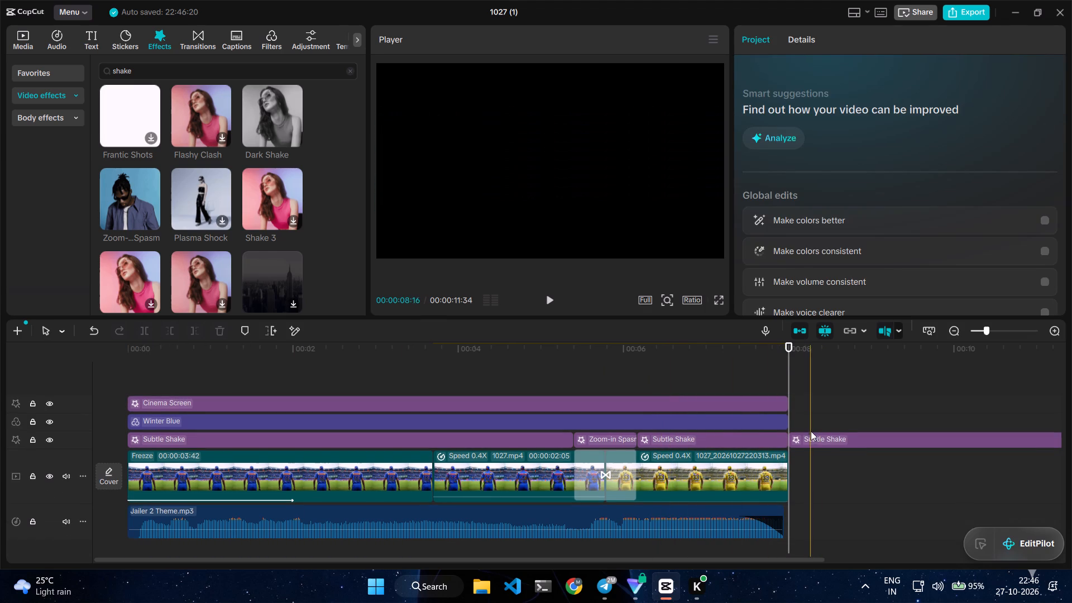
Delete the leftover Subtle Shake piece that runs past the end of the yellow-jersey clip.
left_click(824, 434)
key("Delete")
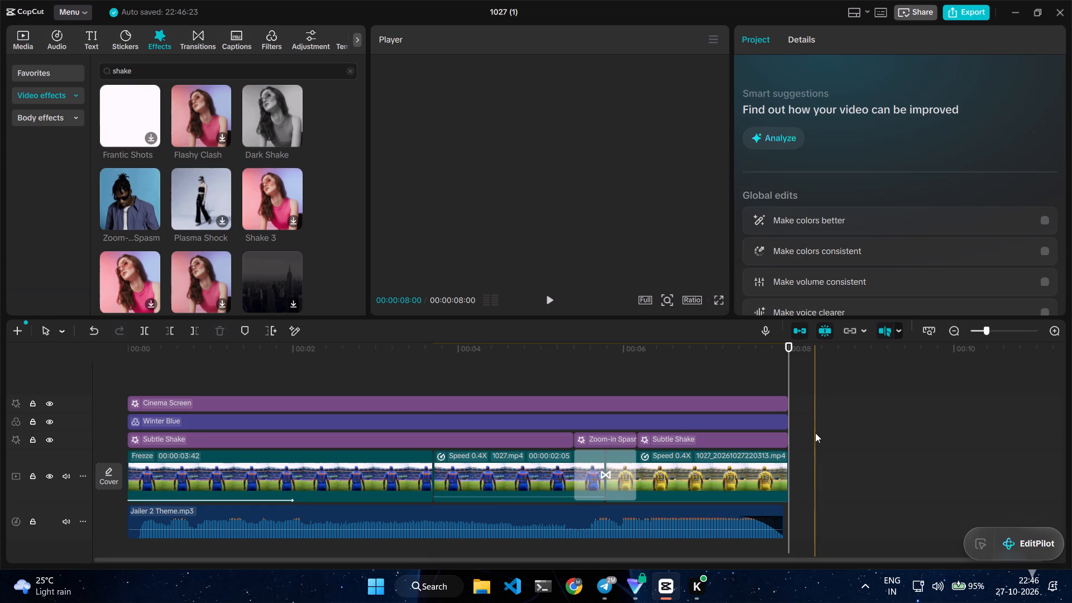
Play the whole edit in full screen from the beginning to review the effects.
left_click(316, 380)
left_click_drag(316, 380, 74, 384)
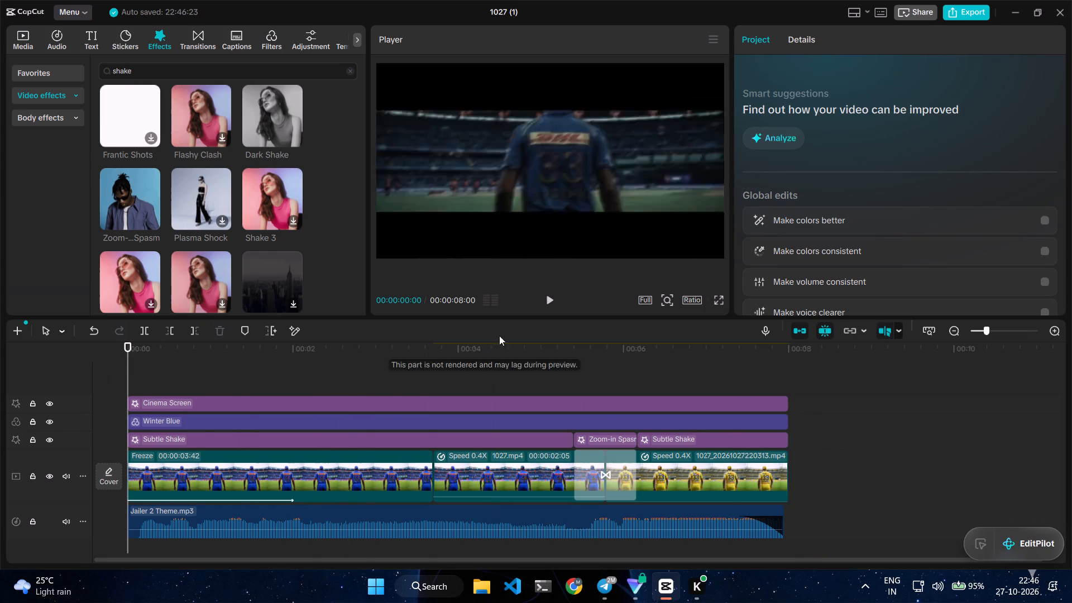
left_click(544, 303)
left_click(717, 296)
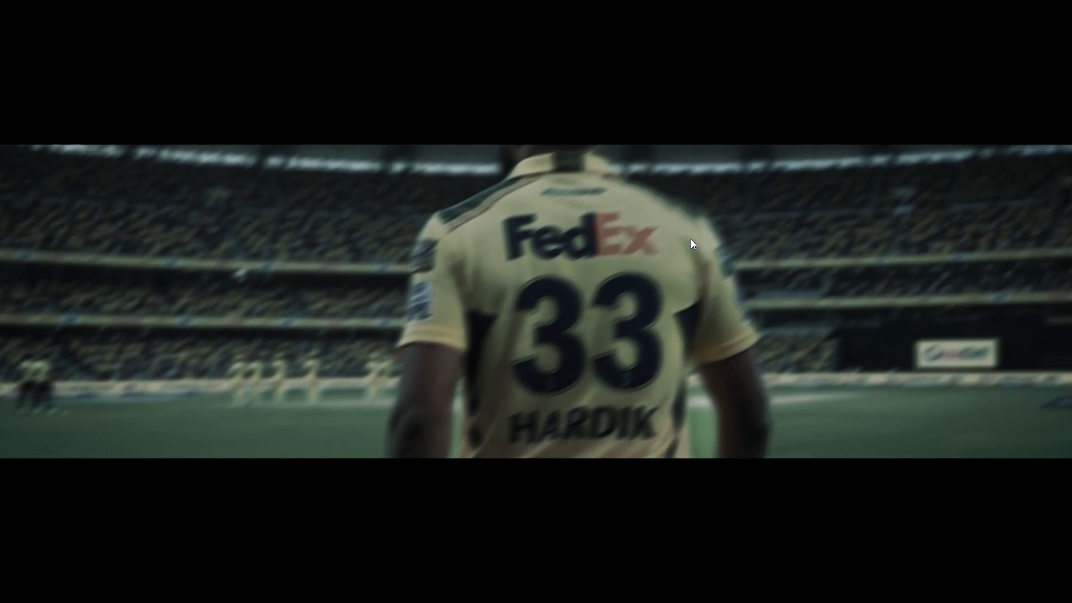
key("Escape")
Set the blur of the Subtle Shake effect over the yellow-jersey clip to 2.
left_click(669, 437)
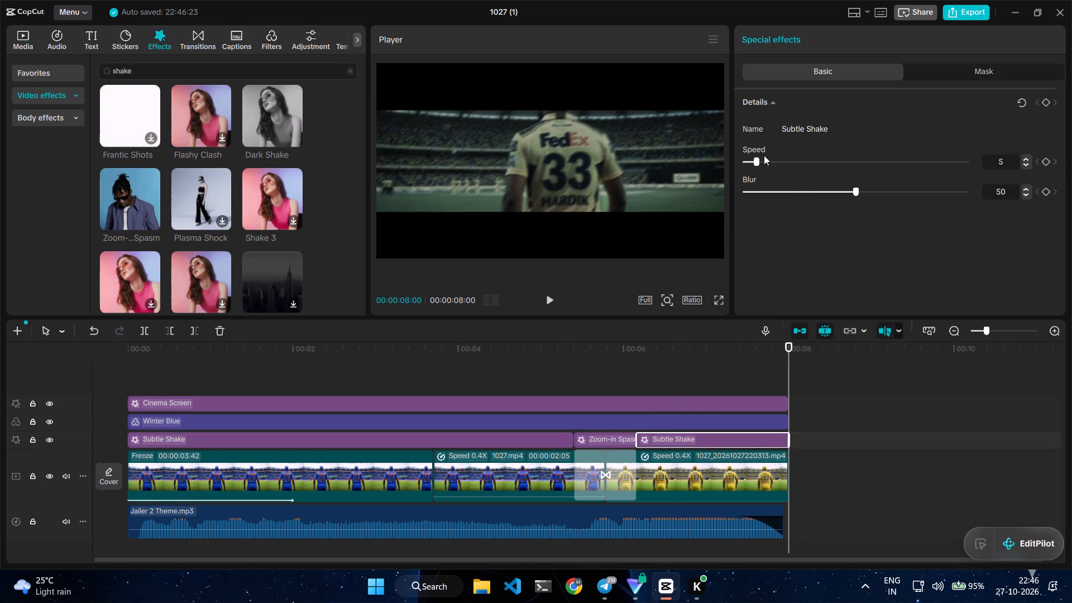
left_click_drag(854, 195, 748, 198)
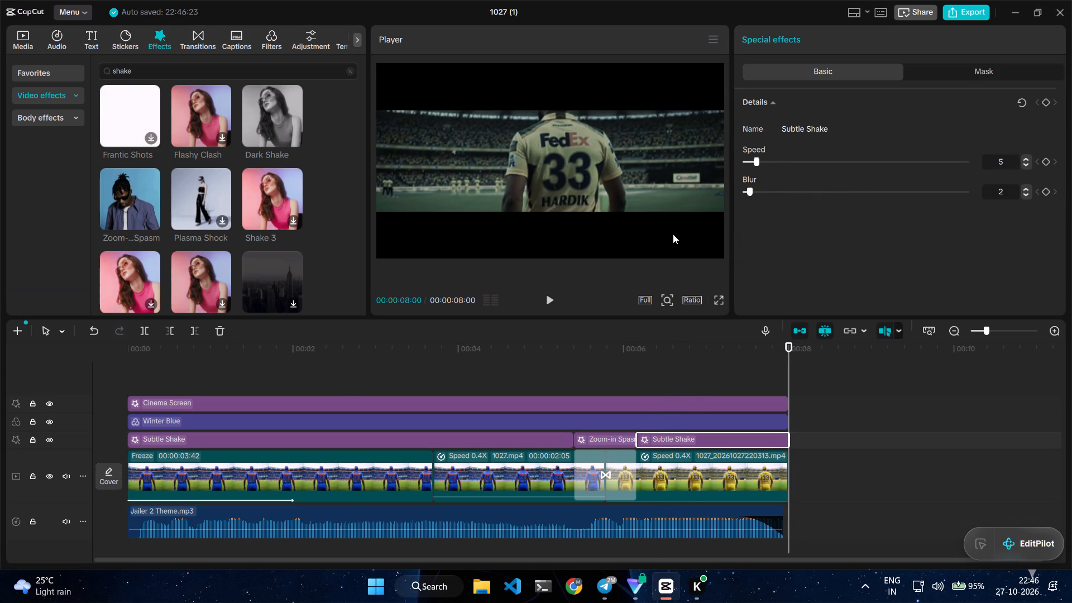
Play the edit from late in the freeze opening through the yellow-jersey clip in full screen to check the reduced blur.
left_click(358, 363)
left_click(546, 299)
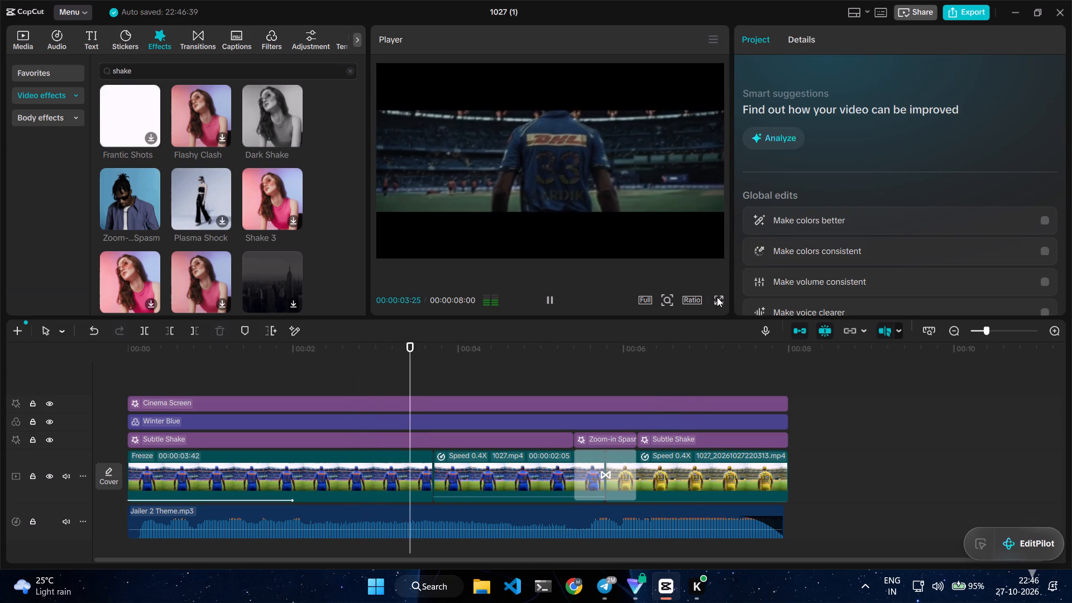
left_click(717, 297)
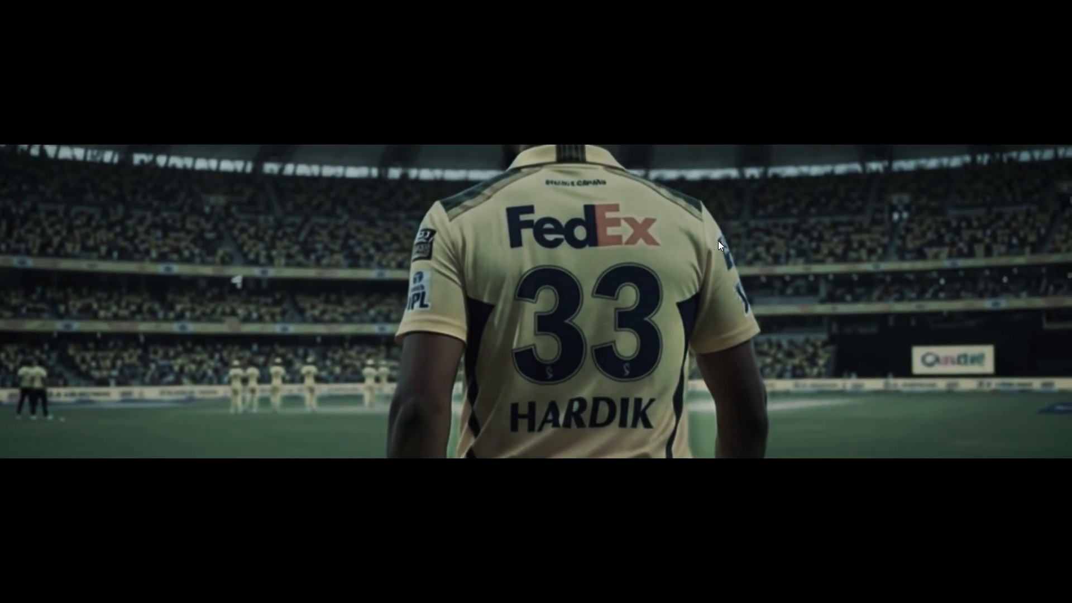
key("Escape")
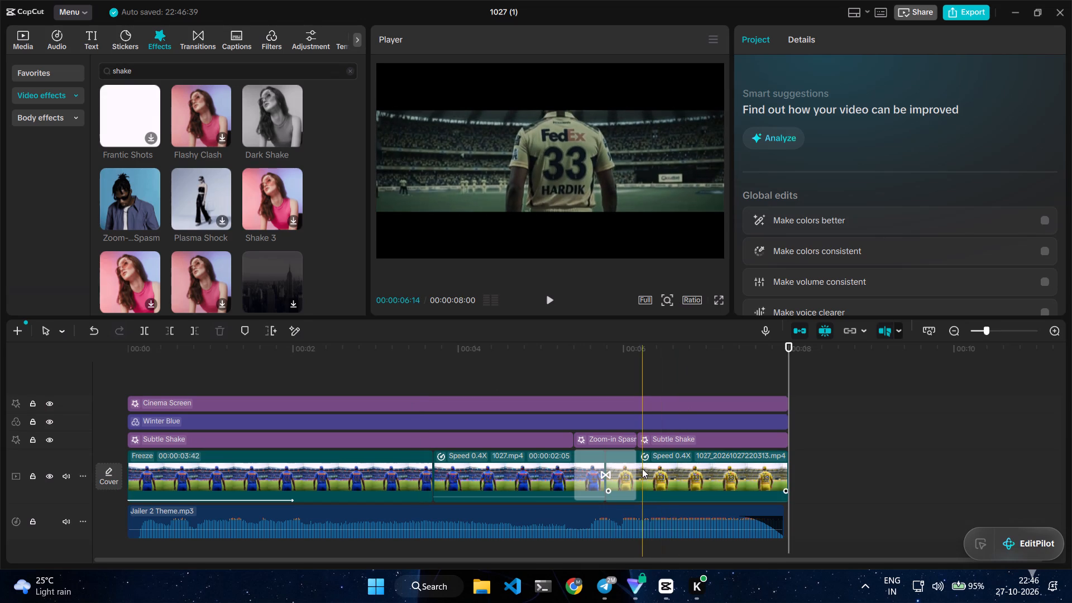
Delete the second Subtle Shake effect, the one following Zoom-in Spasm over the yellow-jersey clip.
left_click(659, 438)
left_click(663, 435)
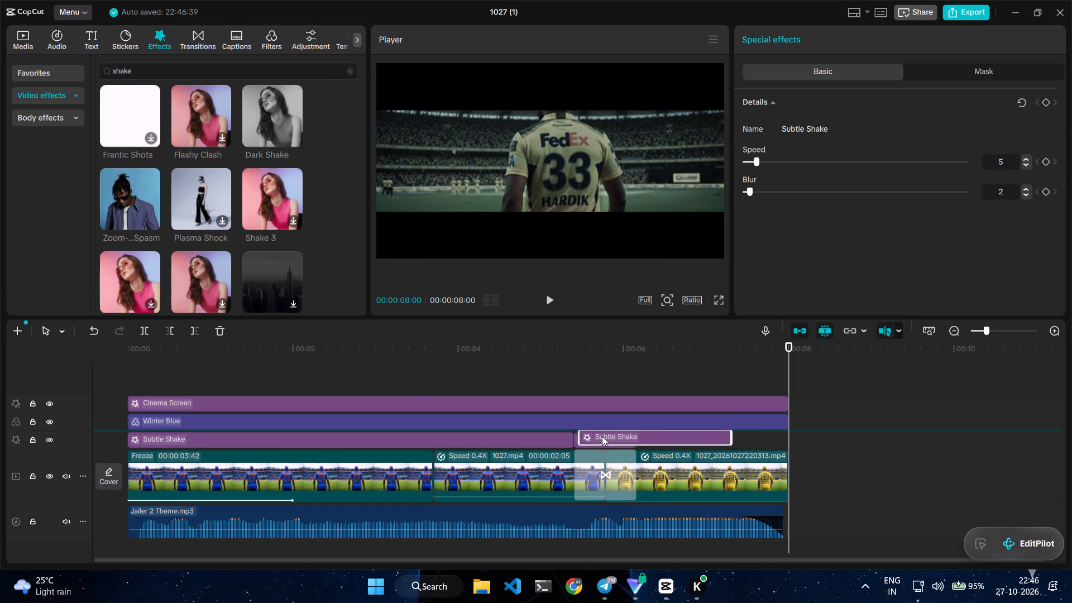
key("Delete")
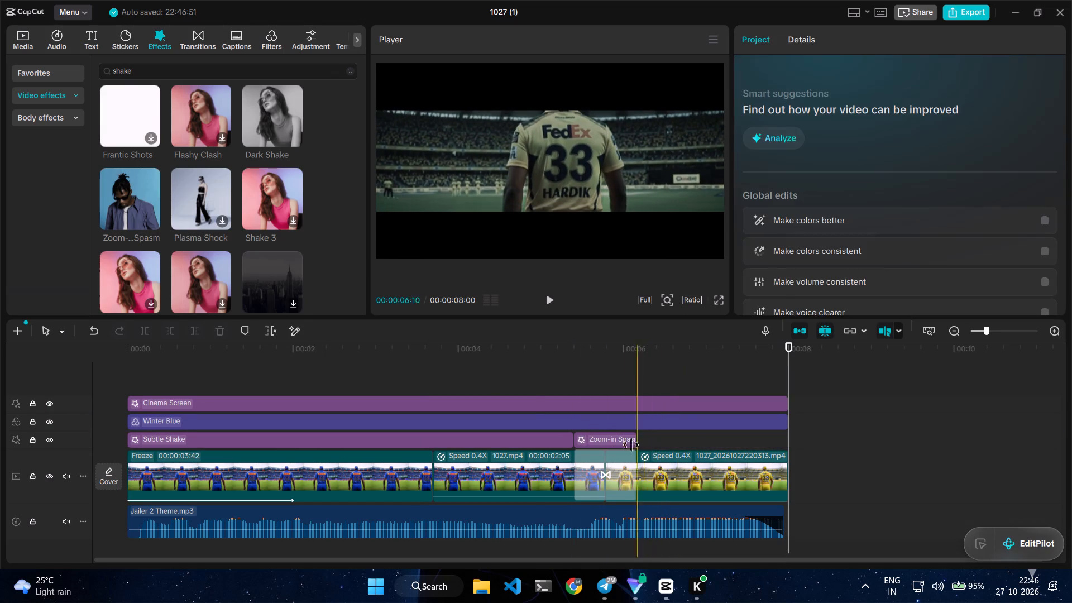
Move the remaining Subtle Shake effect to its own track above Cinema Screen and extend it to the end of the yellow-jersey clip.
left_click(545, 444)
left_click_drag(573, 444, 693, 443)
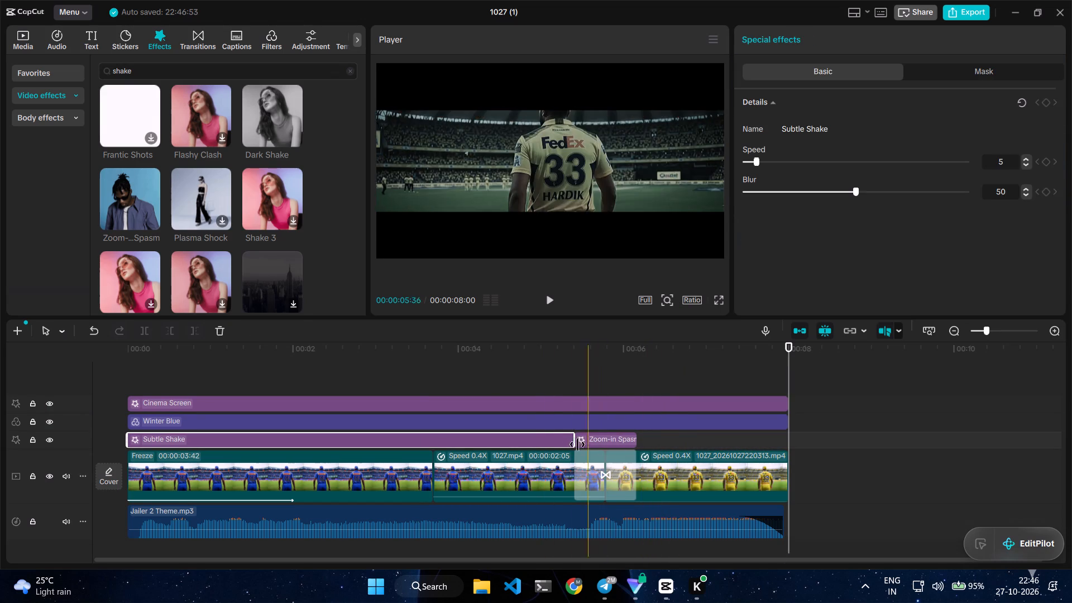
left_click_drag(548, 439, 547, 386)
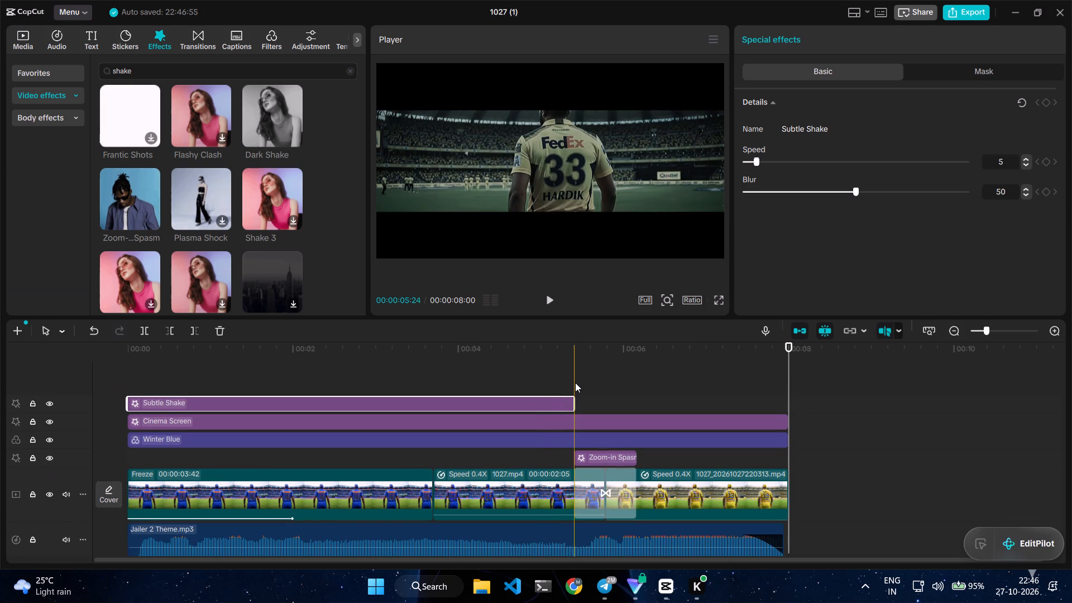
left_click_drag(575, 400, 782, 405)
Play from about 4 seconds to the end and scrub back and forth through the edit to review the continuous Subtle Shake.
left_click(477, 382)
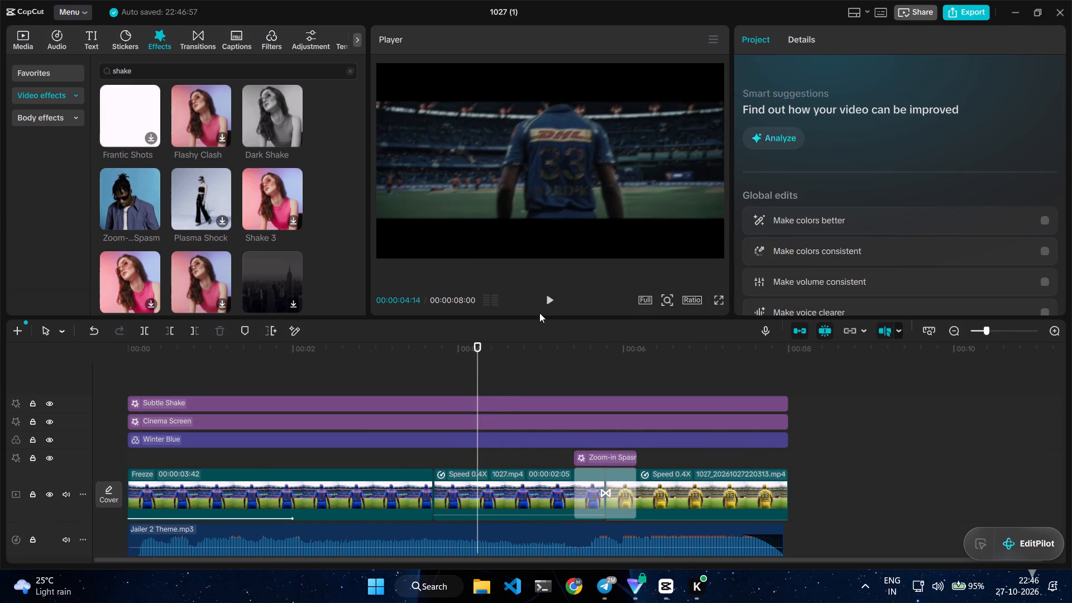
left_click(545, 303)
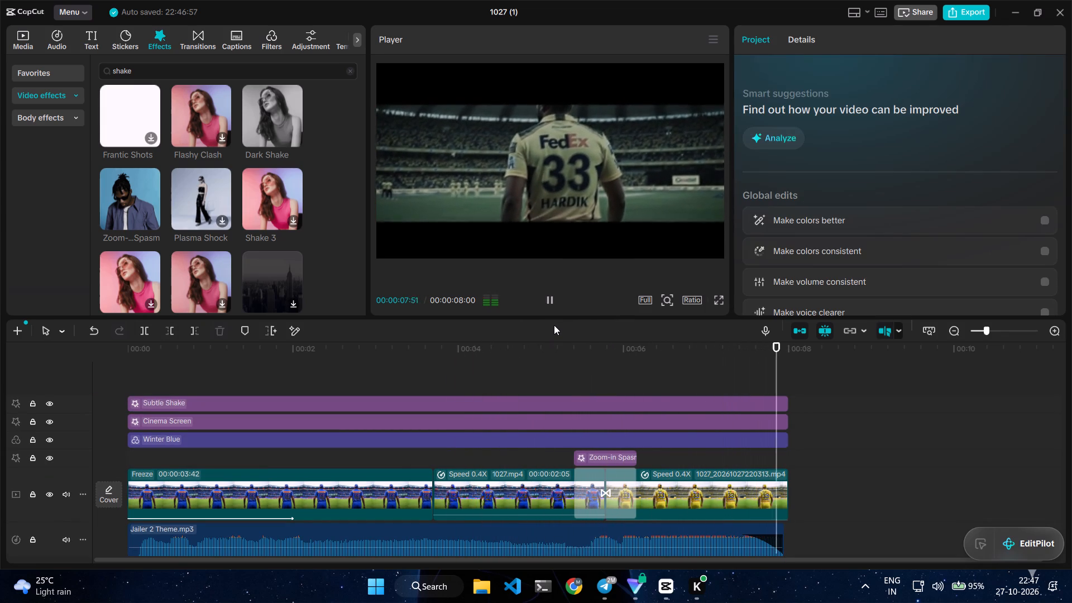
left_click(591, 381)
left_click_drag(591, 381, 184, 381)
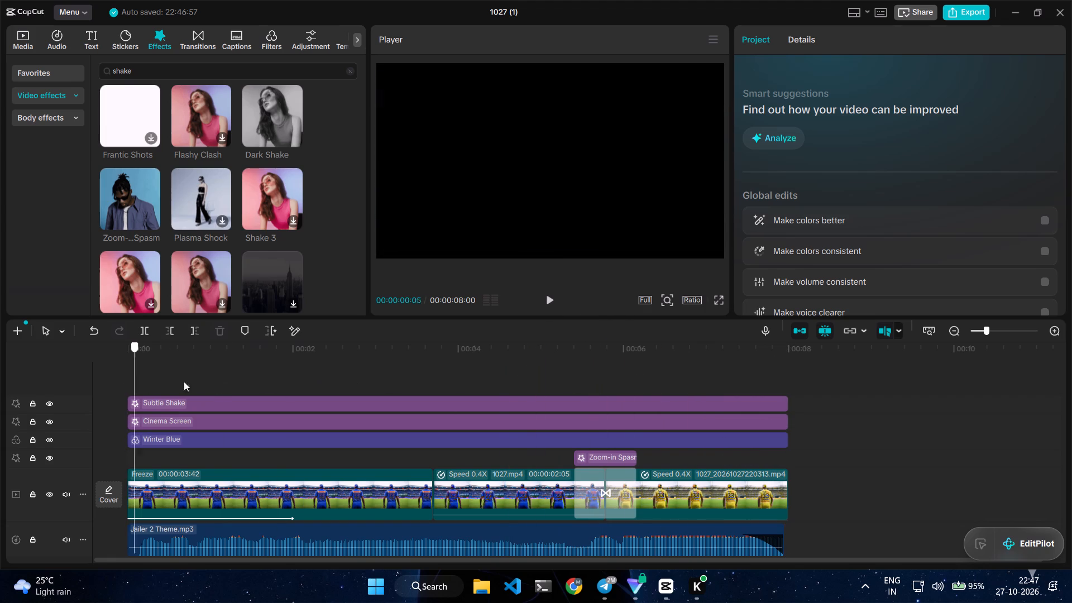
left_click_drag(184, 381, 118, 441)
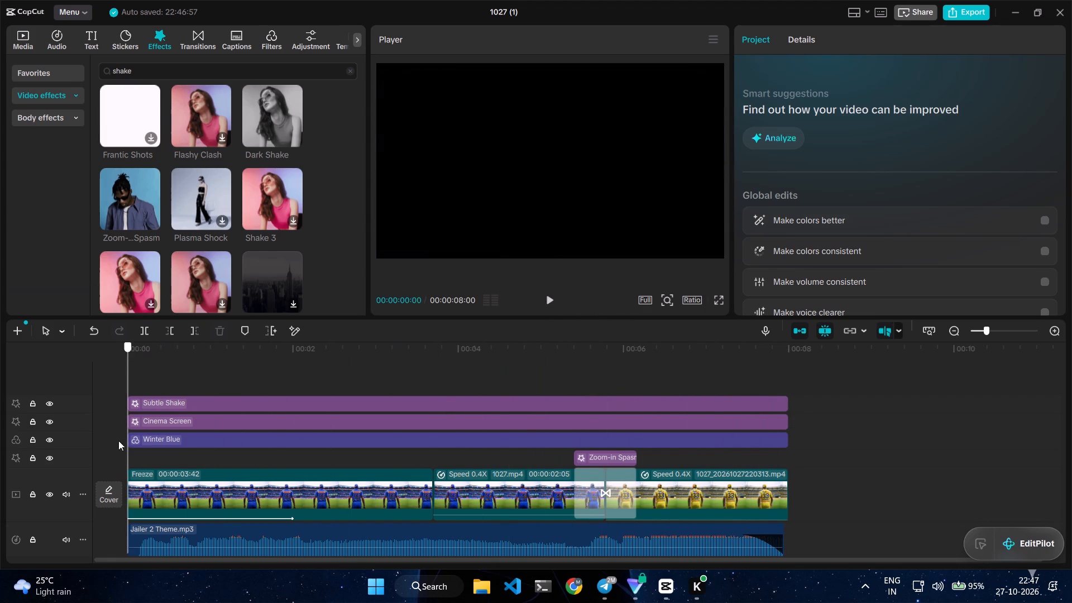
left_click_drag(118, 441, 400, 423)
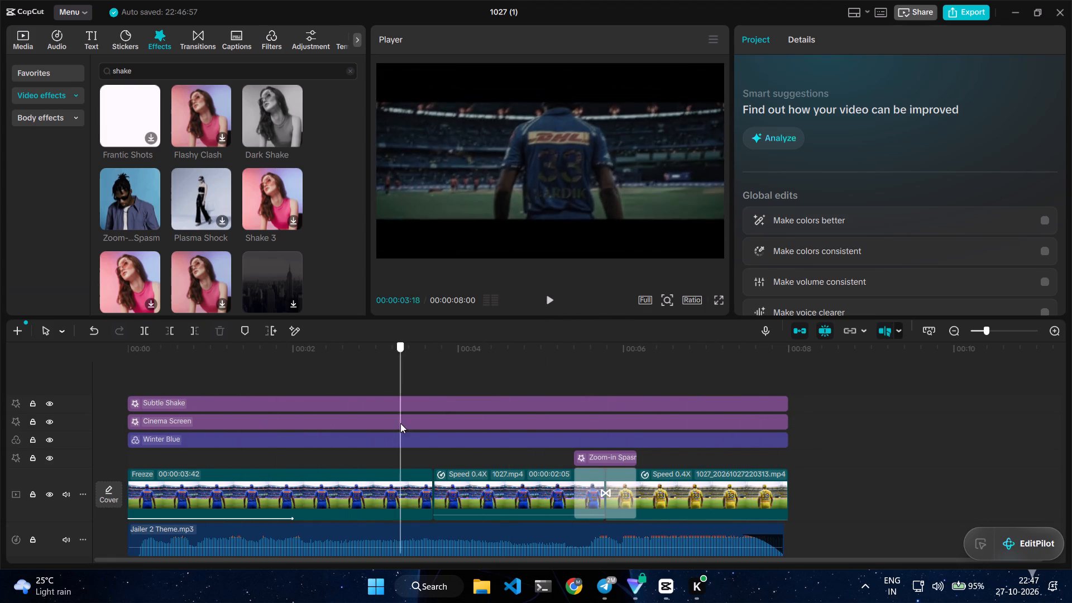
left_click_drag(400, 423, 408, 437)
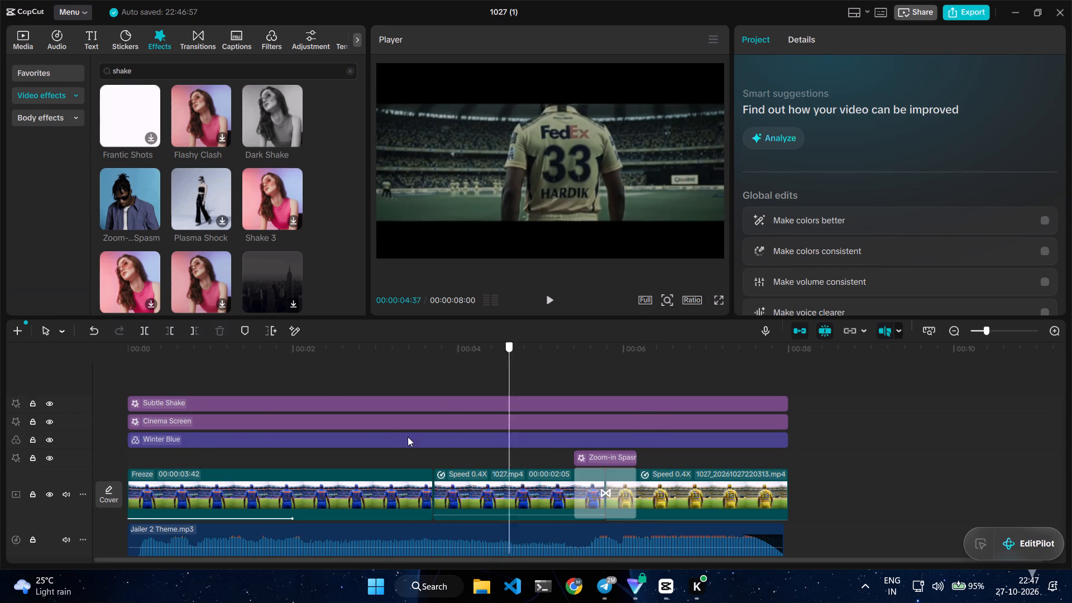
left_click_drag(408, 437, 468, 446)
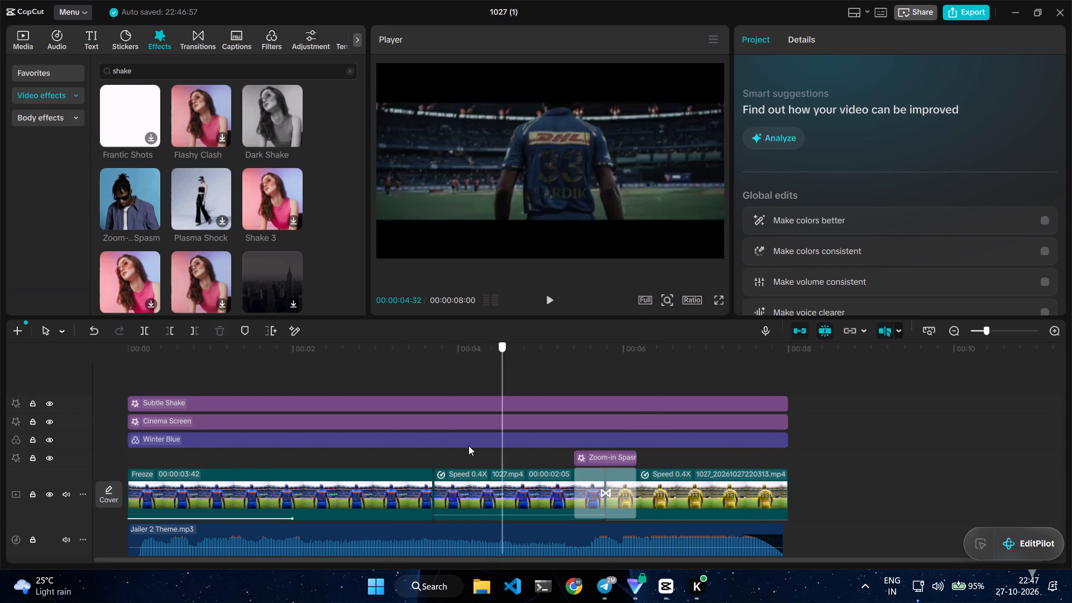
left_click_drag(468, 446, 805, 495)
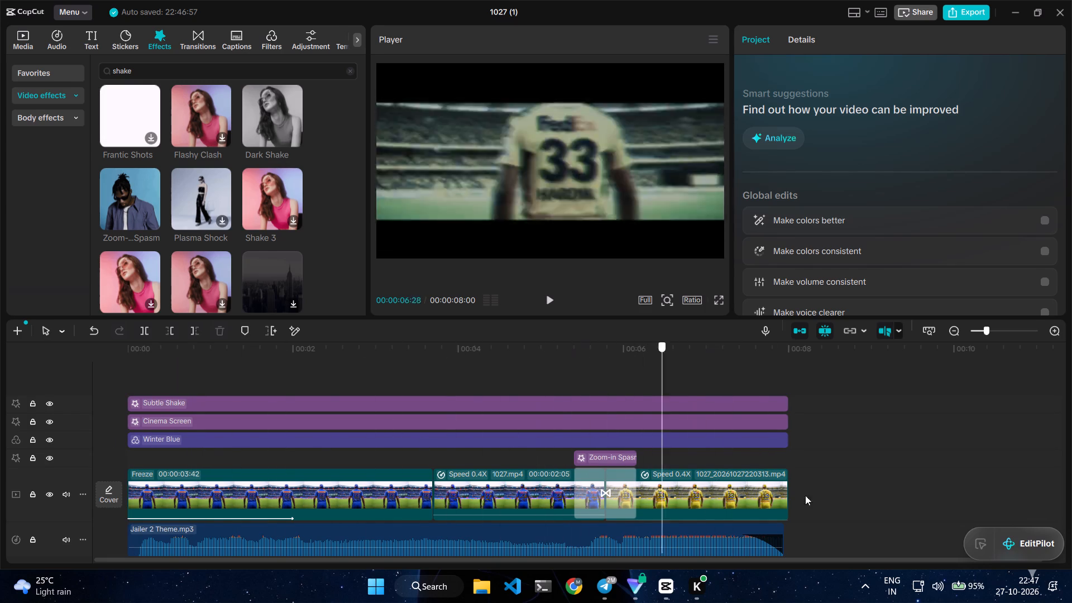
left_click_drag(805, 495, 300, 505)
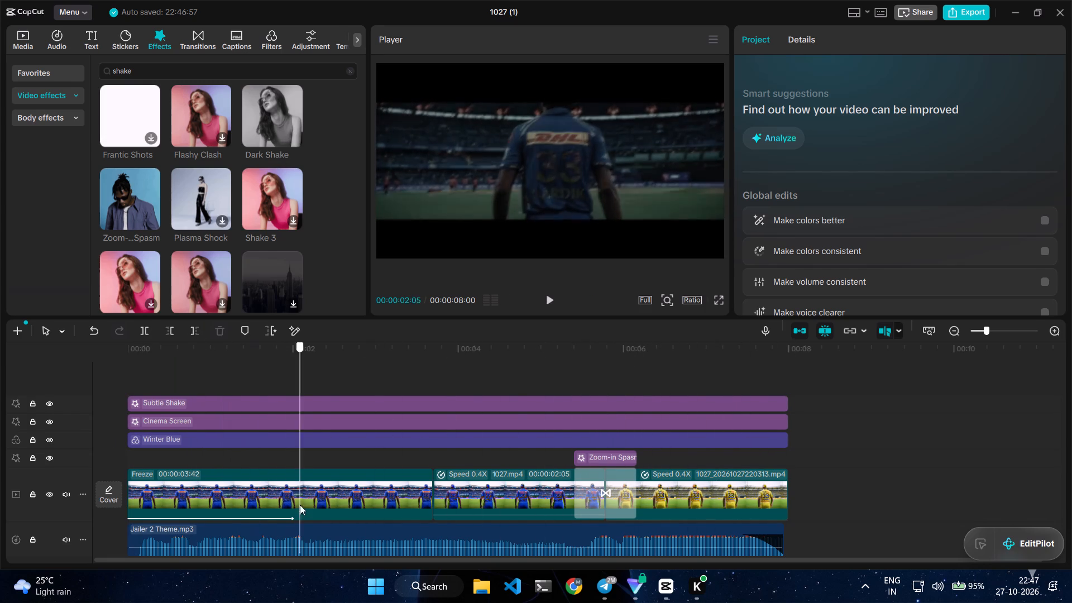
left_click_drag(300, 505, 544, 510)
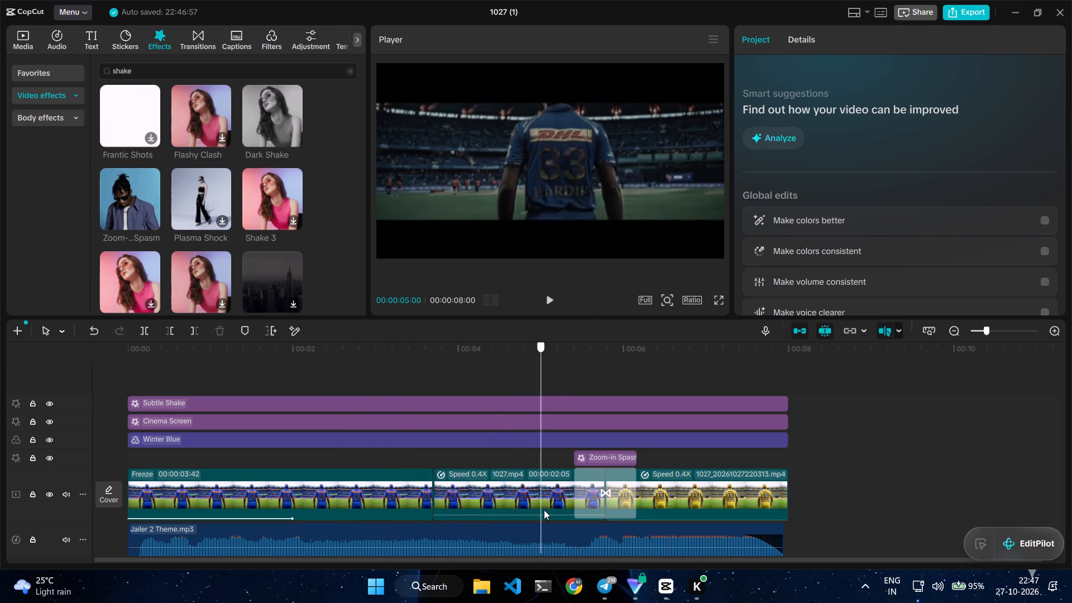
left_click_drag(544, 510, 162, 534)
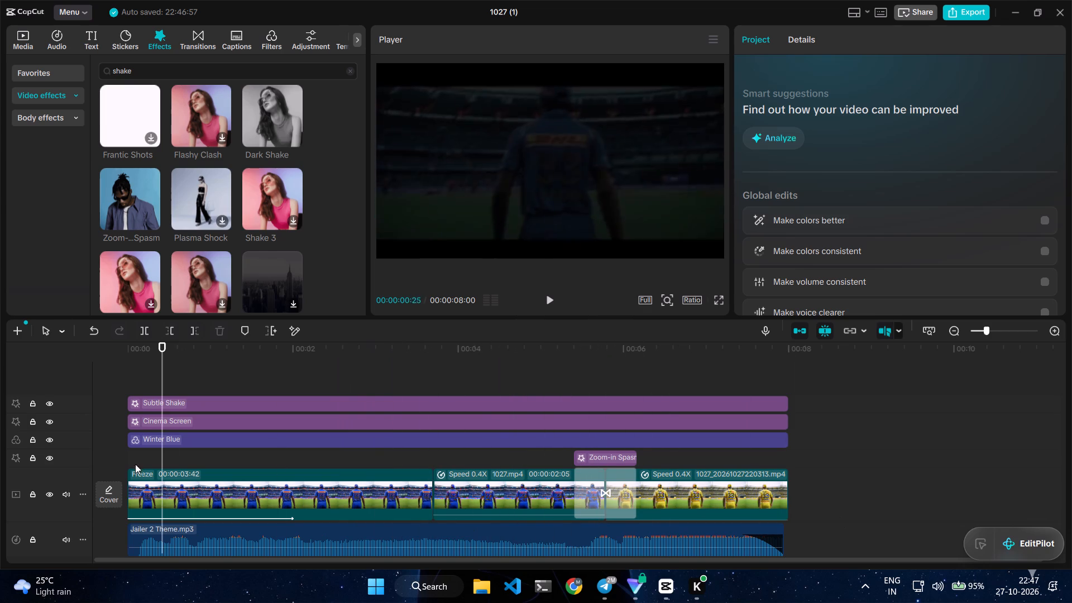
Add a default text at 00:00:00:25 over the faded freeze opening reading THEANONYMOUSVIP.
left_click(98, 39)
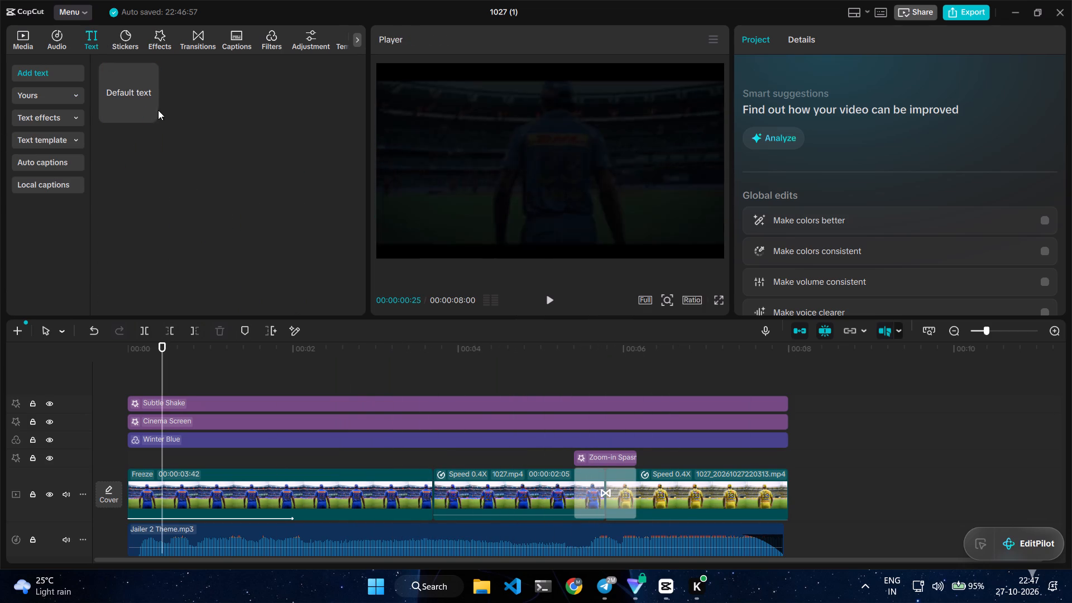
left_click(151, 114)
triple_click(792, 107)
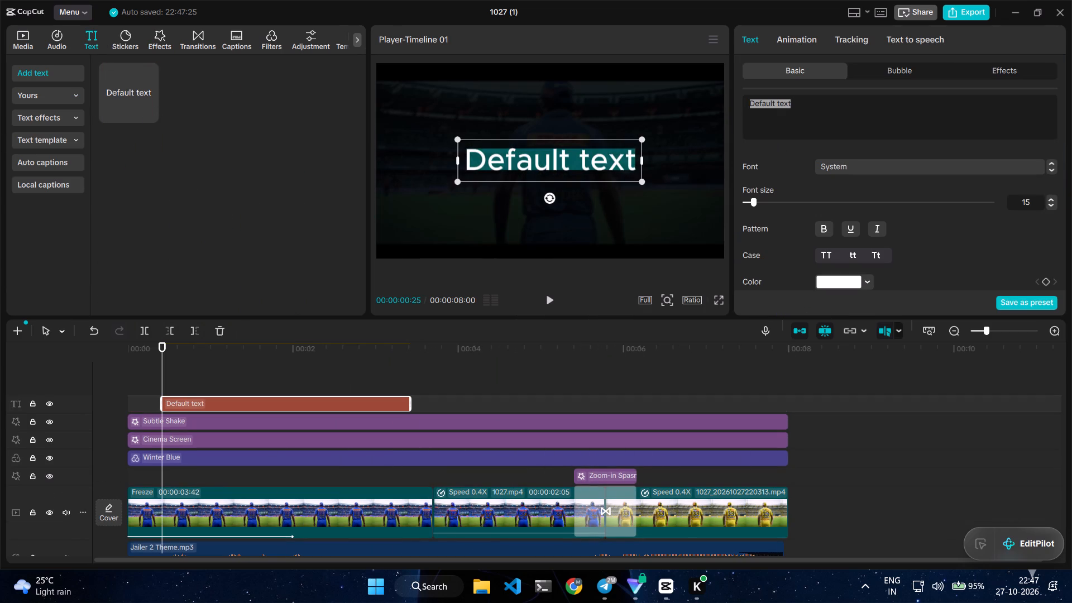
type("THEANN")
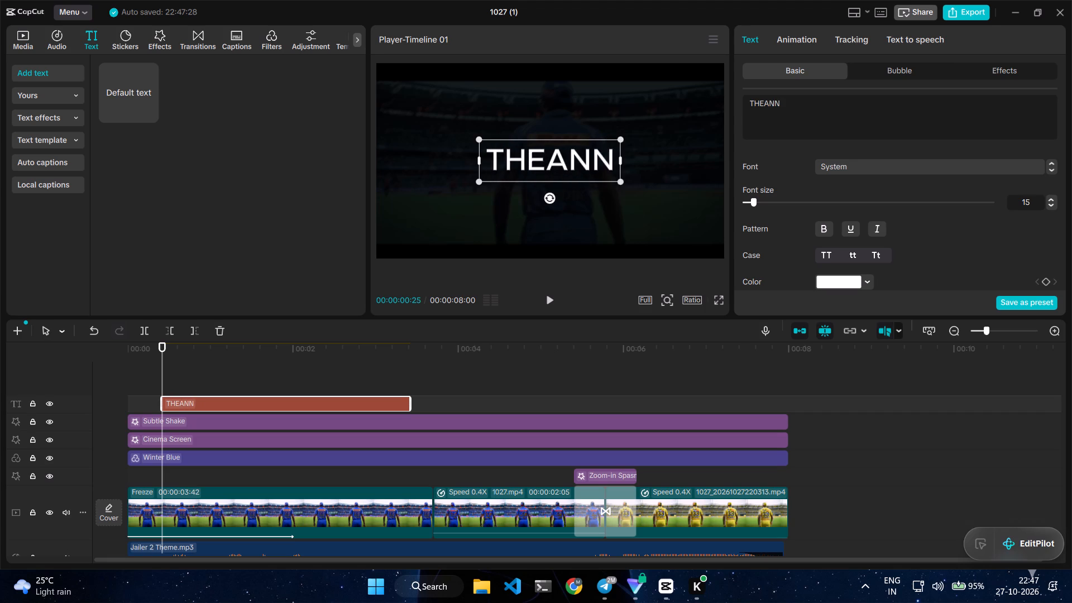
key("shift+BackSpace")
type("ONYMOUSVIP")
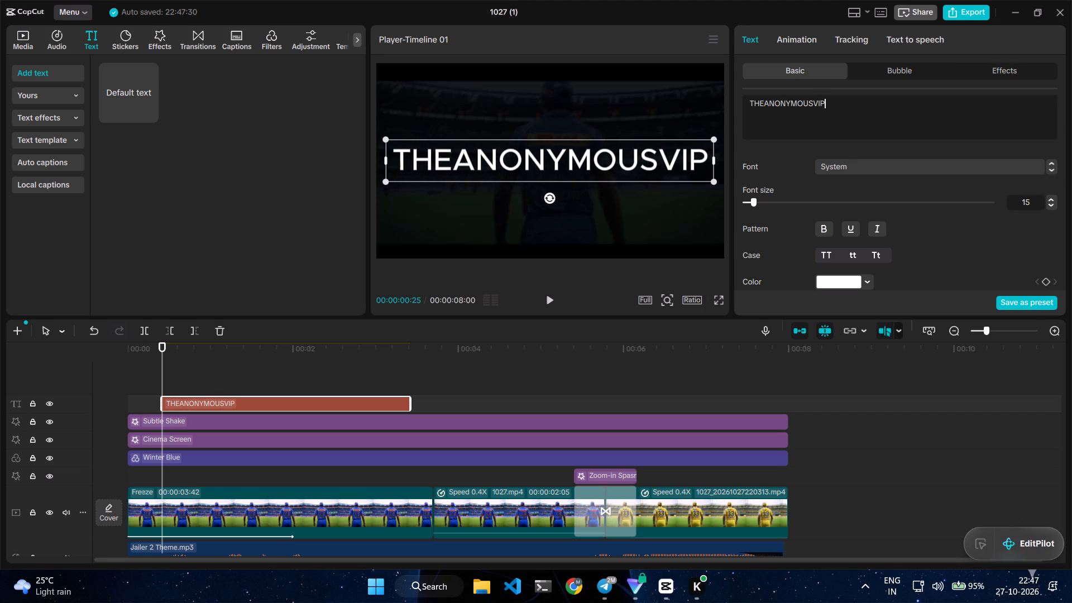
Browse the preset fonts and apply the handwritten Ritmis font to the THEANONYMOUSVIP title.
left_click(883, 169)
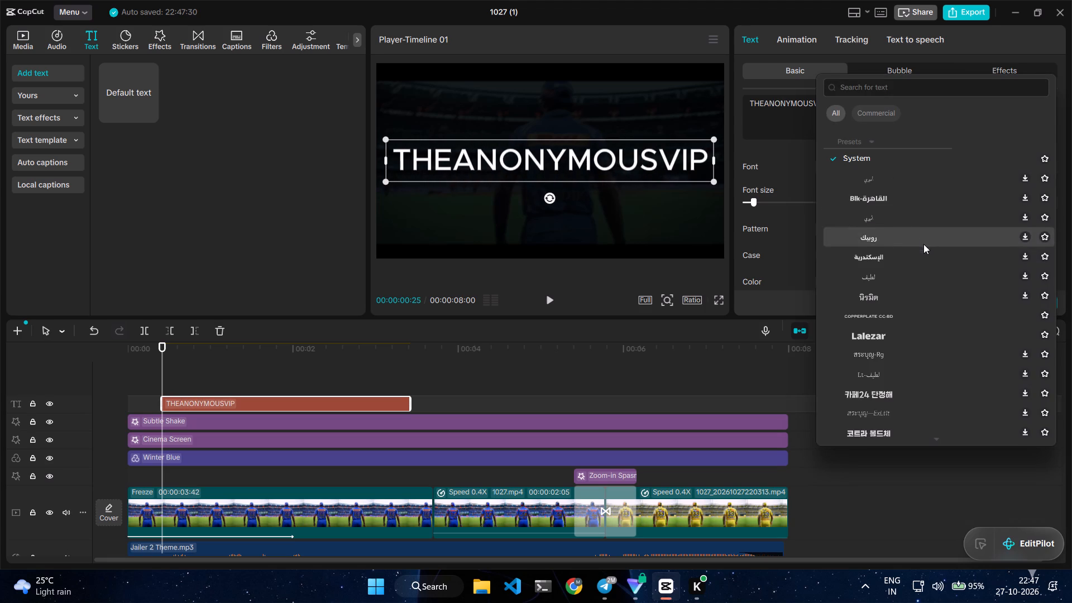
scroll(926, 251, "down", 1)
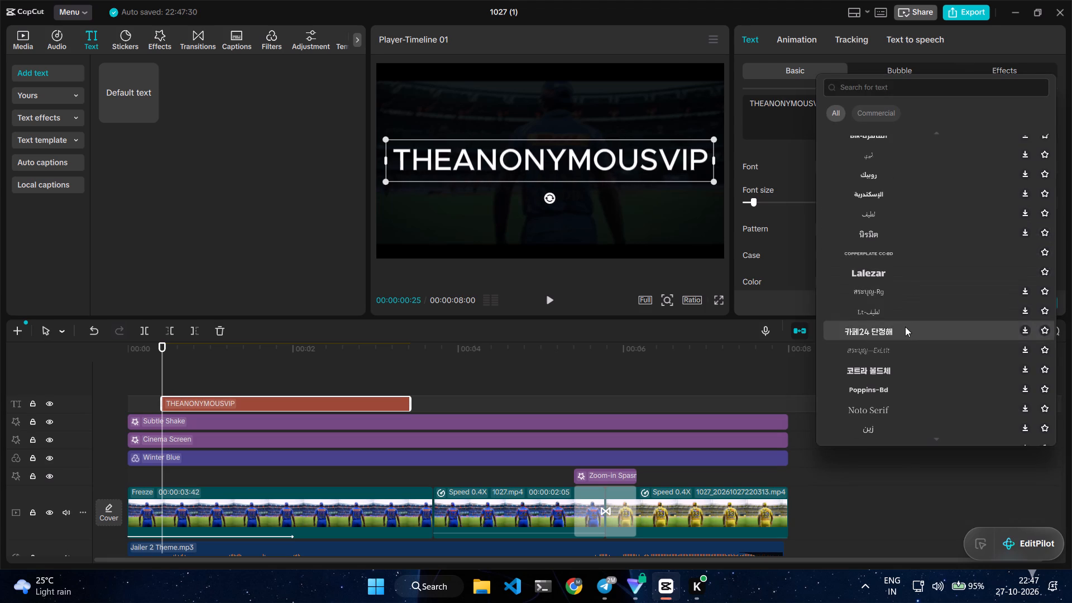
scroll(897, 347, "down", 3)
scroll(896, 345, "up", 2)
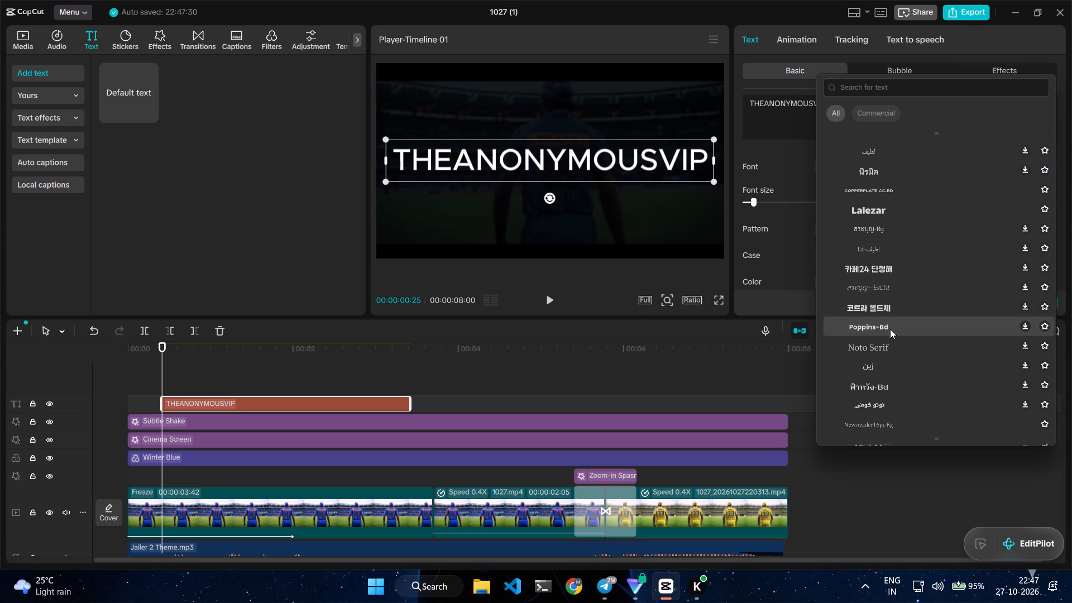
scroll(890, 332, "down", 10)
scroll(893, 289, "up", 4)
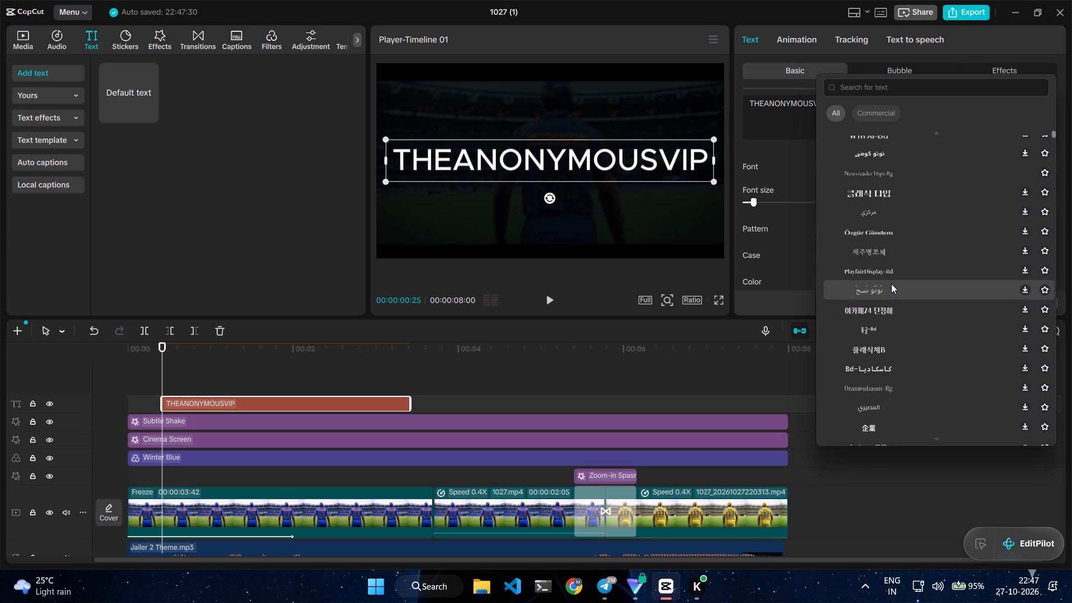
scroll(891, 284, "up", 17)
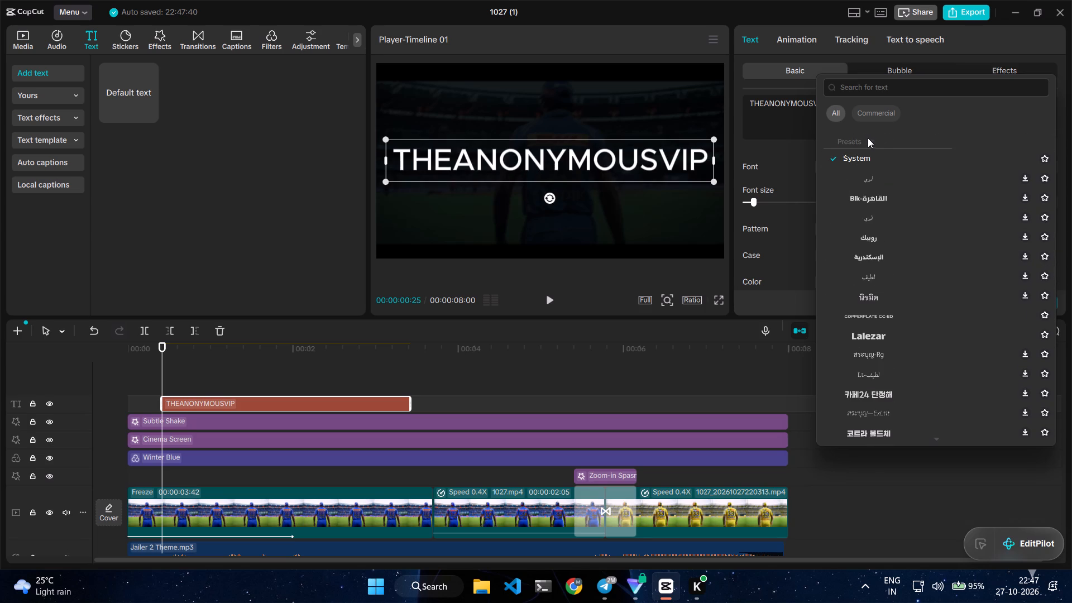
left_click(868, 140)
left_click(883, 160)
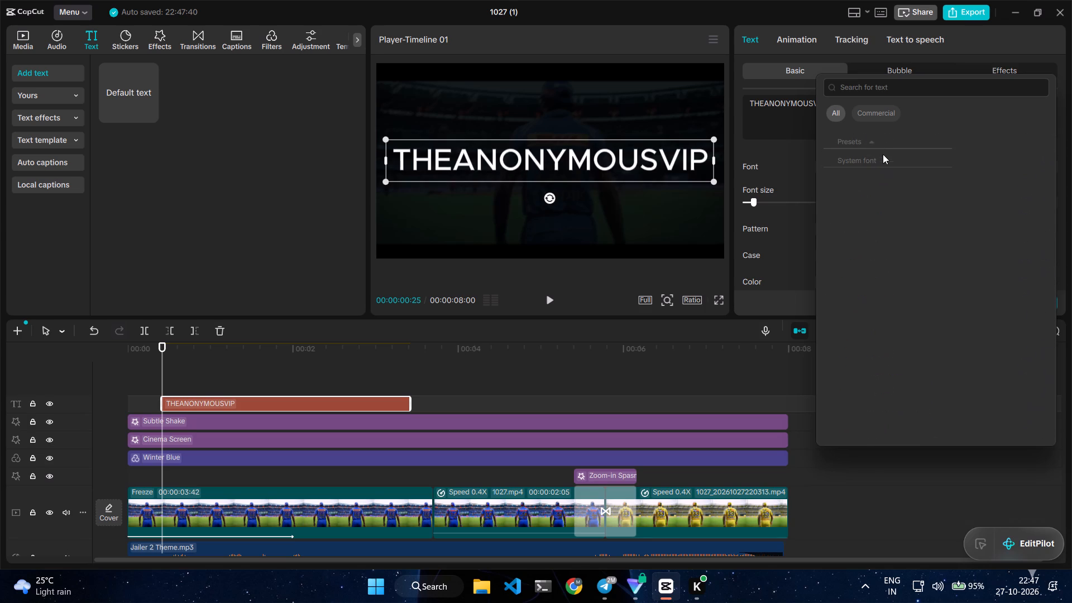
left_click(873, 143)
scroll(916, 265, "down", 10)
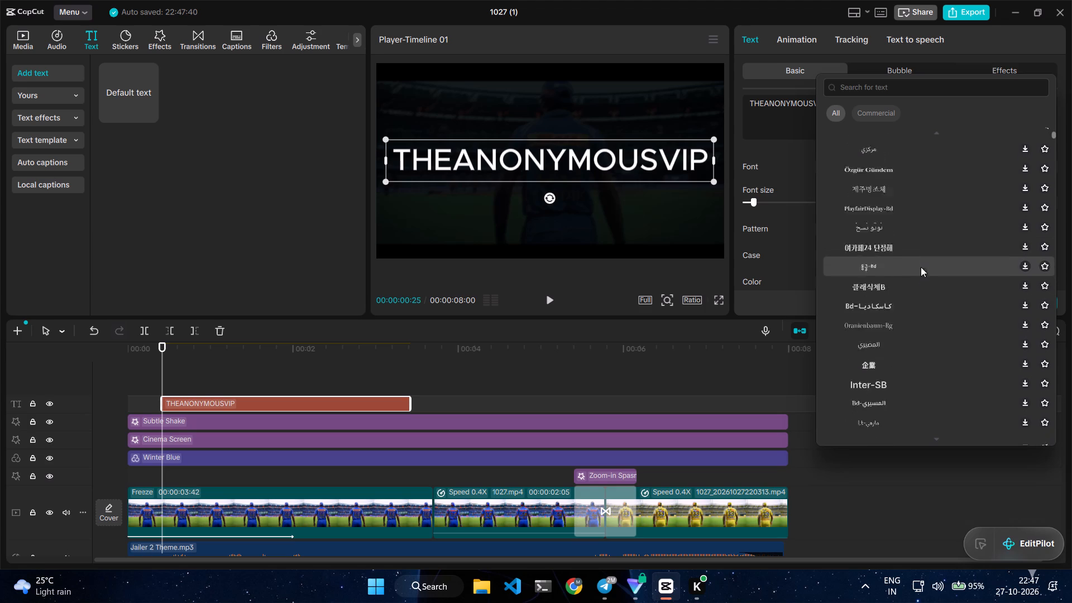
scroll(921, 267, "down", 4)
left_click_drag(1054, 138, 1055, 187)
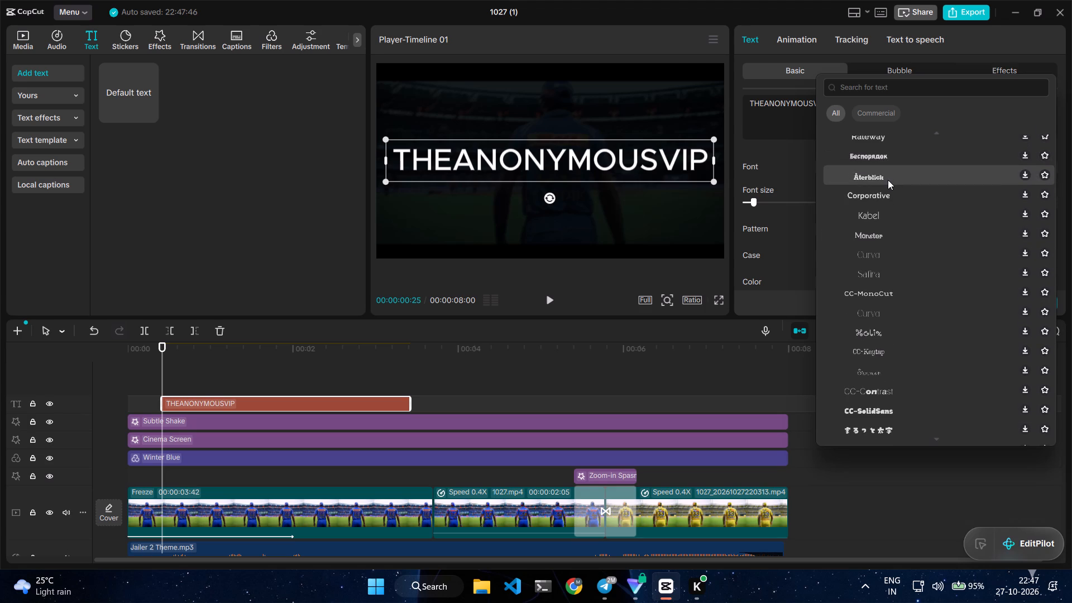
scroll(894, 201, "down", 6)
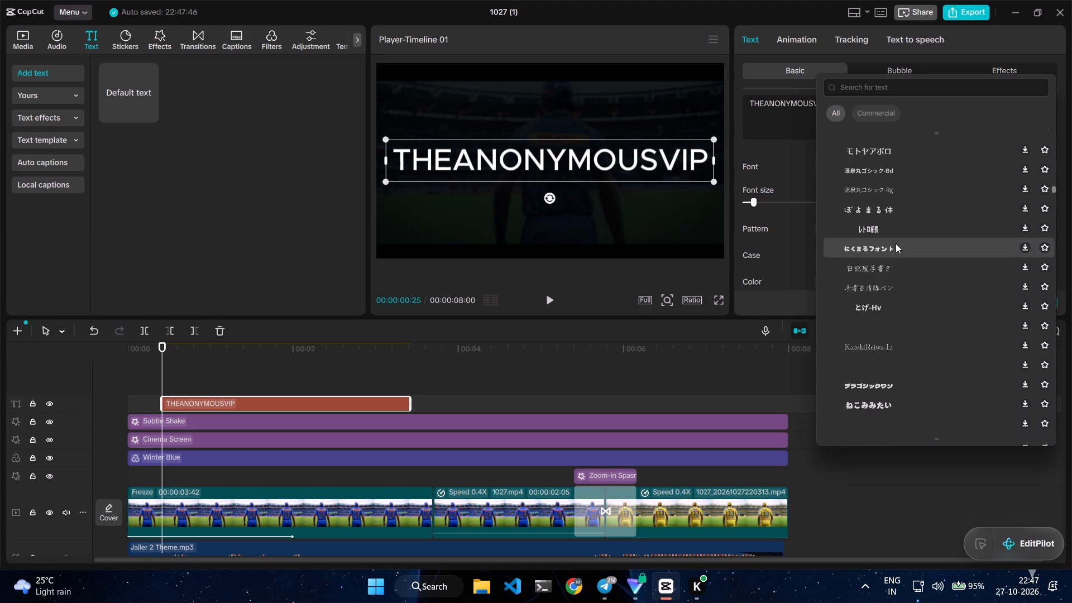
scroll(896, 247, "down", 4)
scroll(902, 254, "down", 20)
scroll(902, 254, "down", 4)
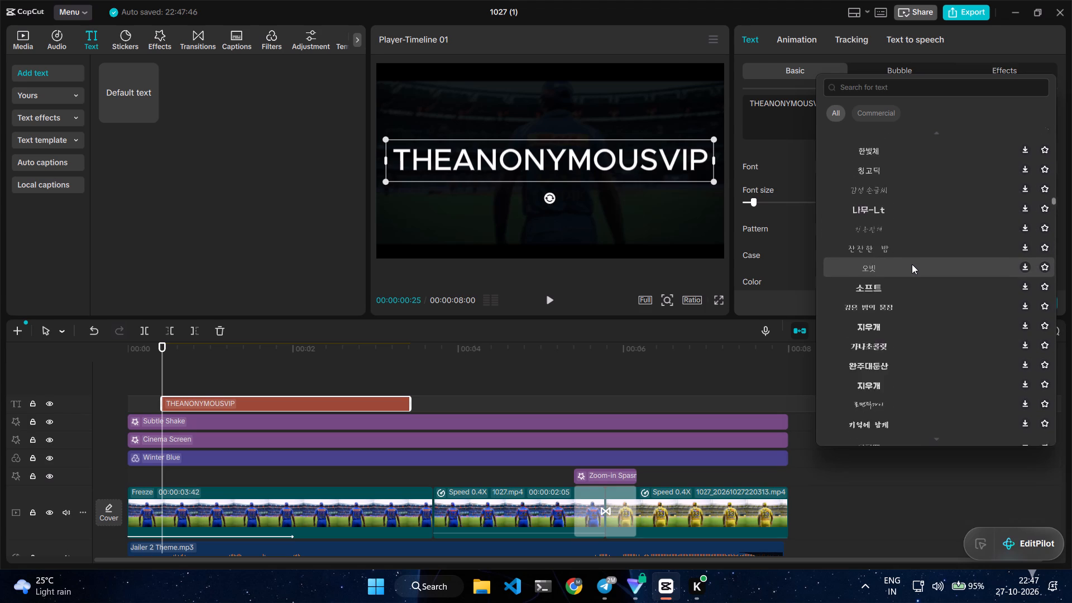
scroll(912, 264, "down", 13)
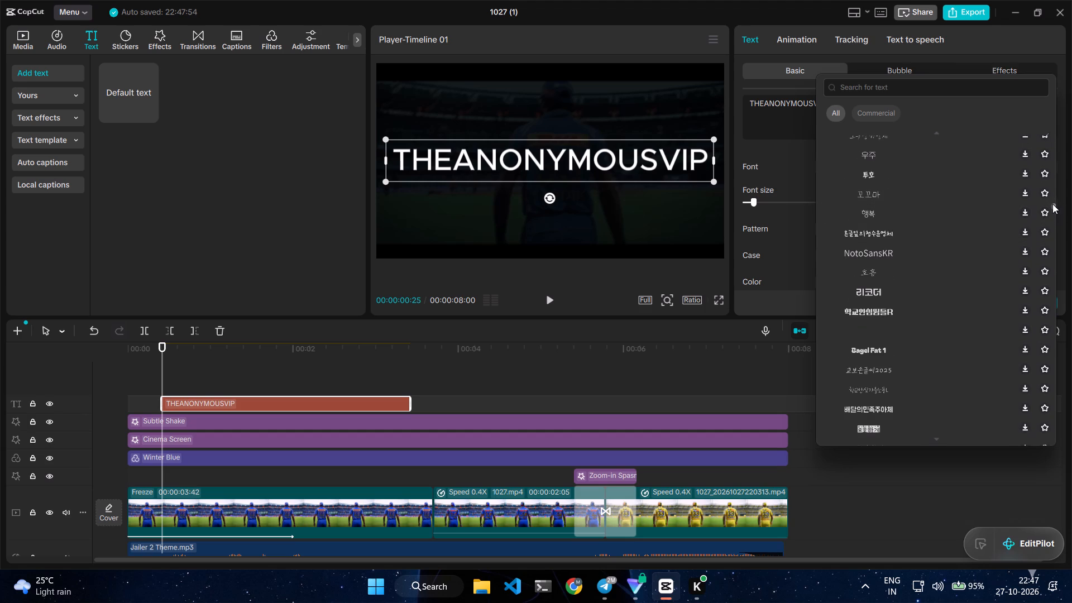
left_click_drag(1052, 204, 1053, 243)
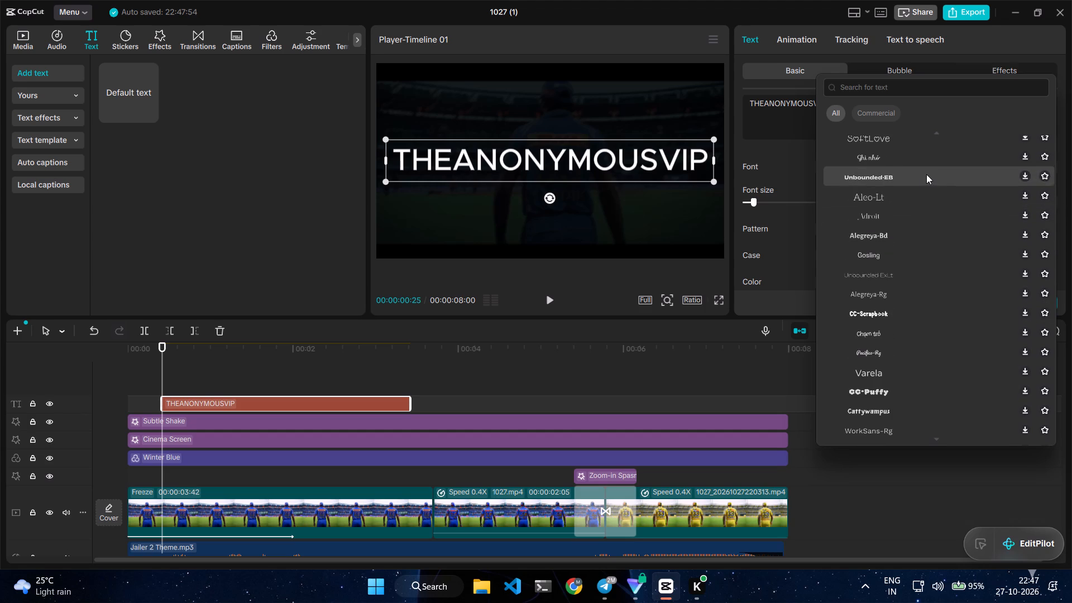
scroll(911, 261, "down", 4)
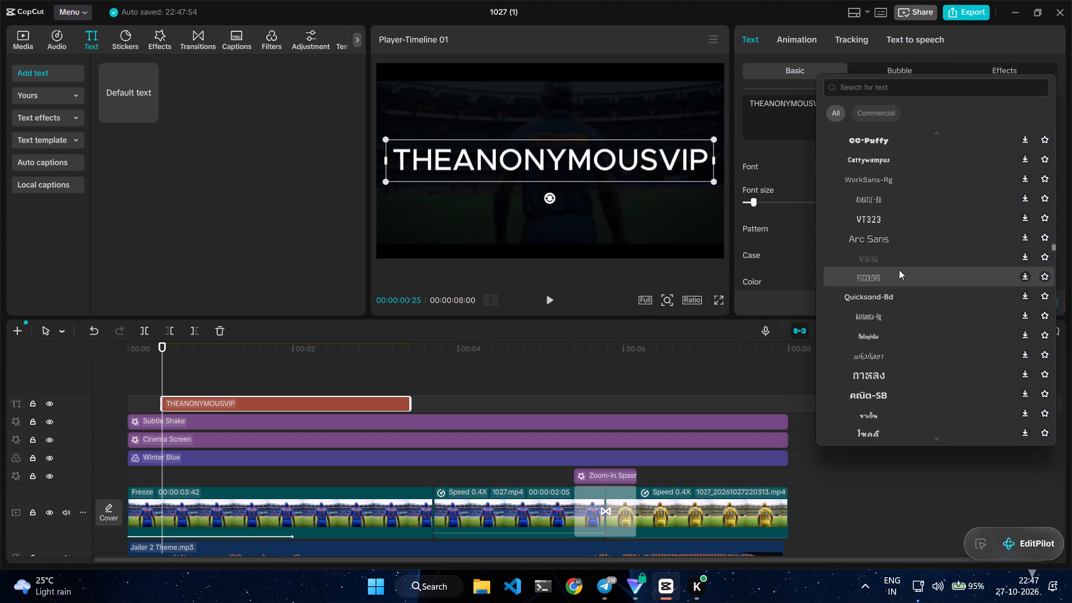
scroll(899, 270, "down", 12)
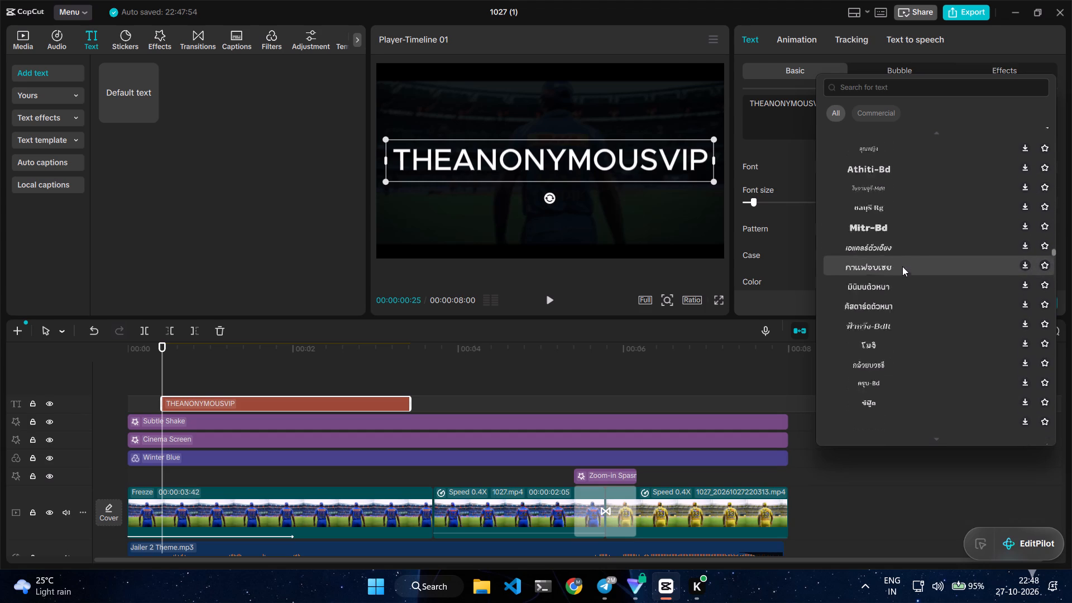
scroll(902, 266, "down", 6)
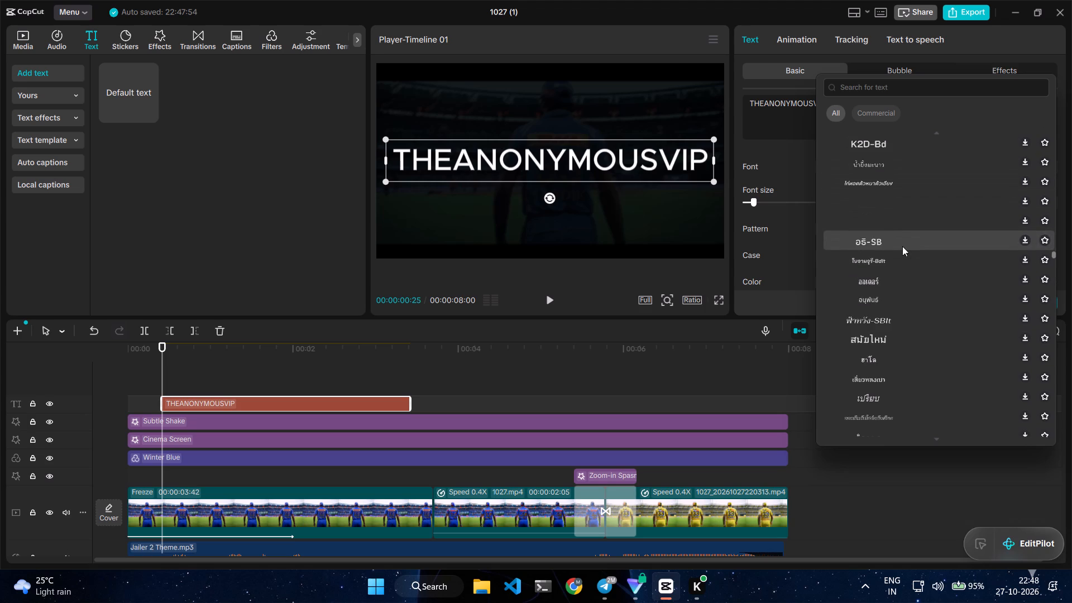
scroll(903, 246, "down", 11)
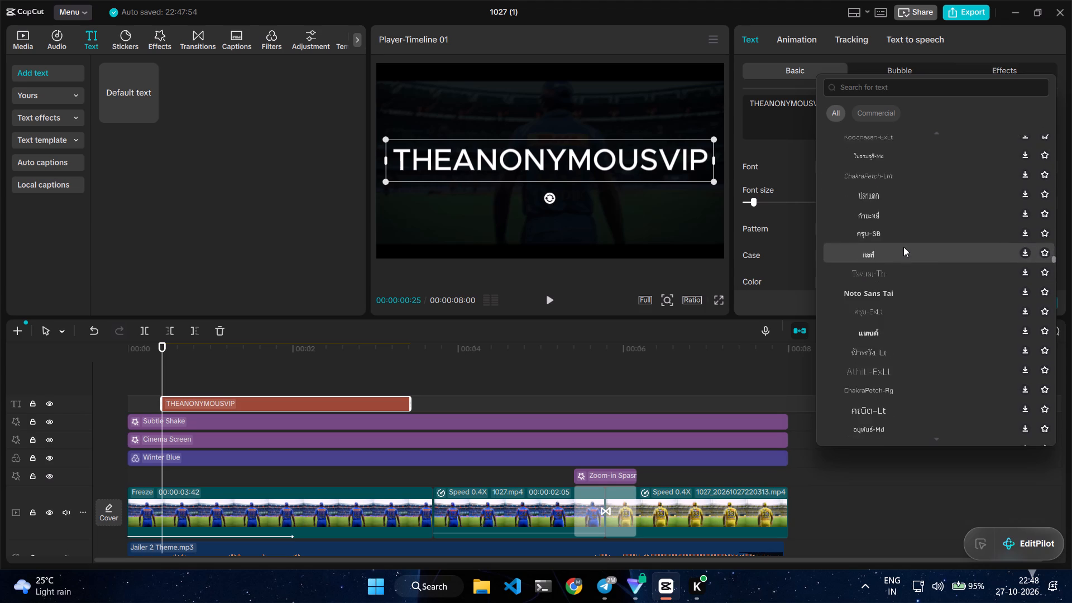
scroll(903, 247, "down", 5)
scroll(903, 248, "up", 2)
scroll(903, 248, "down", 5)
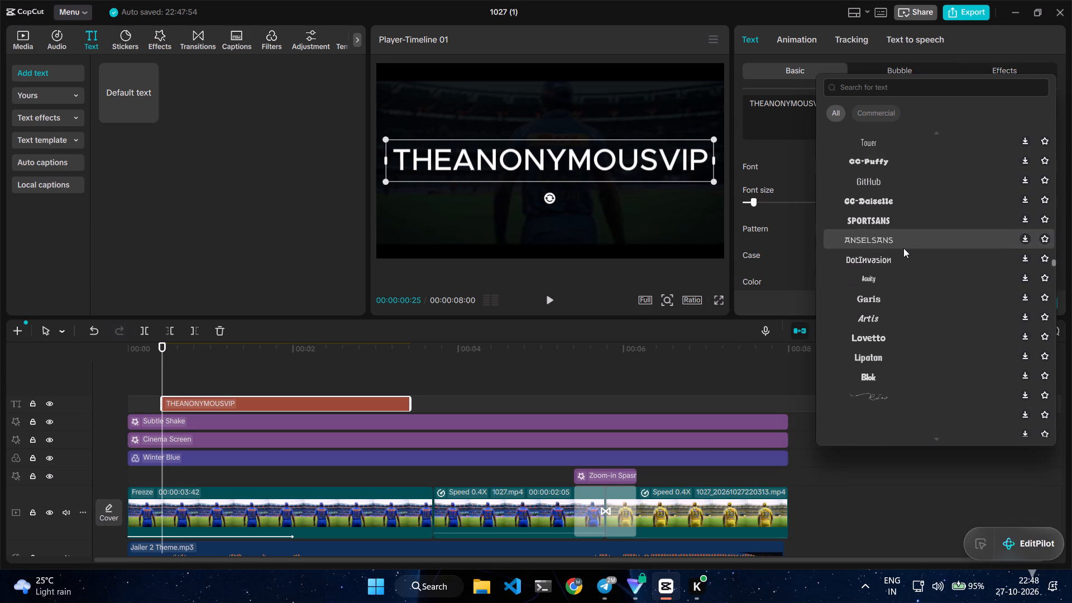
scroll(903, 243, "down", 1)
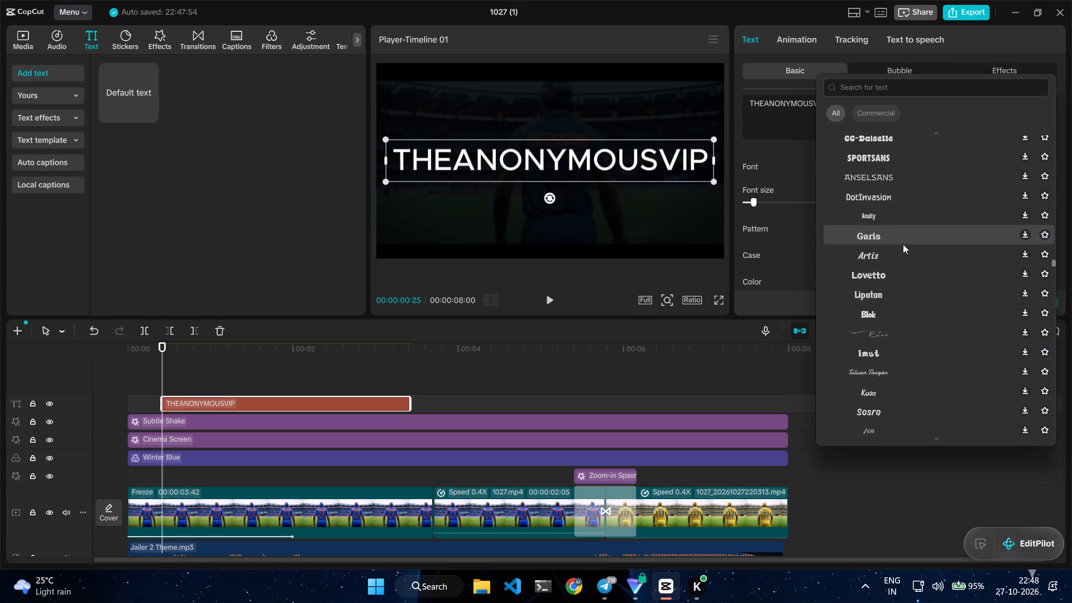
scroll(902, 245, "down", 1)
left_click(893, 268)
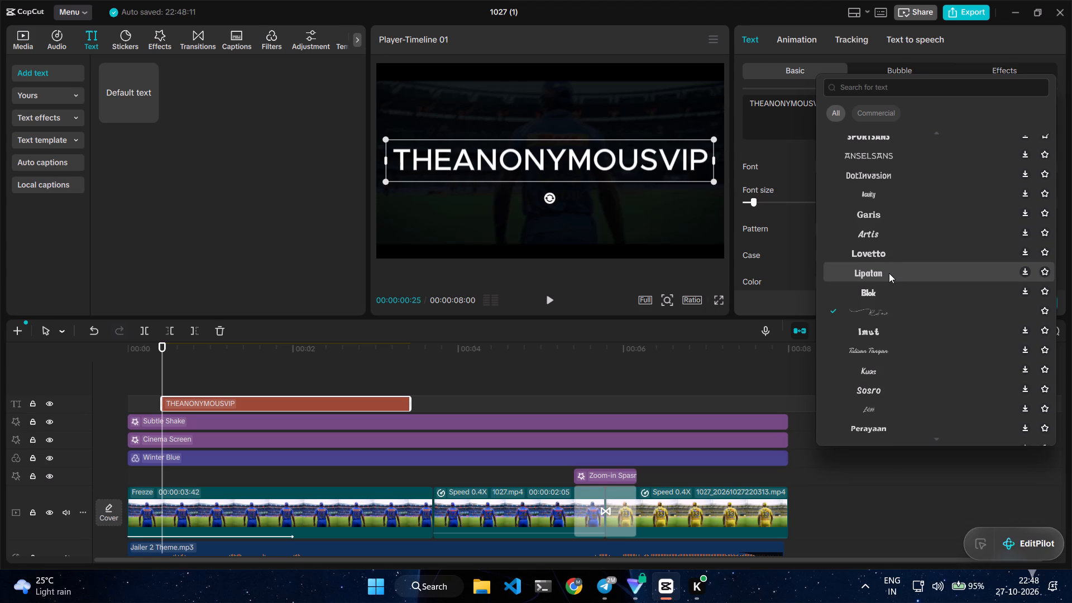
Replace the title's wording with Theanonymousvip, capitalising only the first letter.
triple_click(792, 107)
type("The")
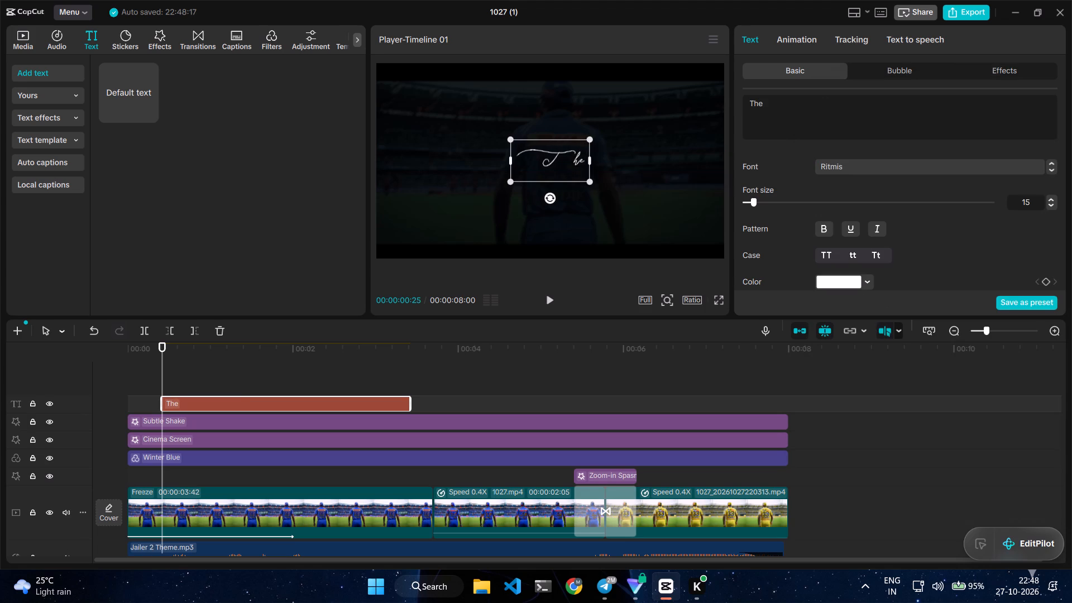
type("Anonymous")
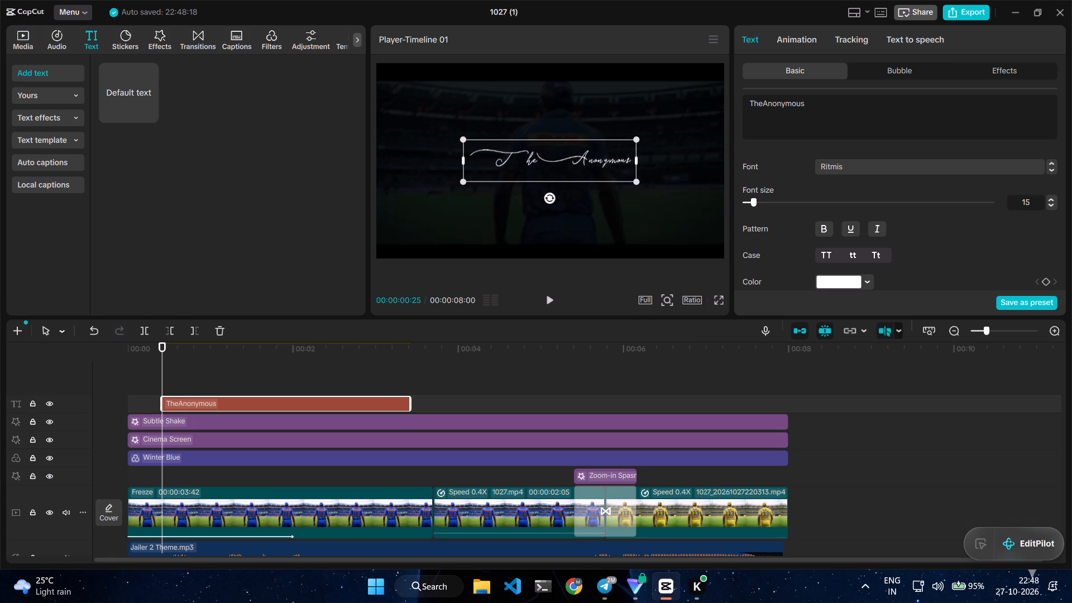
key("BackSpace")
key("BackSpace")
key("BackSpace")
key("BackSpace")
key("BackSpace")
key("BackSpace")
key("BackSpace")
key("BackSpace")
key("BackSpace")
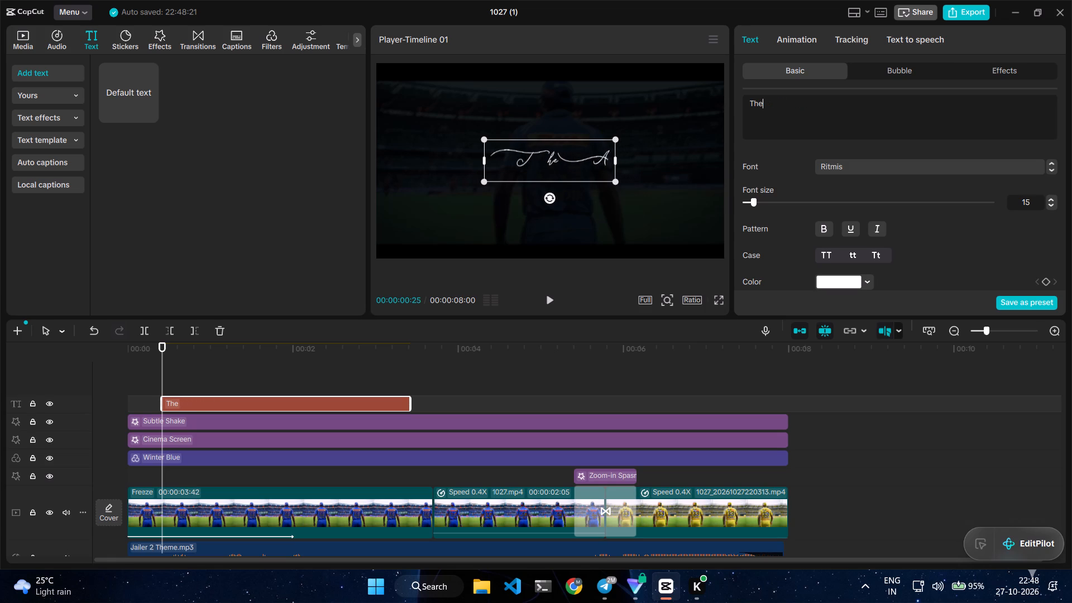
type("anonymousvip")
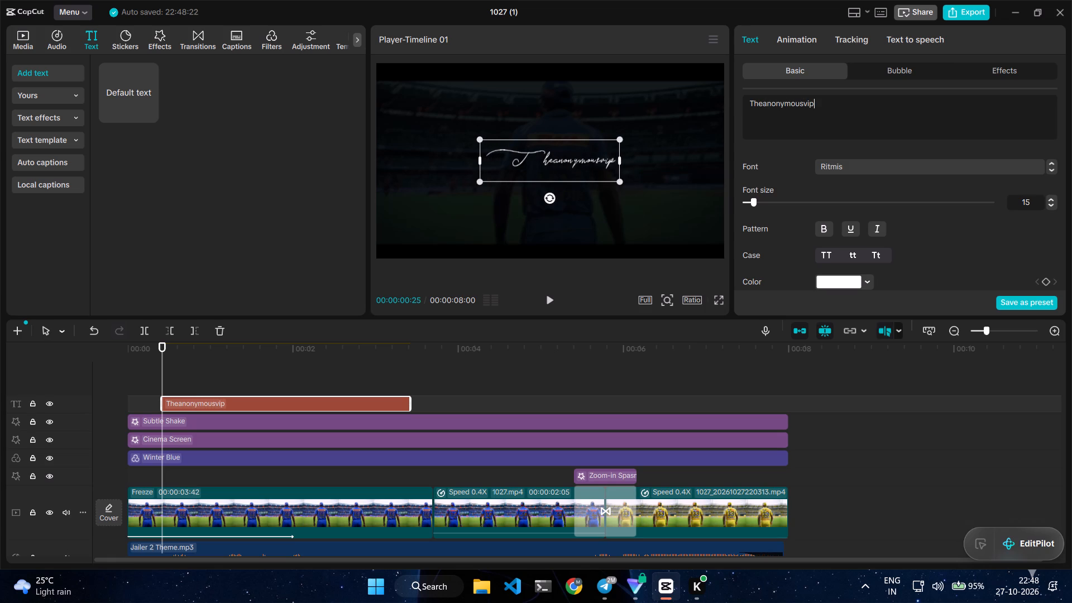
Change the Theanonymousvip title's font to Evora.
left_click(882, 172)
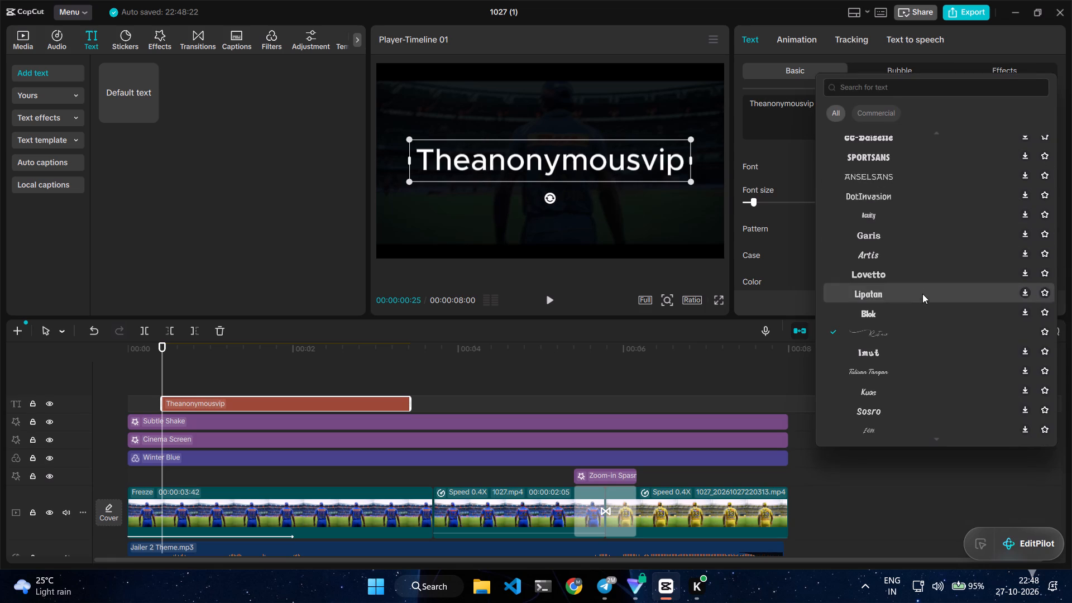
scroll(922, 300, "down", 3)
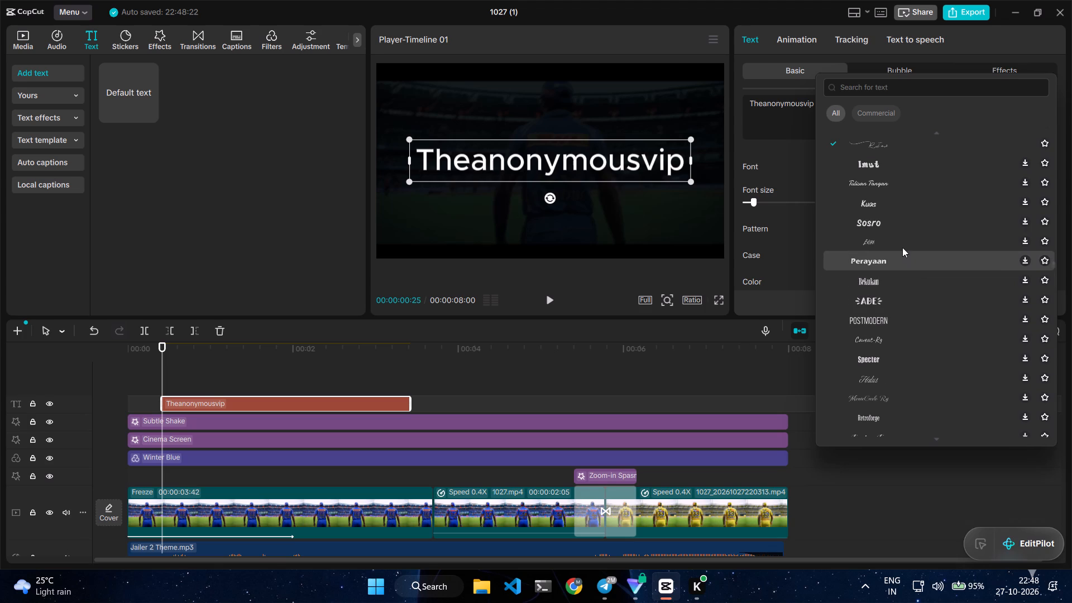
left_click(902, 247)
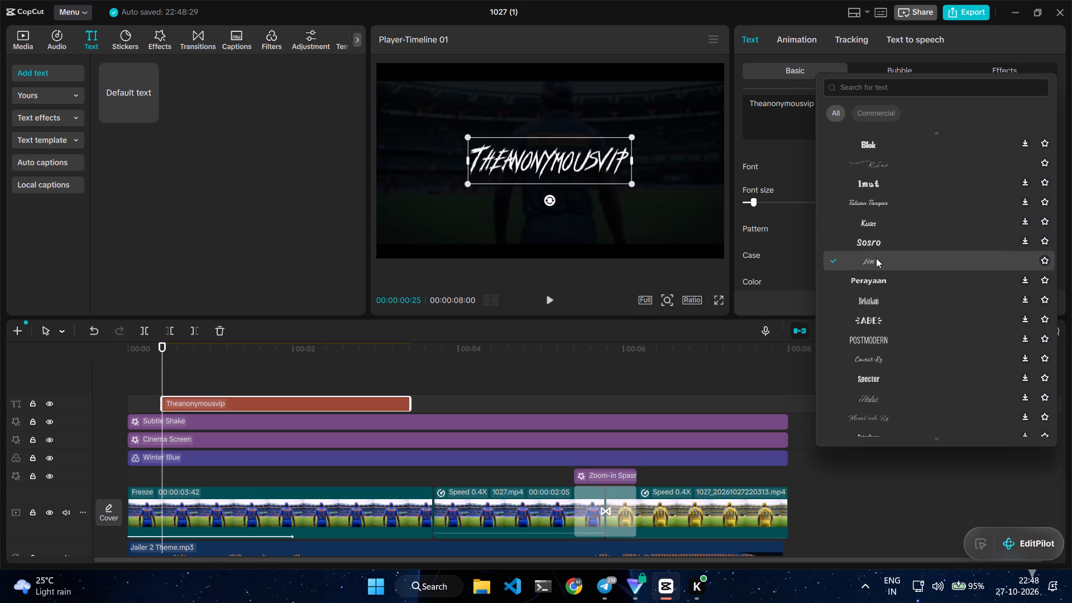
left_click(671, 145)
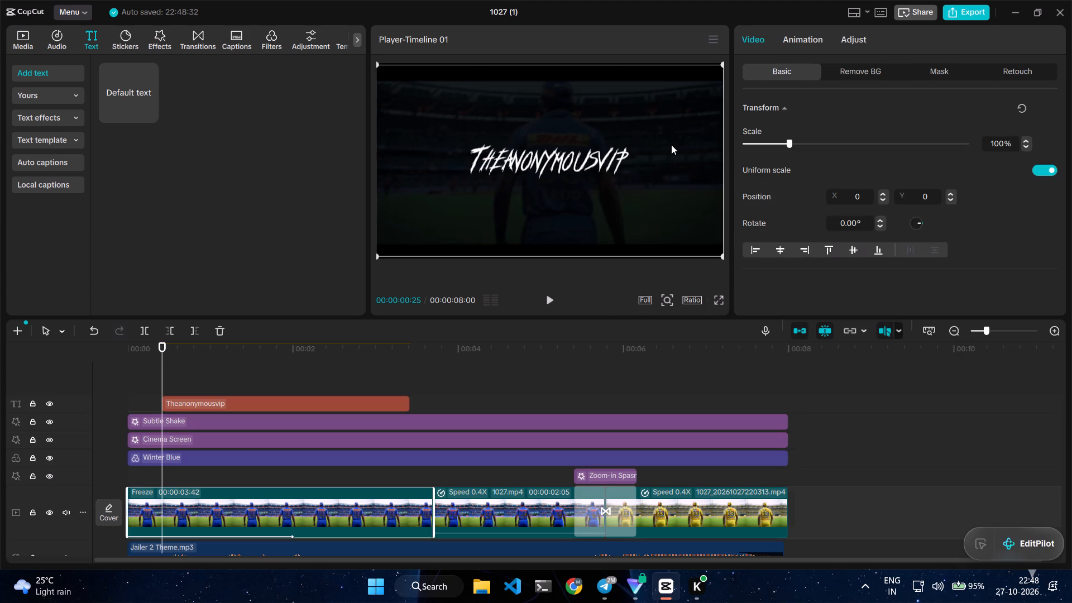
Stretch the title clip at both ends so it spans almost the whole 8-second edit.
left_click(587, 156)
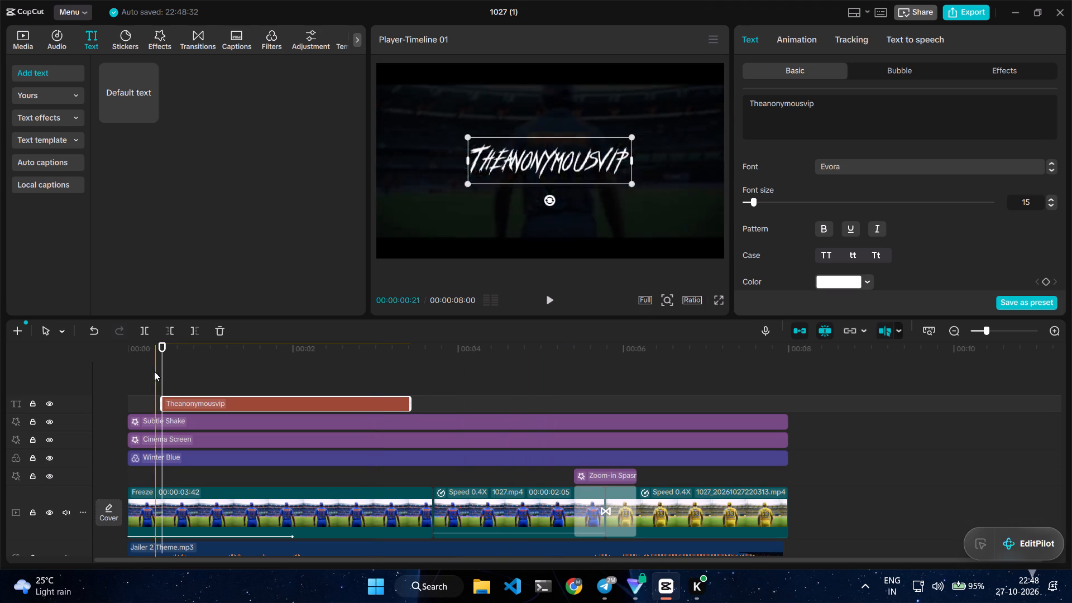
left_click_drag(162, 400, 133, 404)
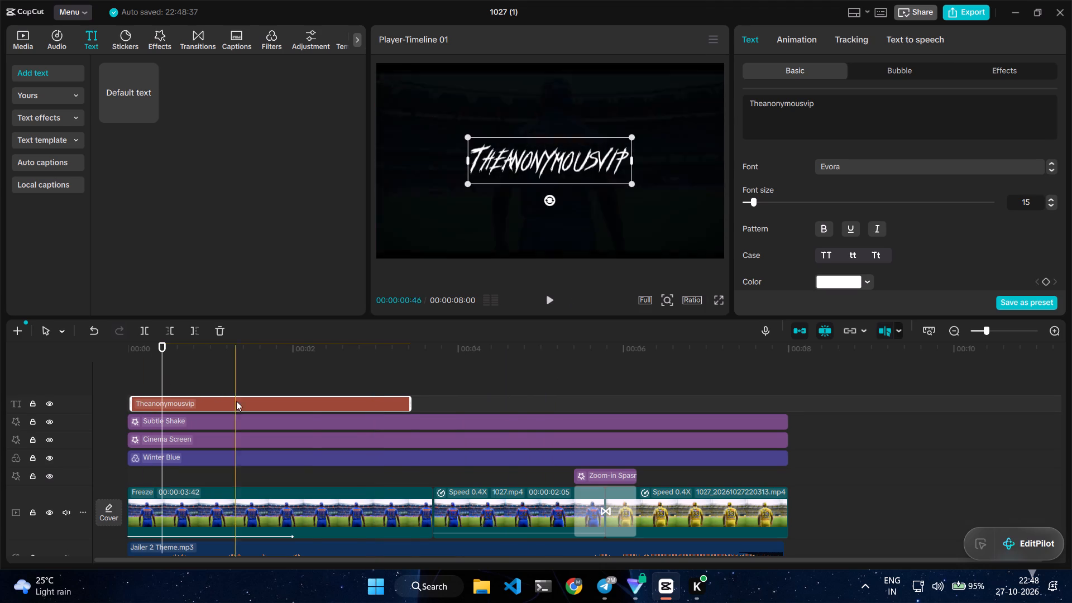
left_click_drag(409, 400, 781, 410)
Shrink the title and place it horizontally centred in the black bar along the frame's bottom edge.
left_click_drag(566, 157, 558, 235)
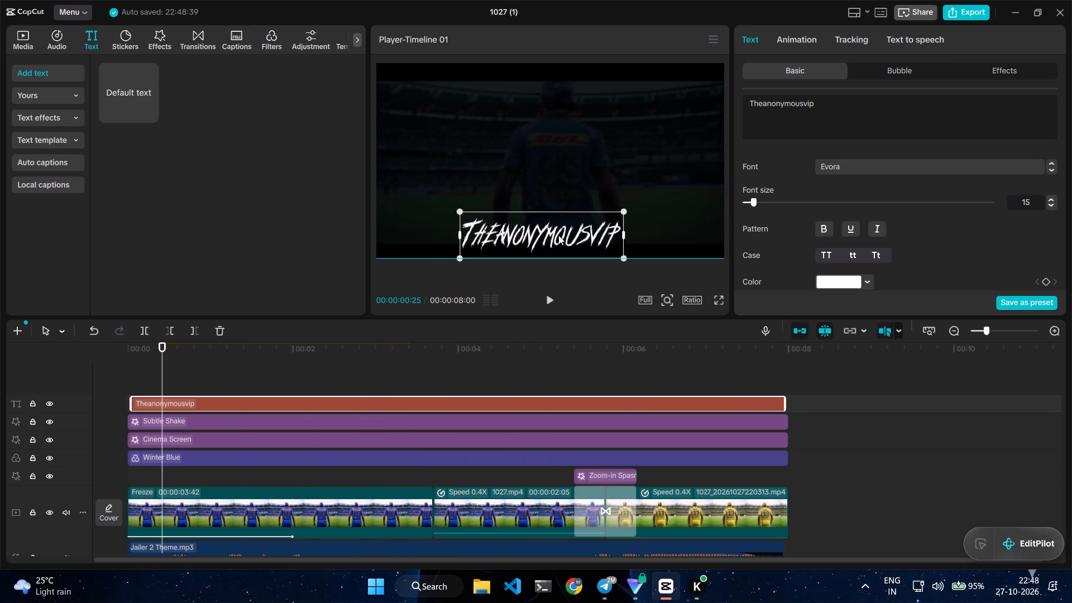
left_click_drag(558, 235, 567, 236)
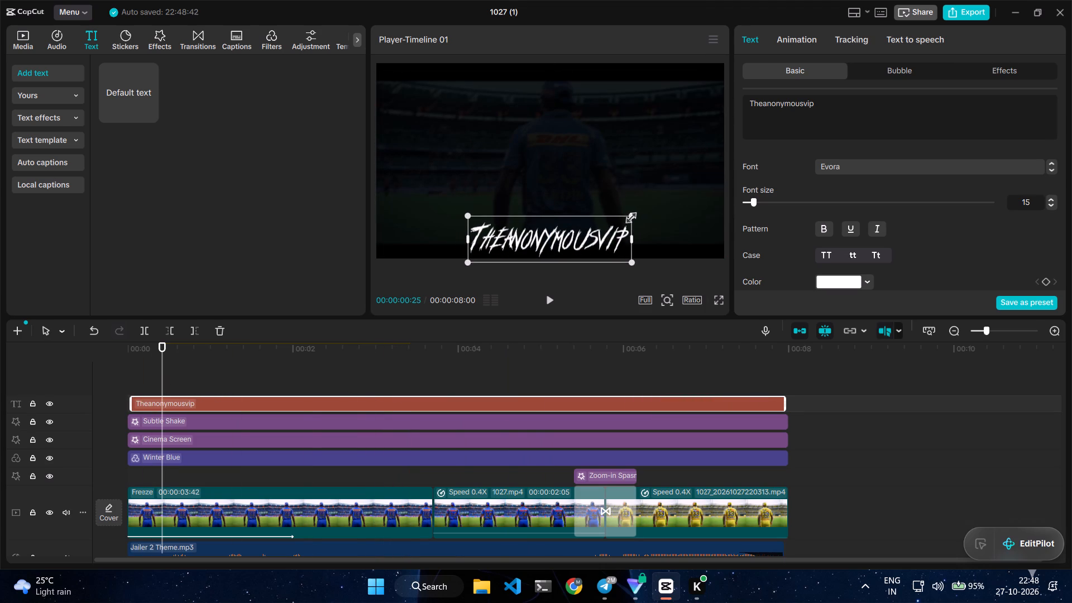
left_click_drag(630, 215, 576, 229)
left_click(548, 240)
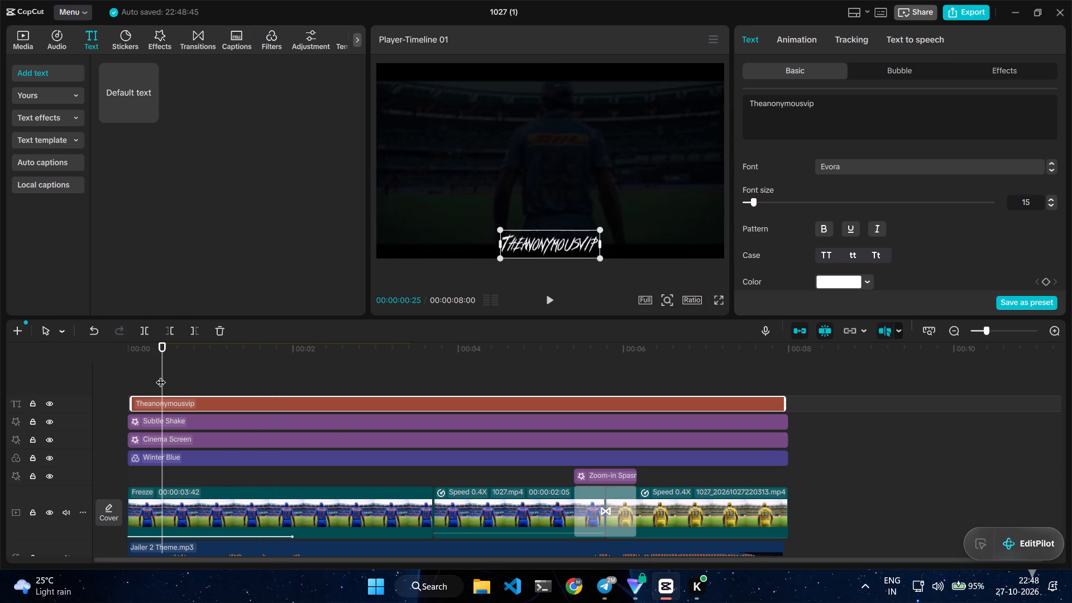
Play the edit from the start to the end to review the title over both clips.
left_click_drag(161, 375, 102, 379)
left_click(548, 301)
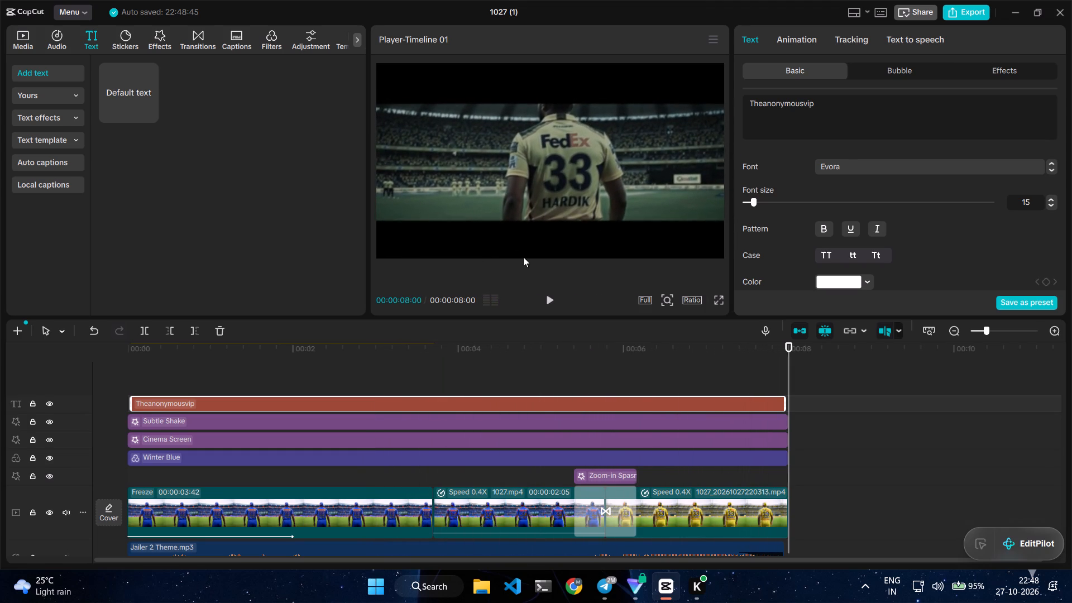
Extend the title clip's end to align with the end of the yellow-jersey clip at 00:00:08:00.
left_click(786, 400)
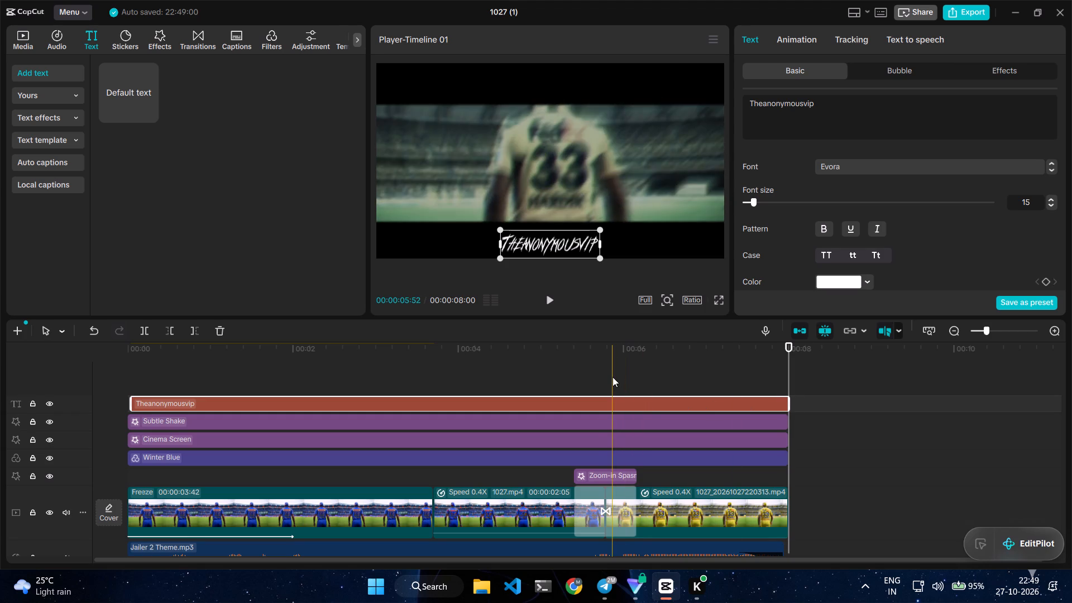
Move the title along the black bar into the video frame's bottom-right corner.
left_click_drag(565, 241, 688, 241)
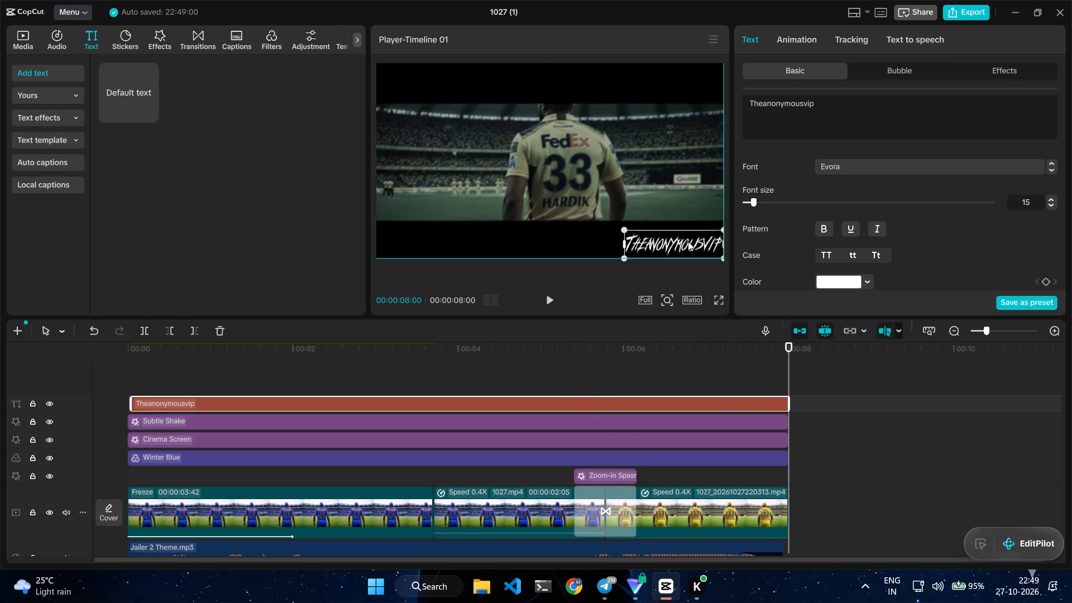
Shrink the title and move it onto the grass in the picture's lower-left corner, at about X -1400, Y -480.
left_click_drag(688, 241, 639, 229)
left_click_drag(672, 217, 645, 227)
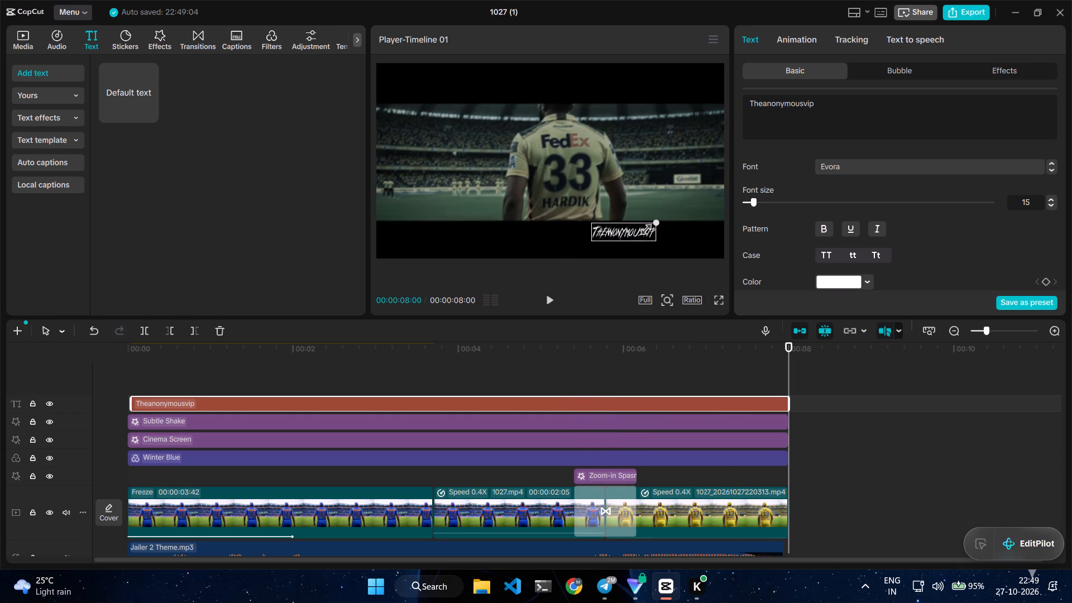
left_click_drag(645, 227, 644, 227)
left_click_drag(635, 231, 453, 180)
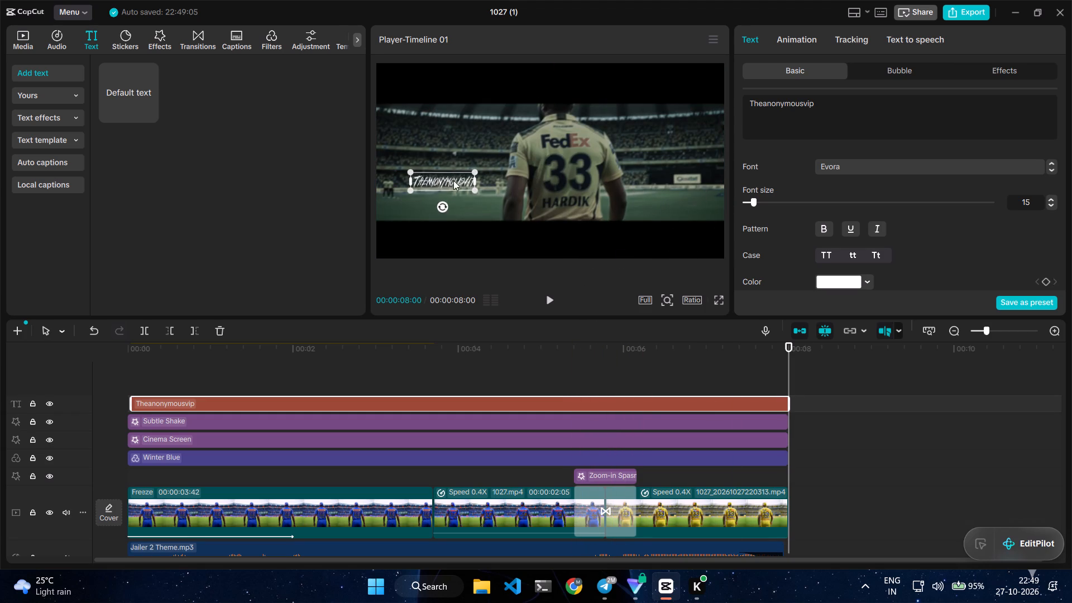
left_click_drag(453, 180, 435, 204)
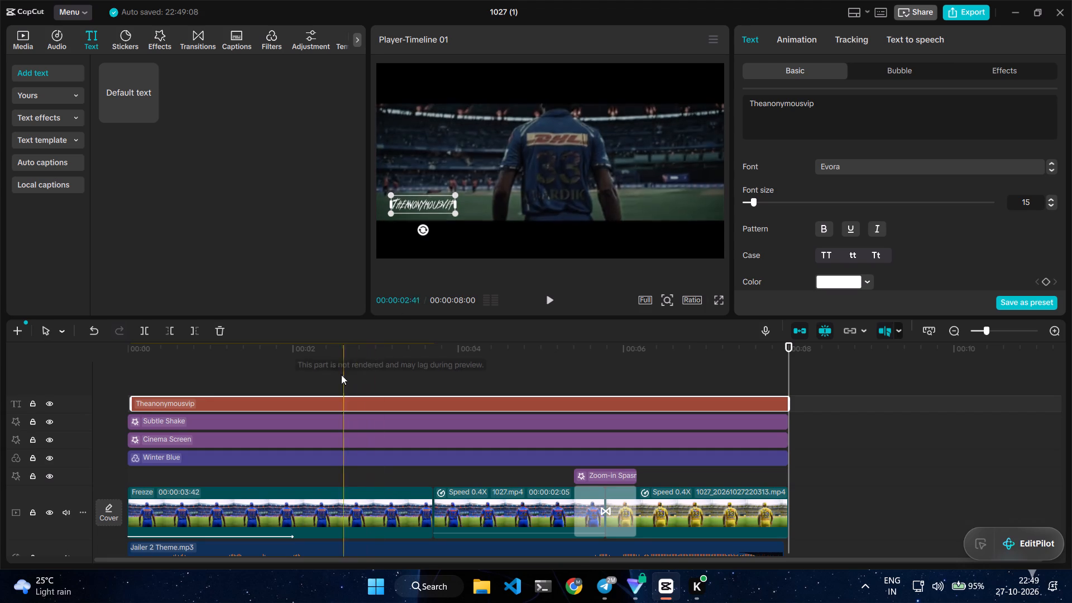
Extend the title clip's start back to the beginning of the timeline, aligned with the clips and effects below.
left_click(269, 370)
left_click_drag(268, 371, 202, 375)
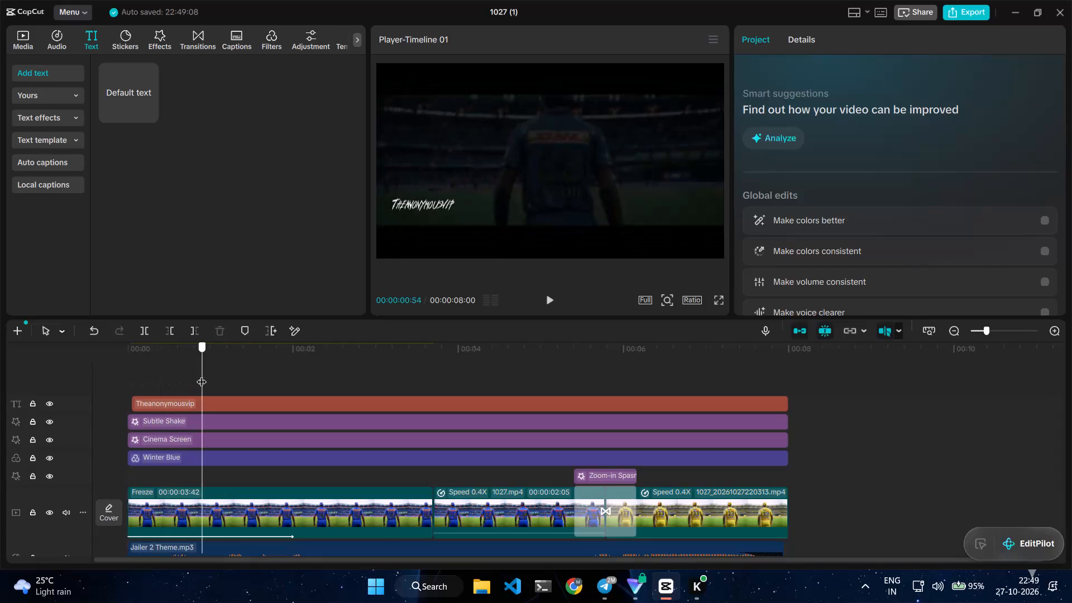
left_click_drag(202, 375, 138, 375)
left_click(136, 400)
left_click_drag(129, 404, 110, 407)
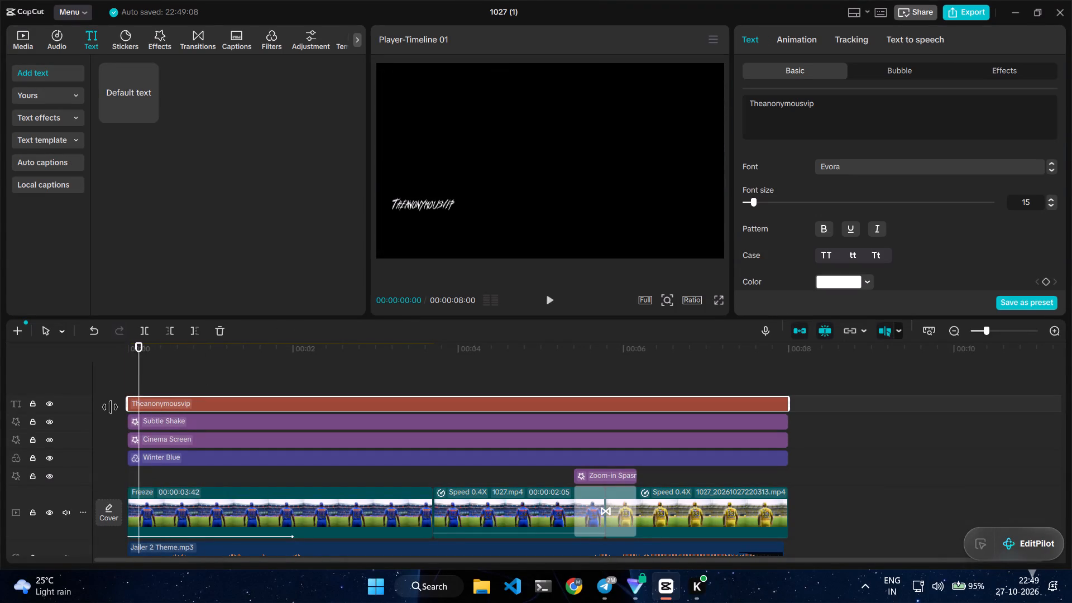
left_click_drag(110, 407, 110, 408)
Search the title's entrance animations for "fade" and apply the Fade In animation.
left_click_drag(140, 381, 104, 386)
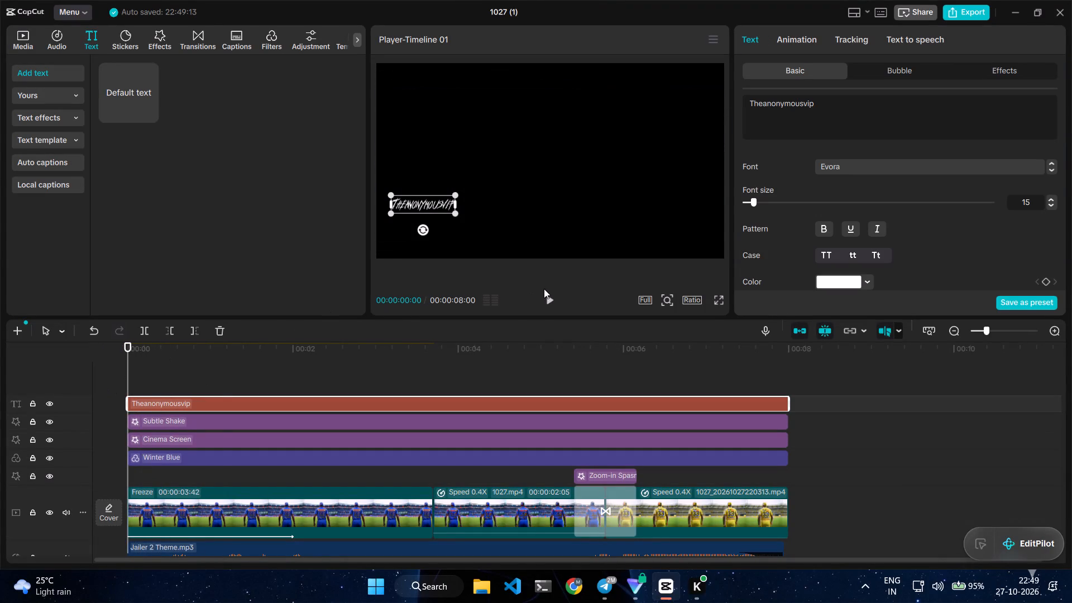
scroll(870, 184, "down", 1)
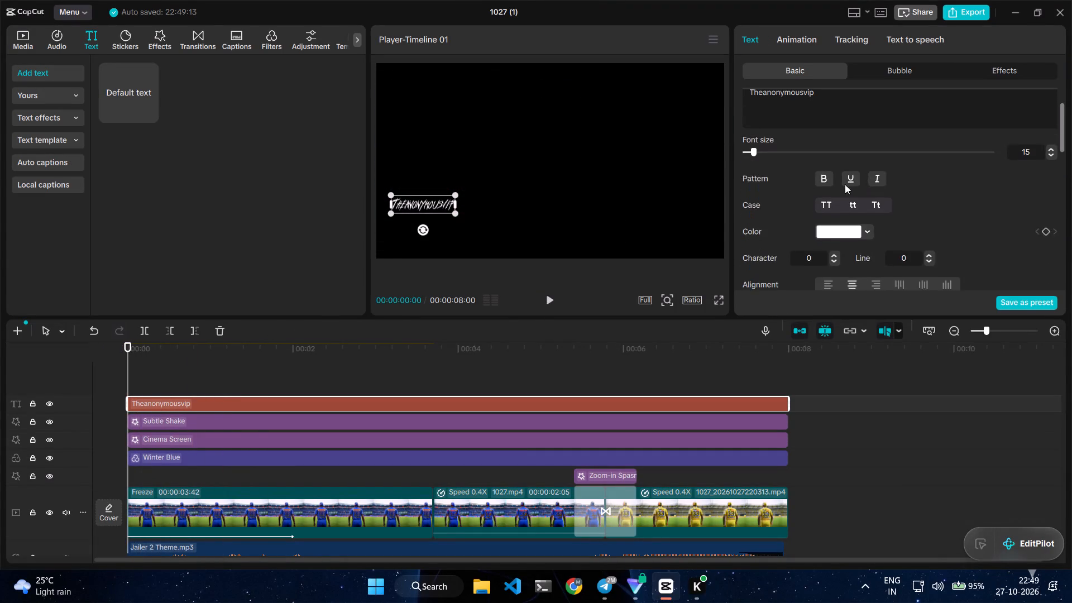
scroll(843, 184, "up", 2)
left_click(813, 41)
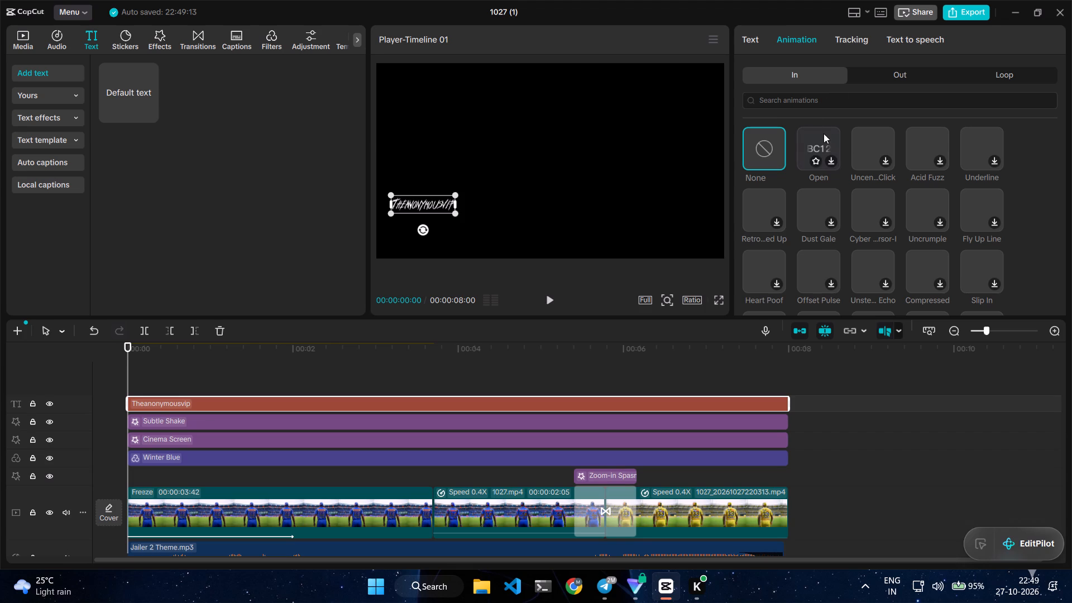
left_click(806, 96)
type("fad")
key("e")
key("Return")
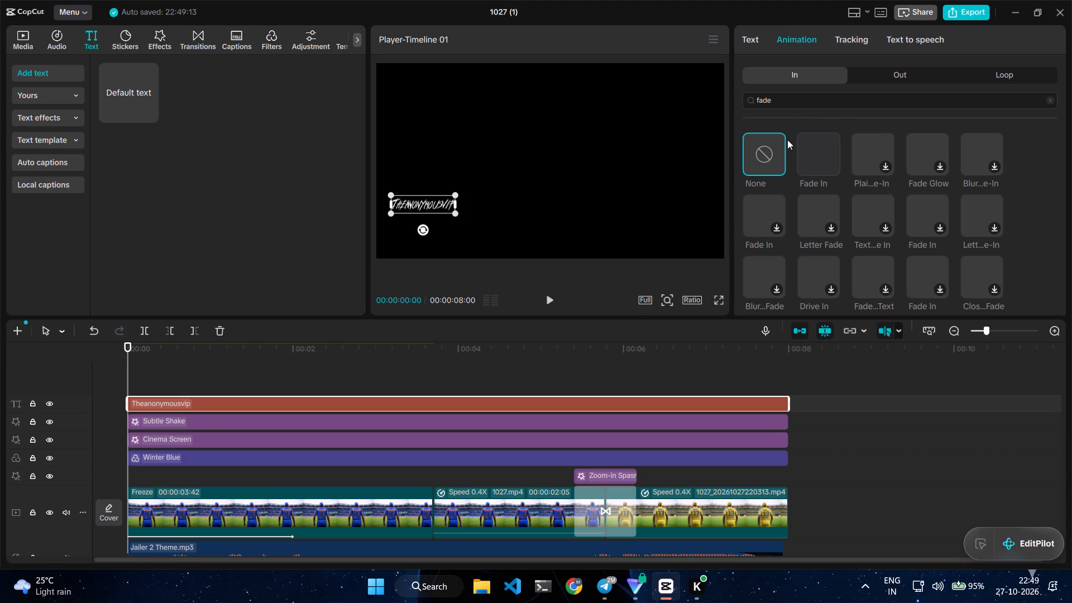
left_click(815, 147)
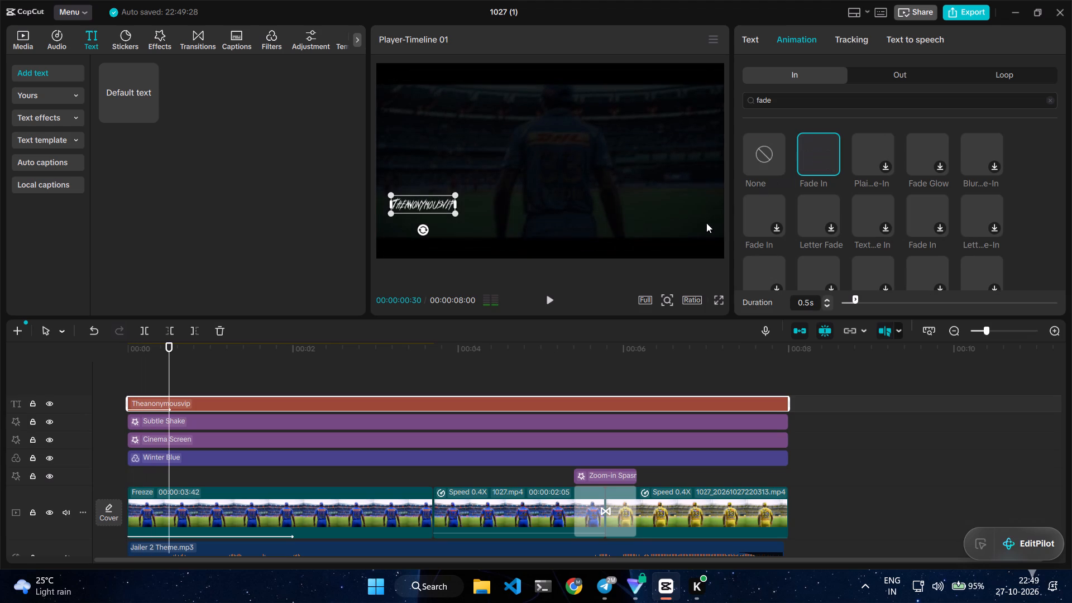
Change the title's text colour to the mid-grey swatch 808080.
left_click(752, 44)
scroll(910, 224, "down", 3)
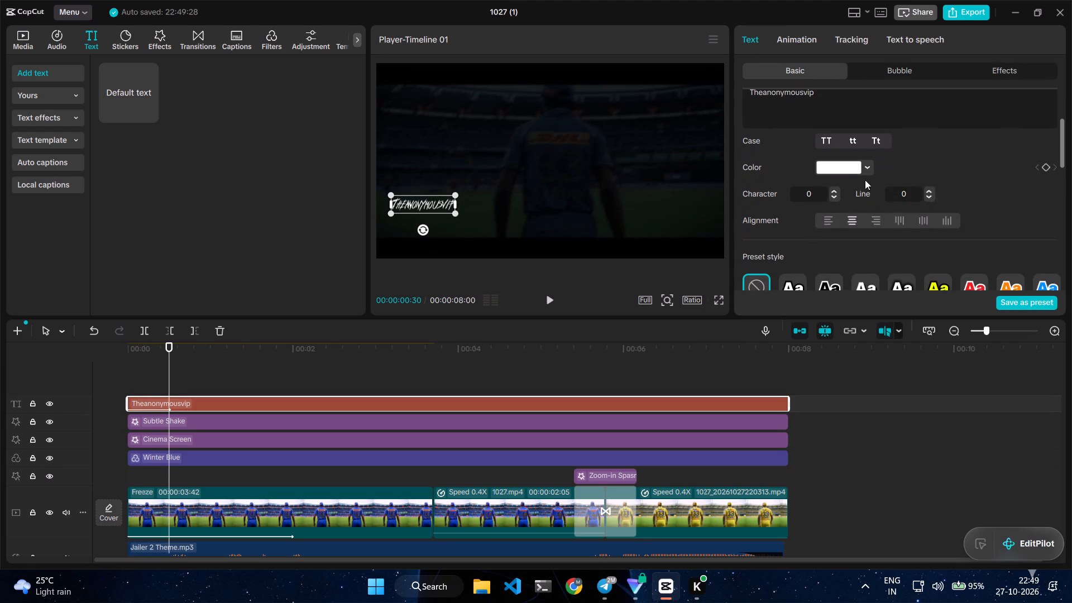
left_click(865, 172)
left_click(849, 341)
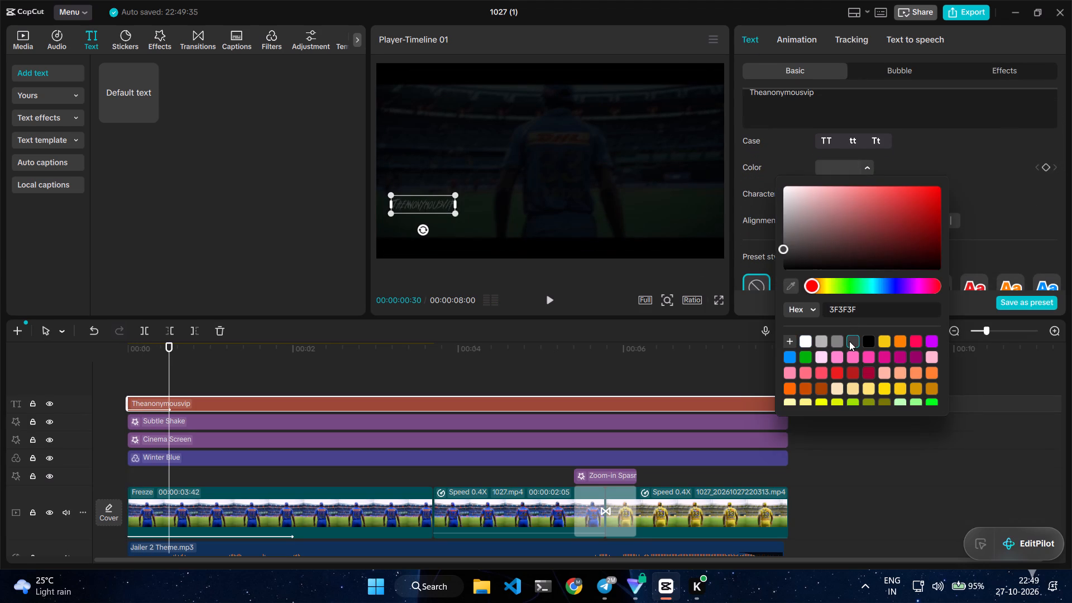
left_click(831, 339)
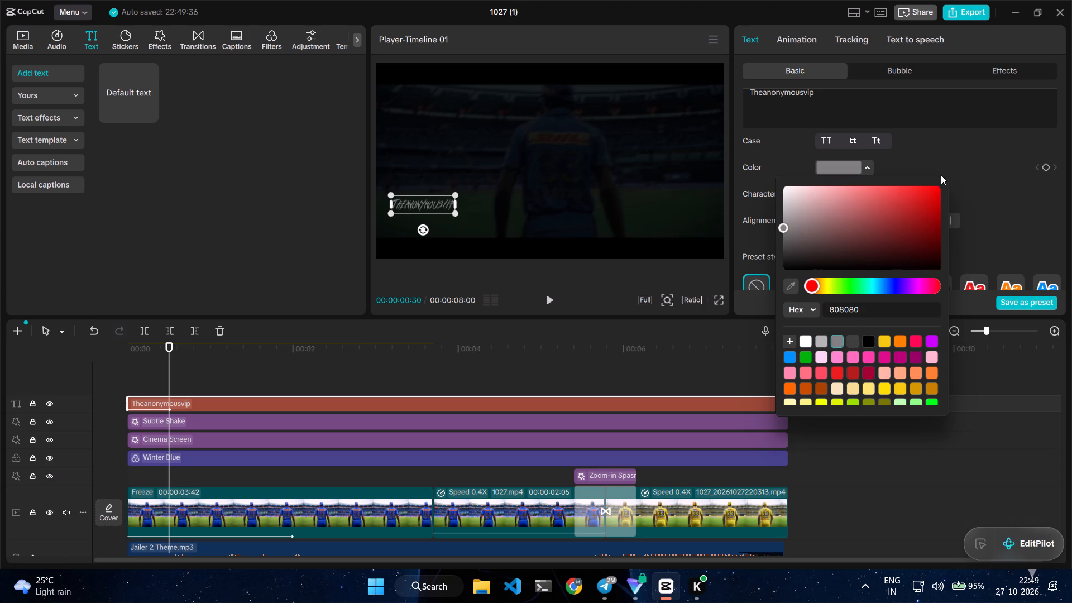
left_click(957, 176)
Lower the title's blend opacity to 75%.
scroll(949, 190, "down", 11)
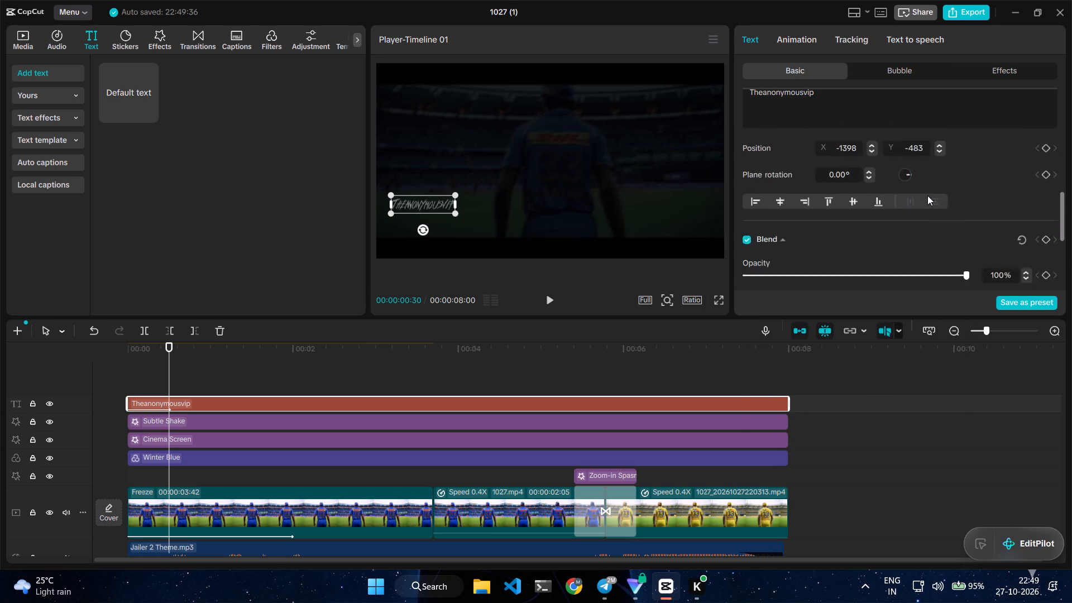
scroll(927, 195, "down", 2)
left_click_drag(962, 191, 915, 198)
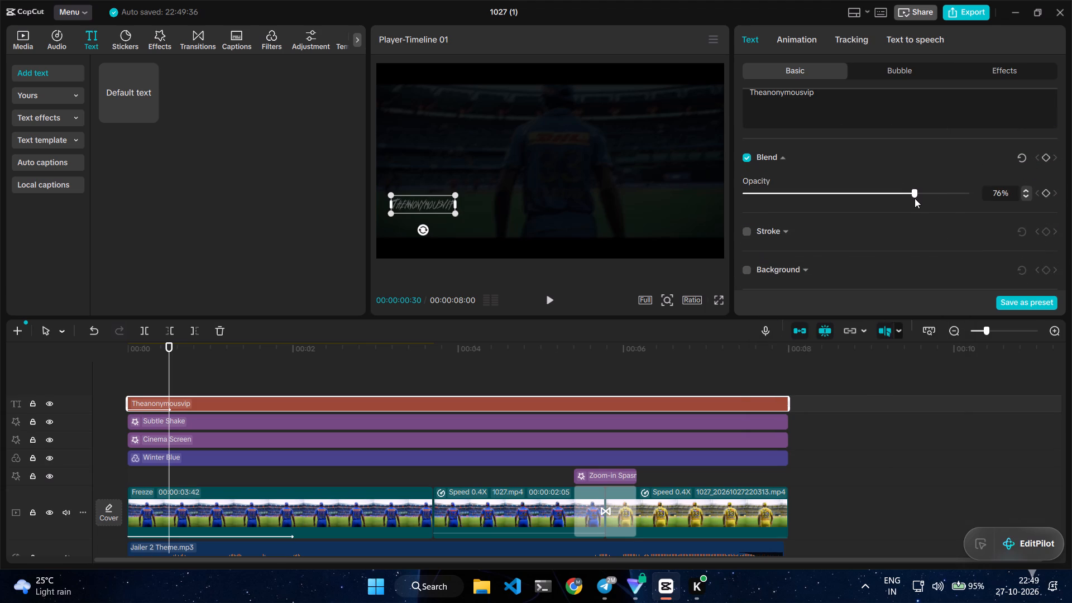
left_click_drag(915, 198, 911, 199)
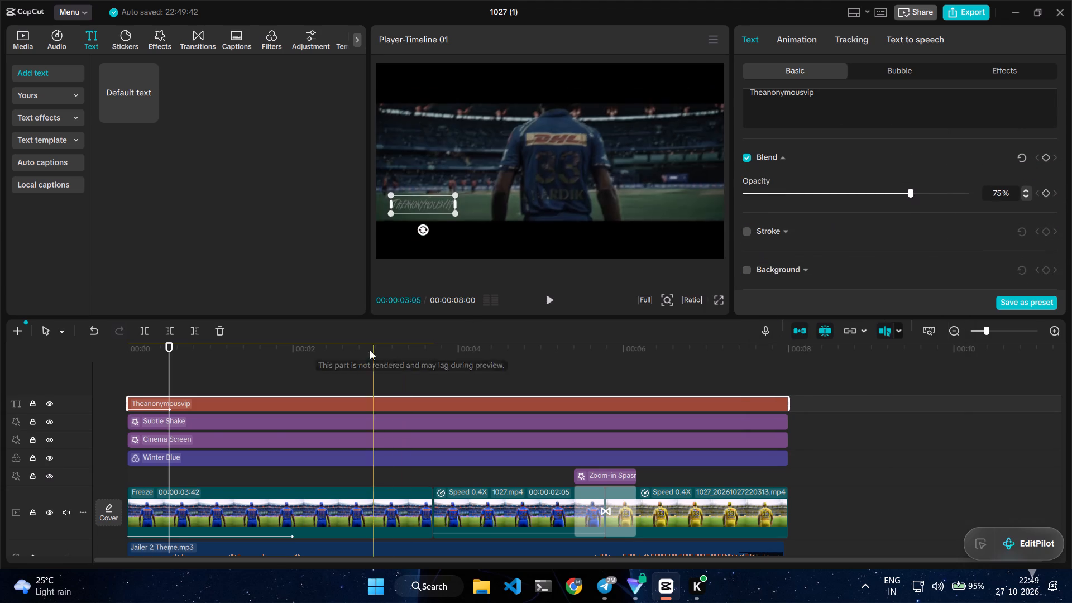
Play the edit from the start in full screen to review the grey watermark over both clips.
left_click_drag(167, 370, 84, 371)
left_click(544, 298)
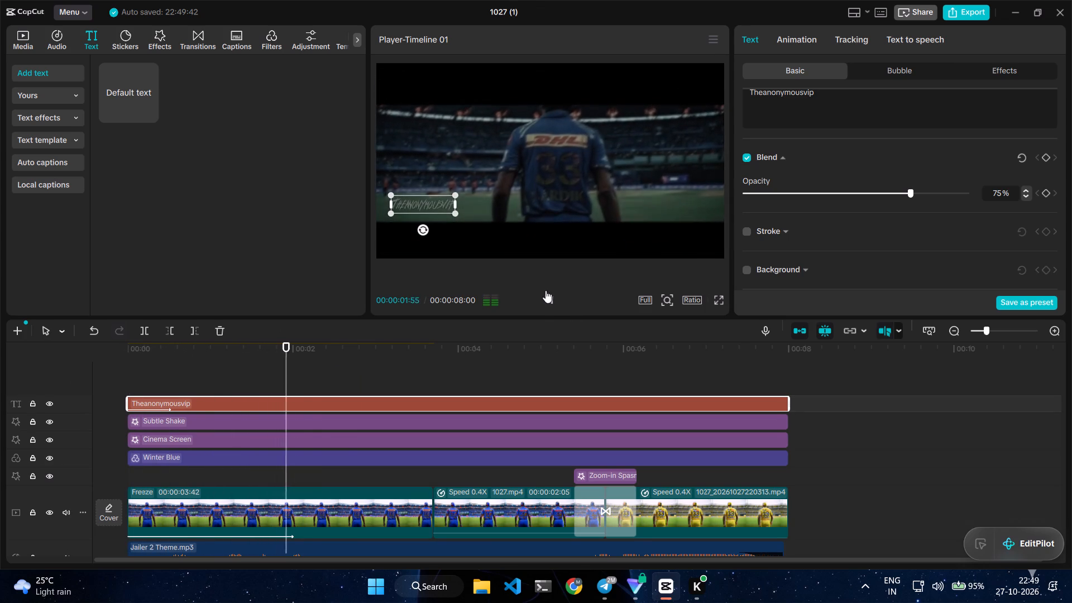
left_click(521, 243)
left_click(716, 299)
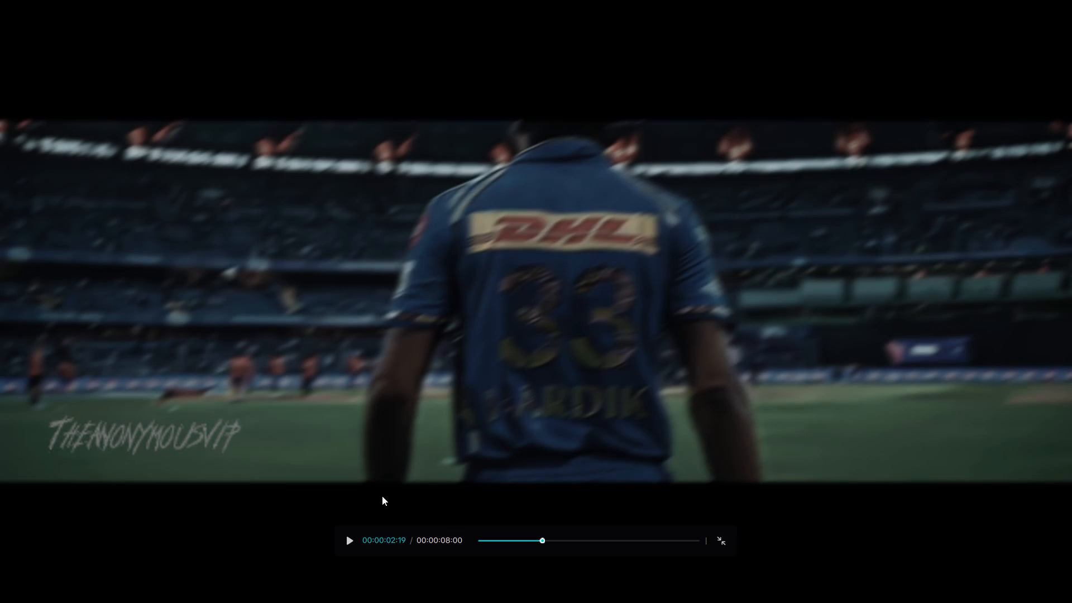
left_click_drag(502, 539, 413, 546)
left_click(350, 538)
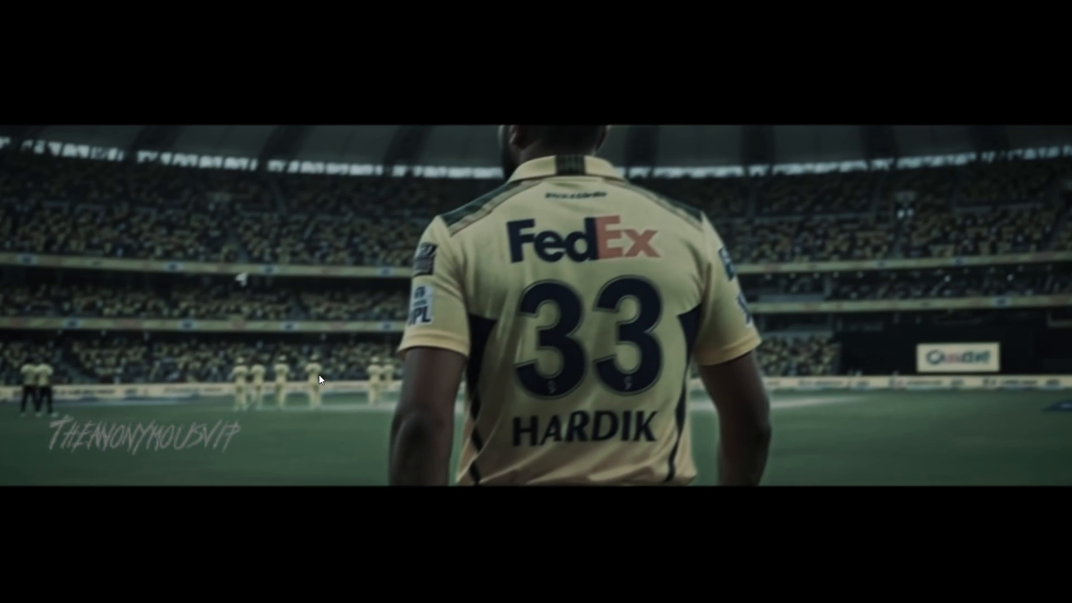
key("Escape")
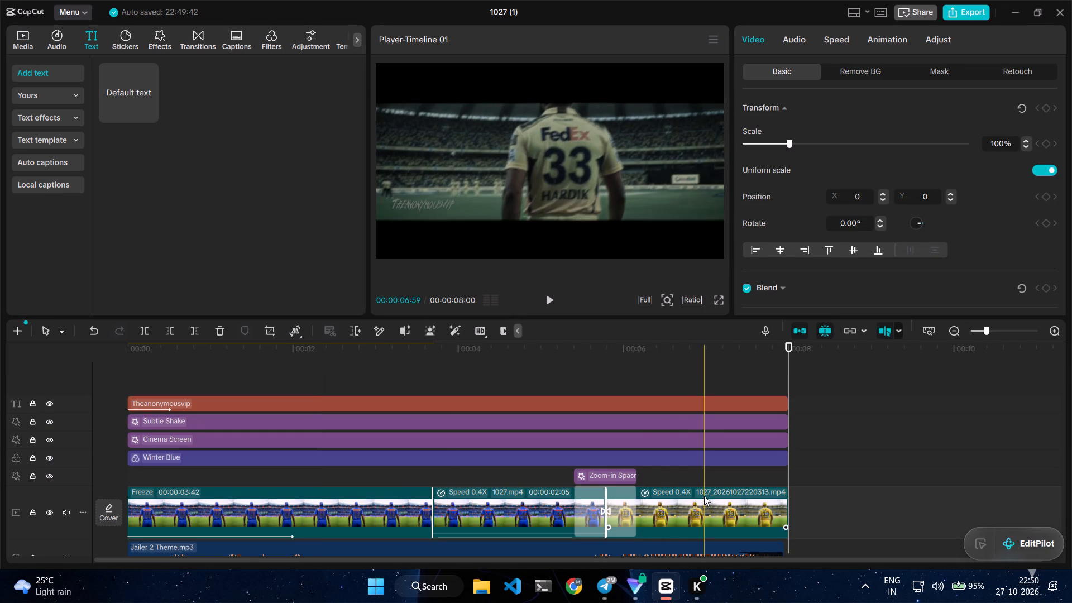
Combine all the clips, effects, title and music on the timeline into one compound clip.
key("ctrl+a")
right_click(612, 428)
left_click(697, 484)
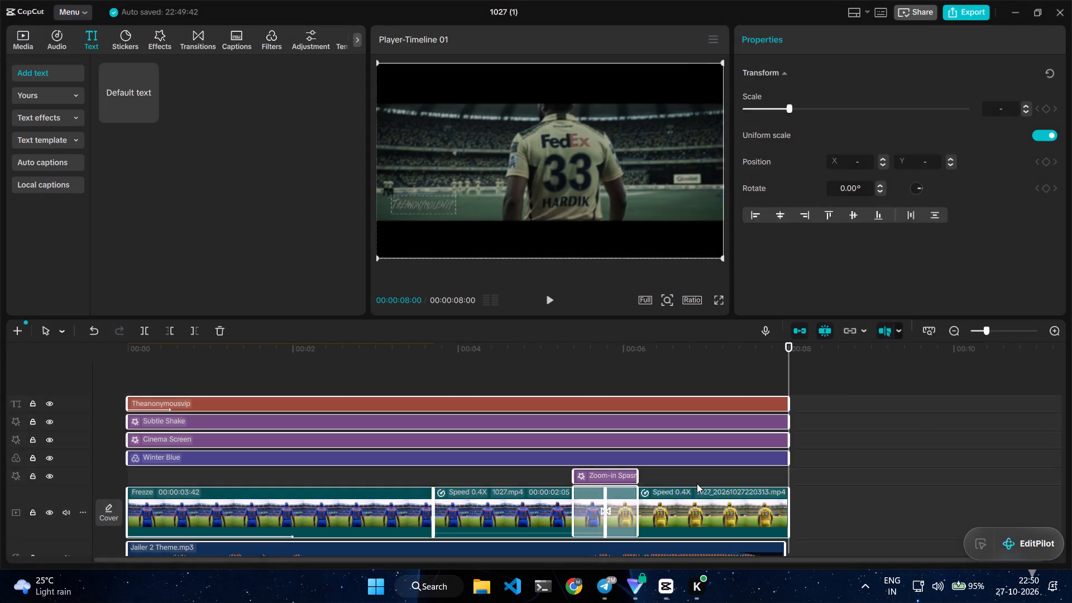
Pre-process the compound clip covering the whole edit.
right_click(464, 446)
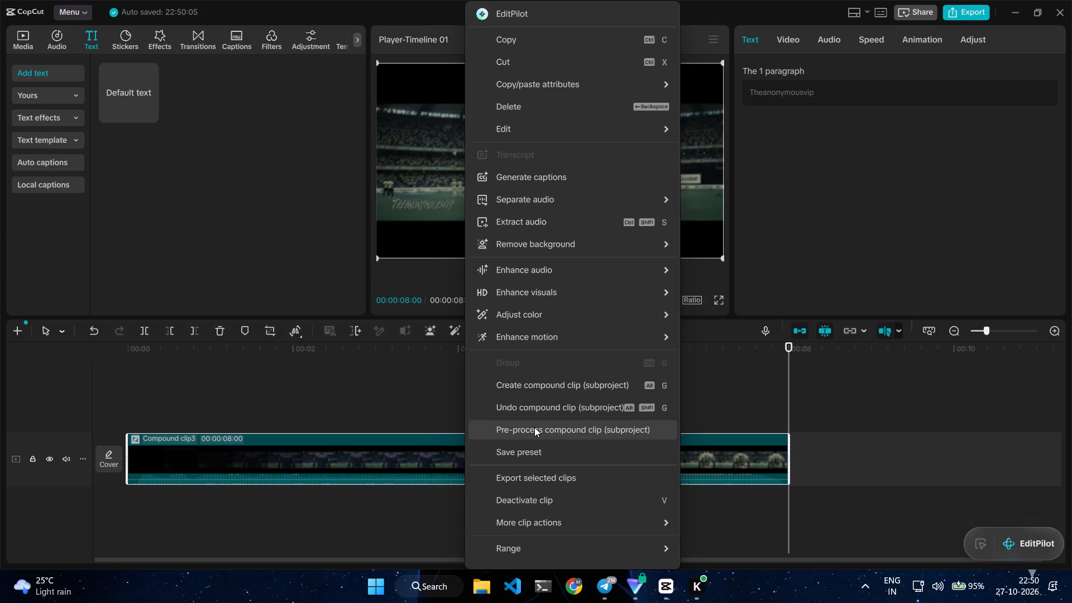
left_click(534, 427)
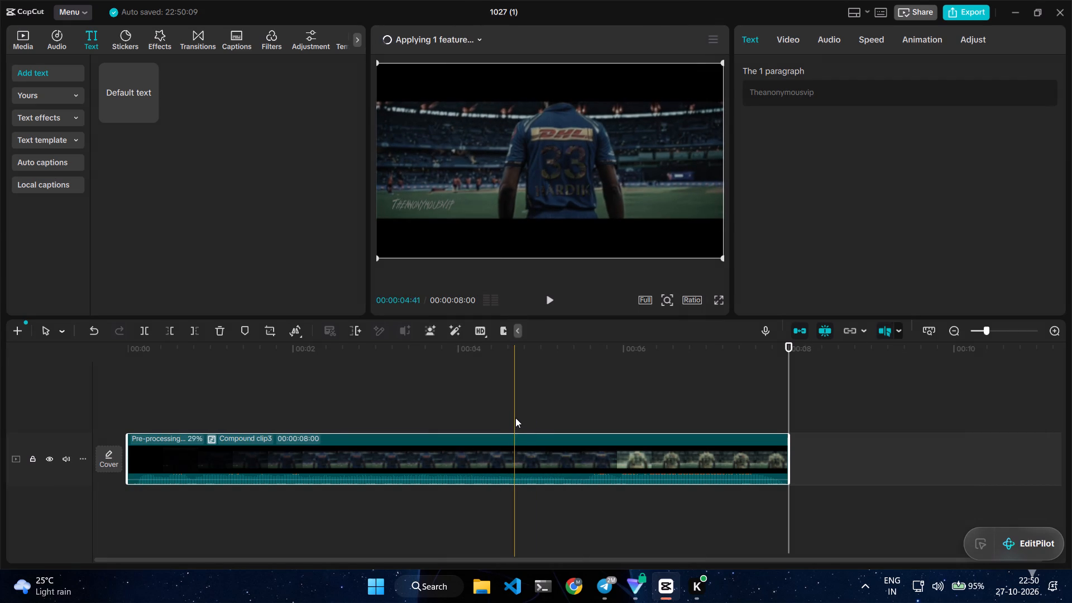